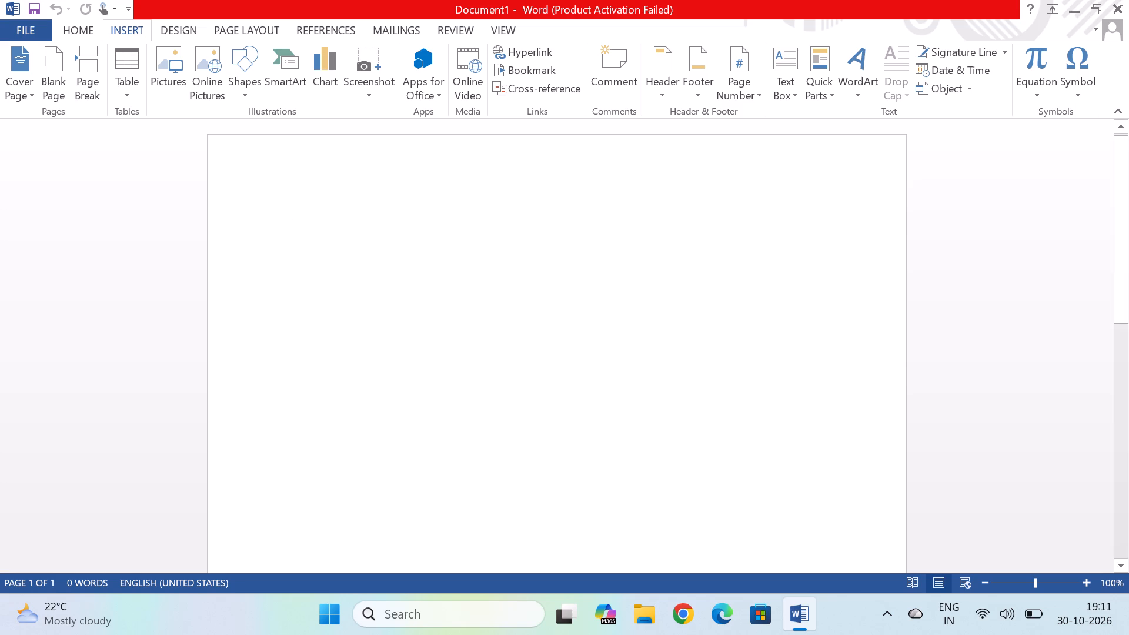
Insert a WordArt object in the plain black fill style at the top of the blank page.
click(369, 231)
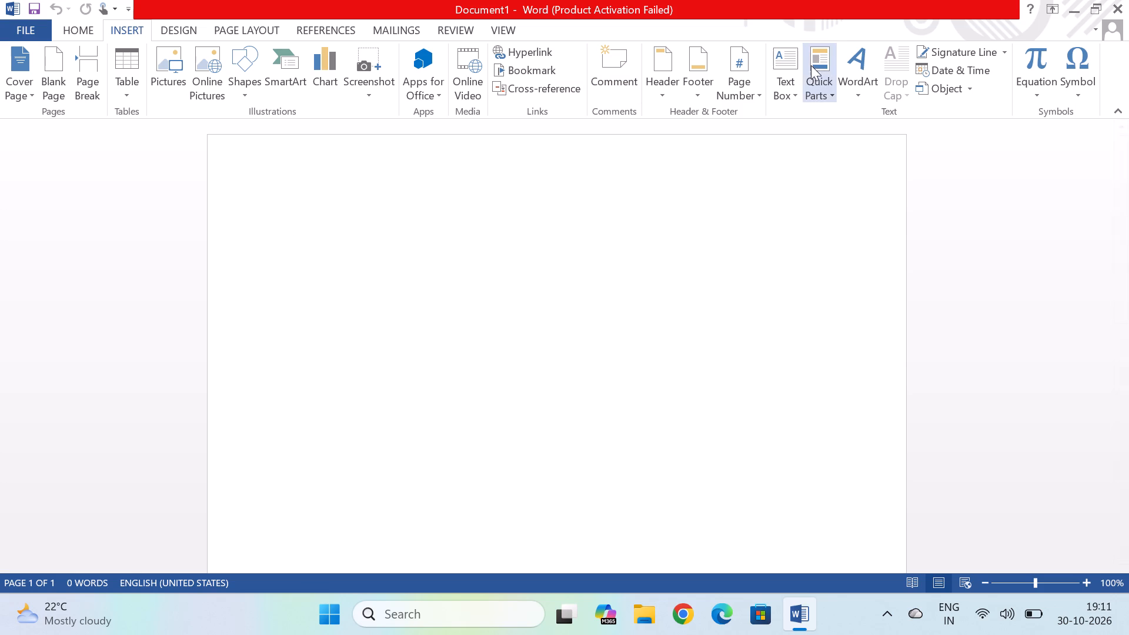
click(851, 88)
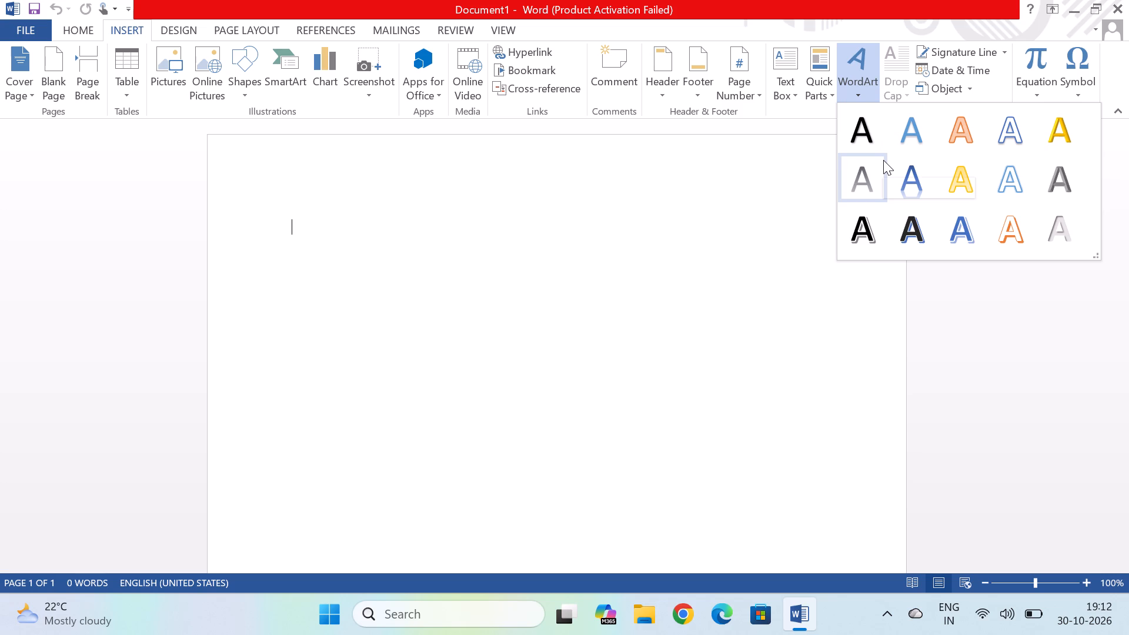
click(850, 126)
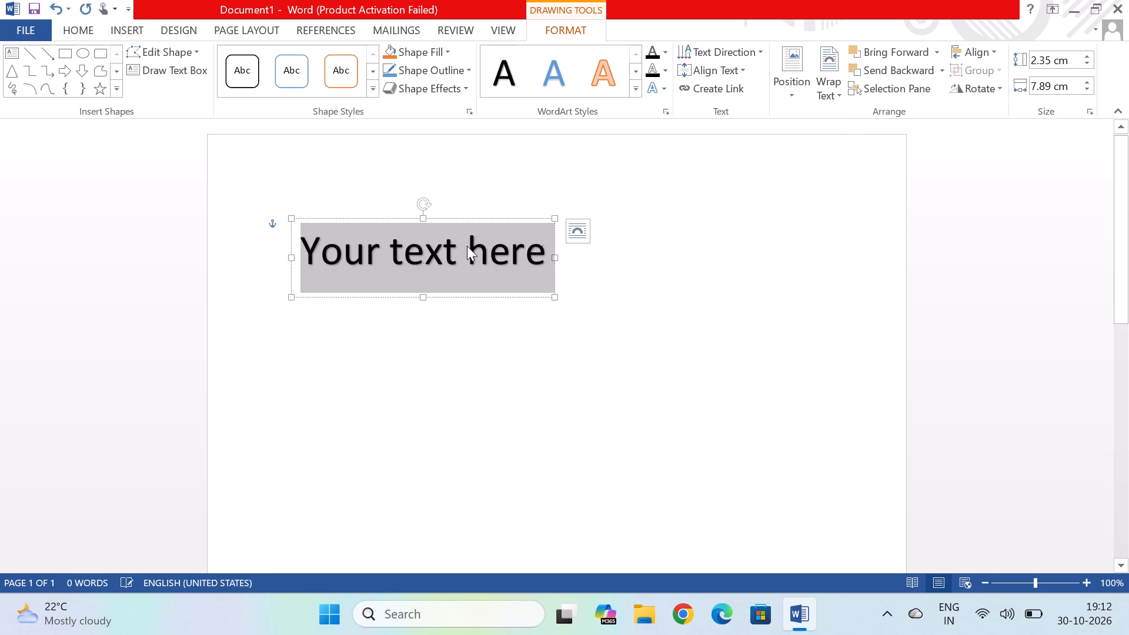
Delete all of the placeholder text "Your text here" from the WordArt box.
click(368, 258)
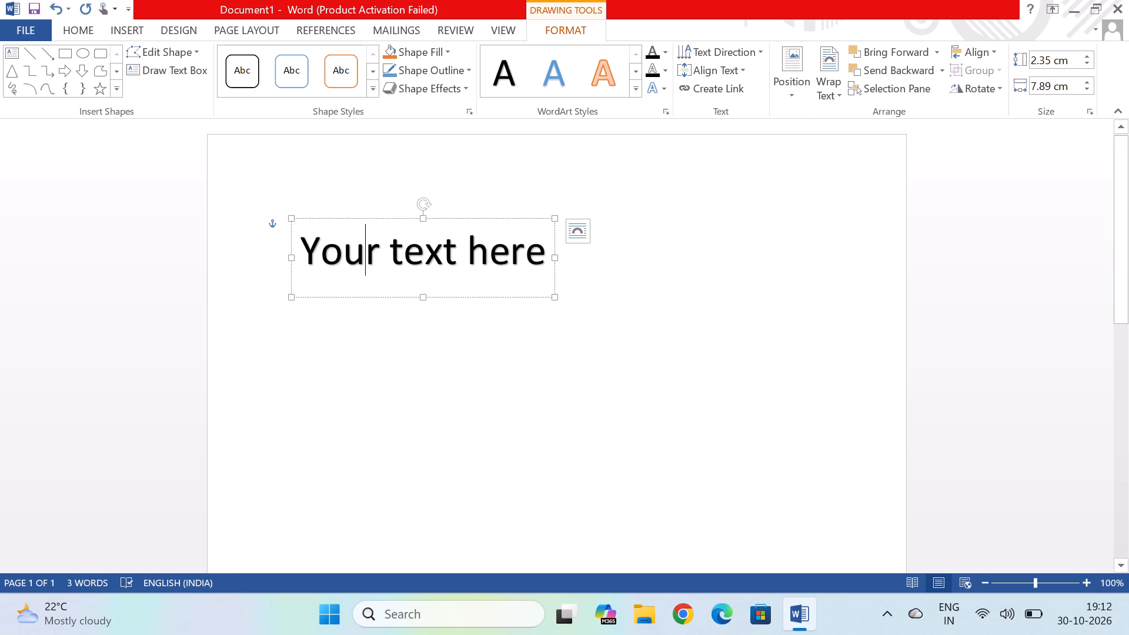
key(Right)
key(Right)
key(Right)
key(Right)
key(Right)
key(Right)
key(Right)
key(Right)
key(Right)
key(Right)
key(Right)
key(BackSpace)
key(BackSpace)
key(BackSpace)
key(BackSpace)
key(BackSpace)
key(BackSpace)
key(BackSpace)
key(BackSpace)
key(BackSpace)
key(BackSpace)
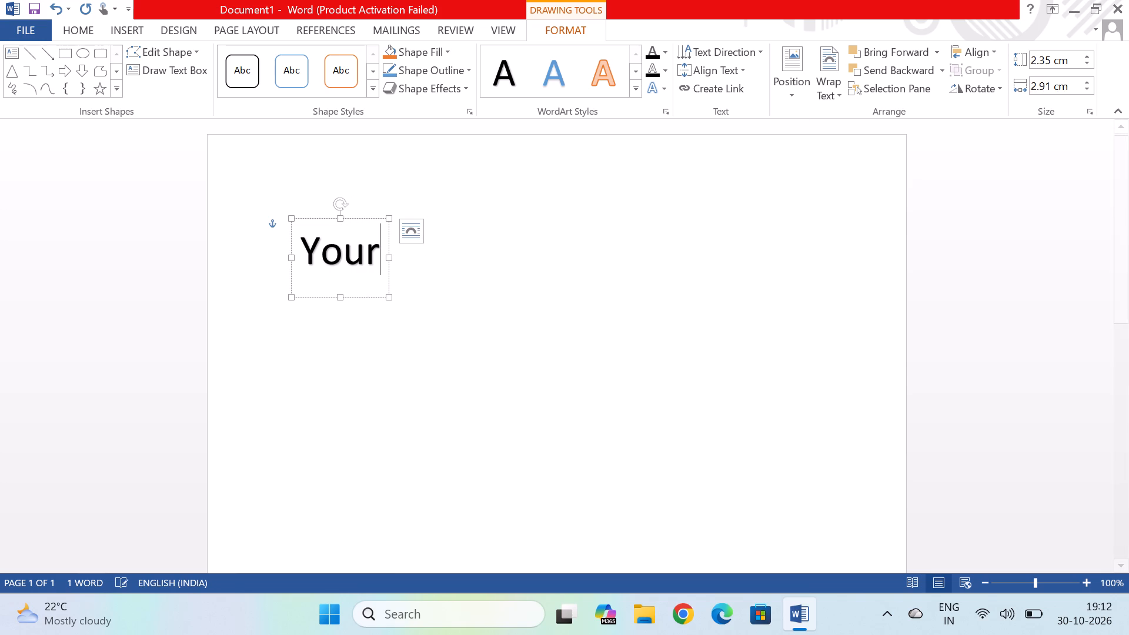
key(BackSpace)
key(BackSpace)
key(BackSpace)
key(BackSpace)
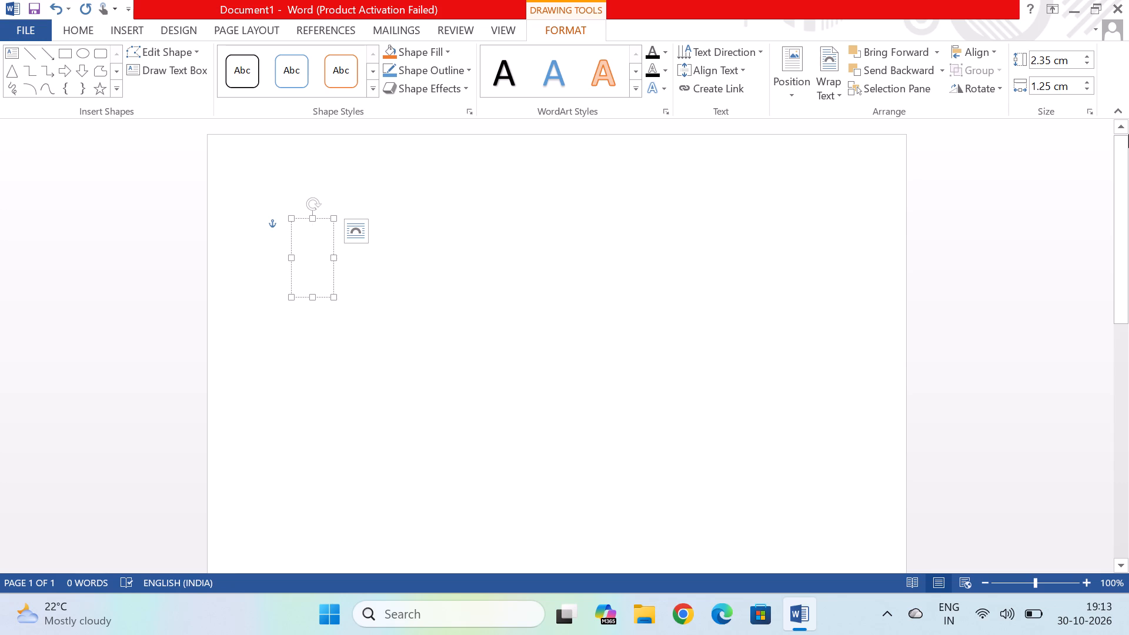
Enter TOCAB in capital letters as the WordArt text.
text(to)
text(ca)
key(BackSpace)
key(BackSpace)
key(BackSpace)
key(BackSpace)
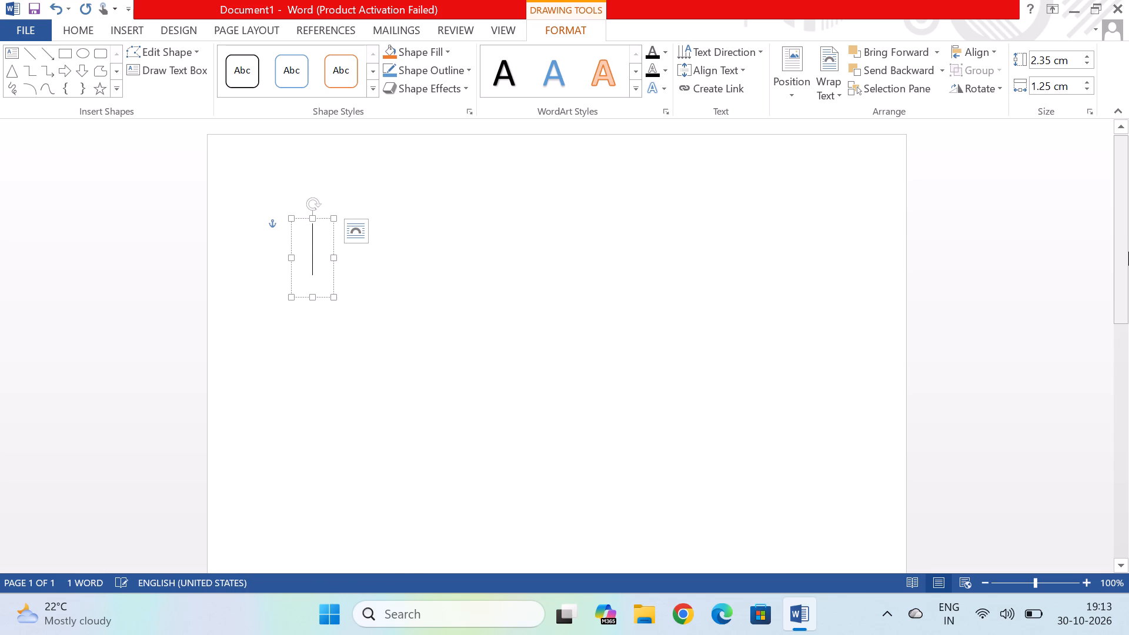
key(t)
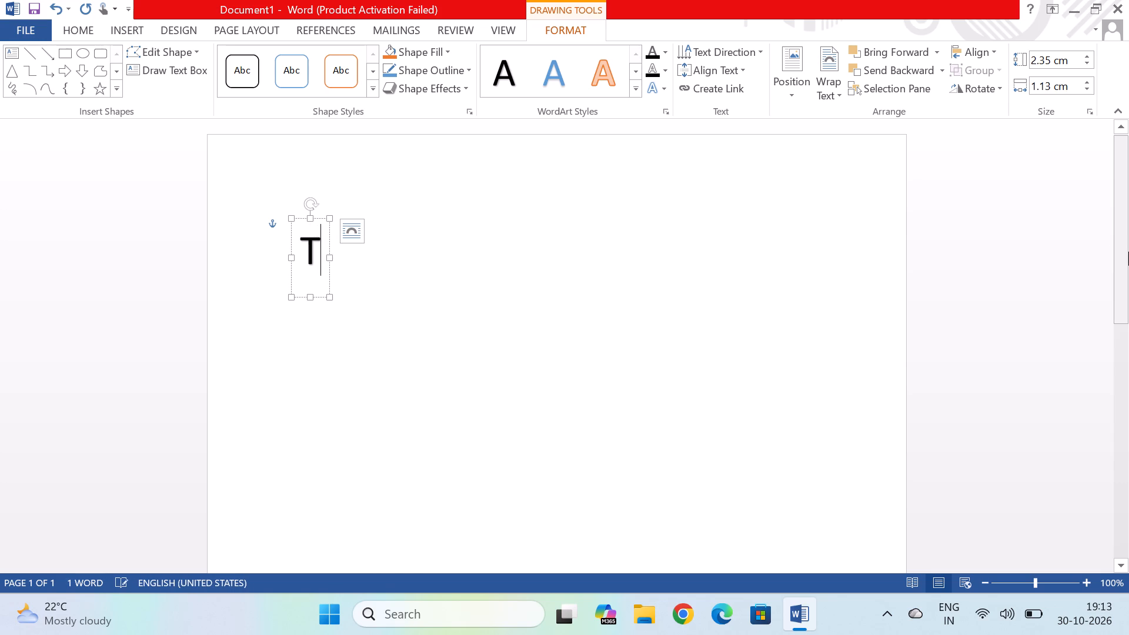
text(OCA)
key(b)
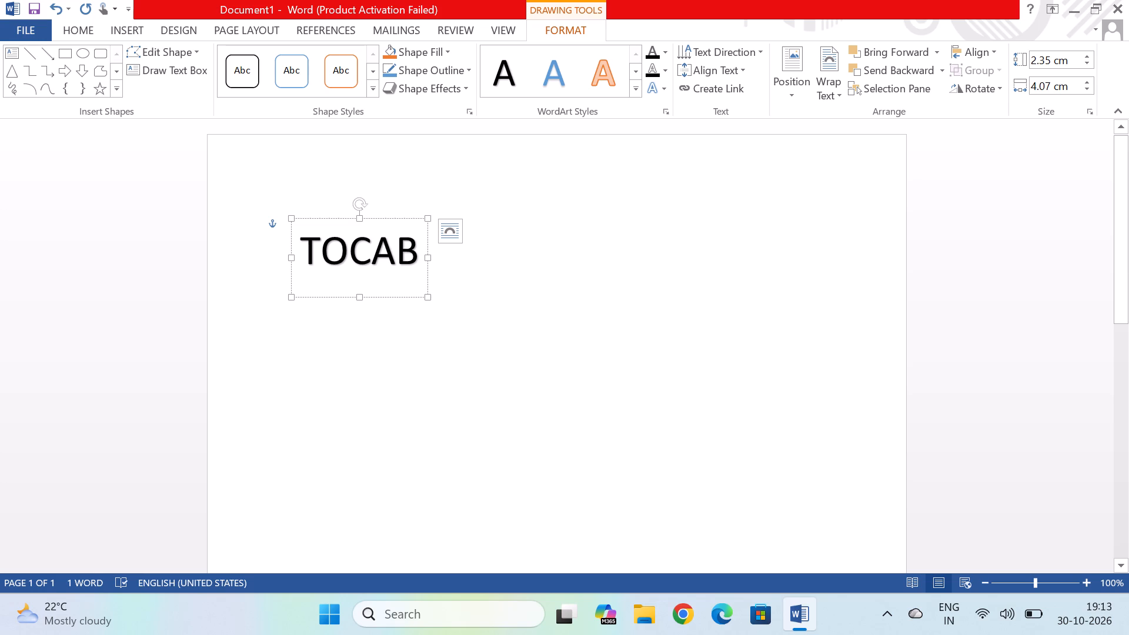
Try several document style sets and apply the one with a small blue Title and a blue Heading 1.
click(175, 22)
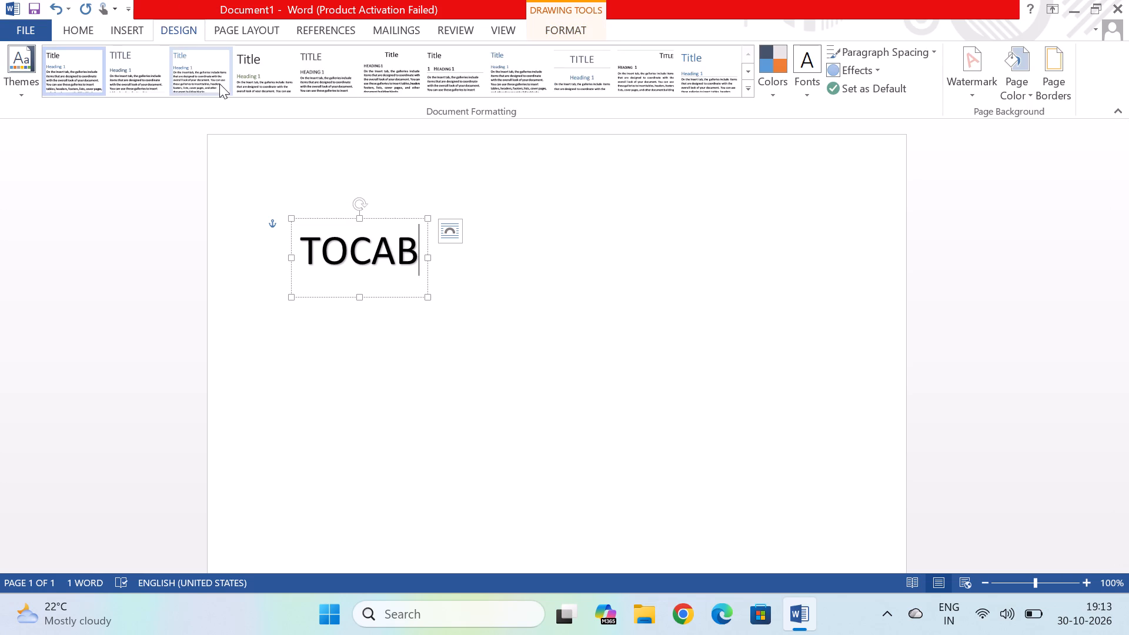
click(231, 82)
click(233, 82)
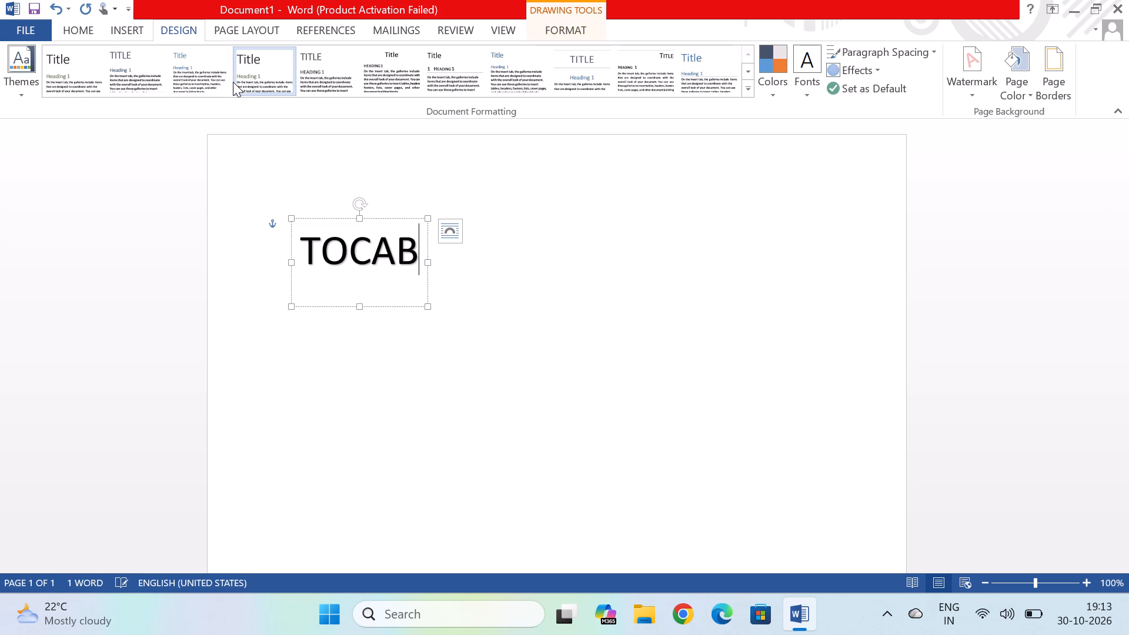
click(369, 75)
click(349, 81)
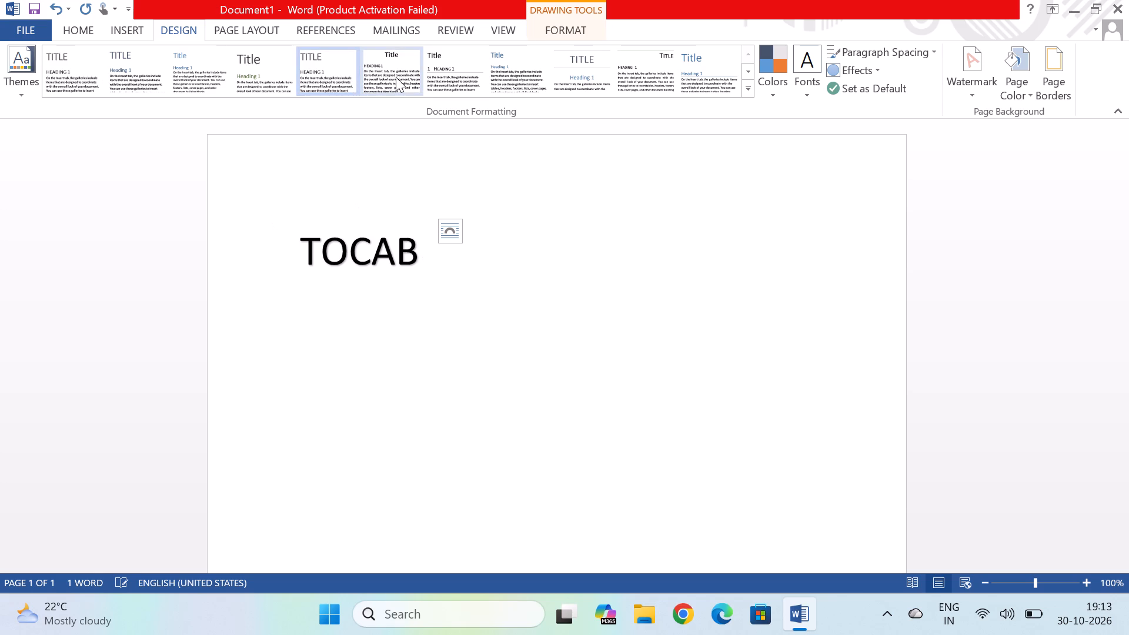
click(435, 71)
click(463, 68)
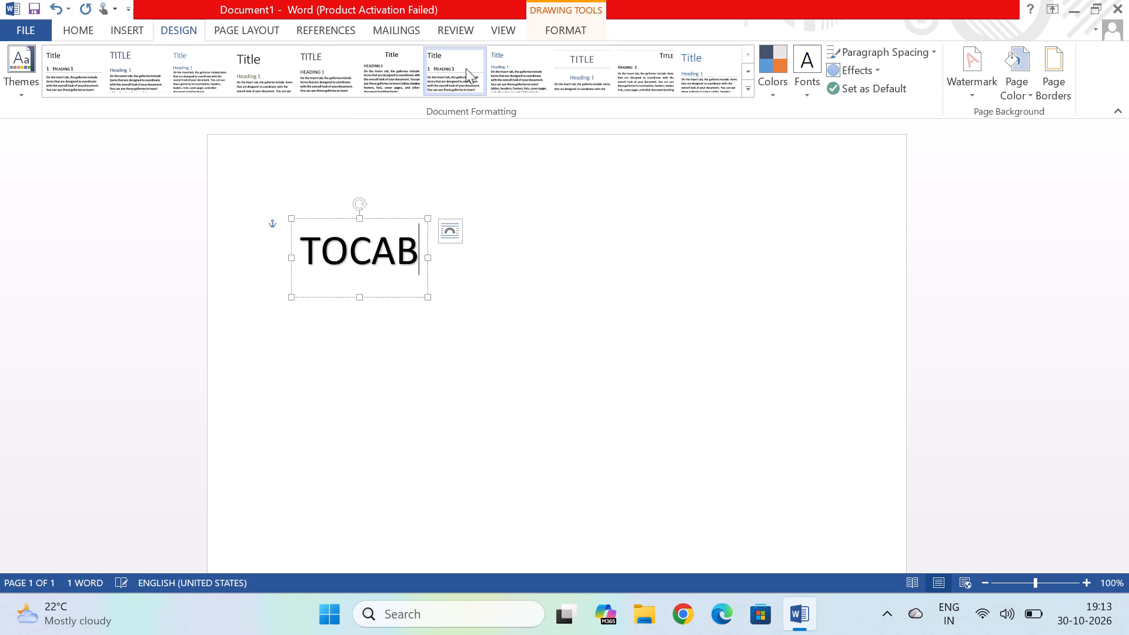
click(582, 95)
click(533, 90)
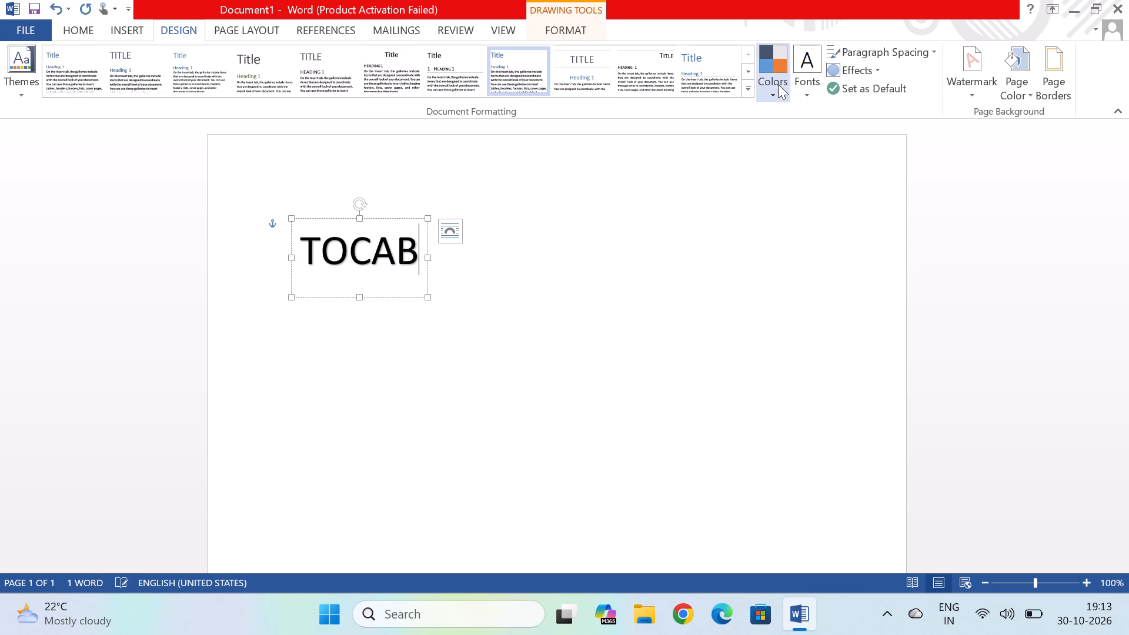
Browse the full range of document style sets and theme color schemes.
click(745, 93)
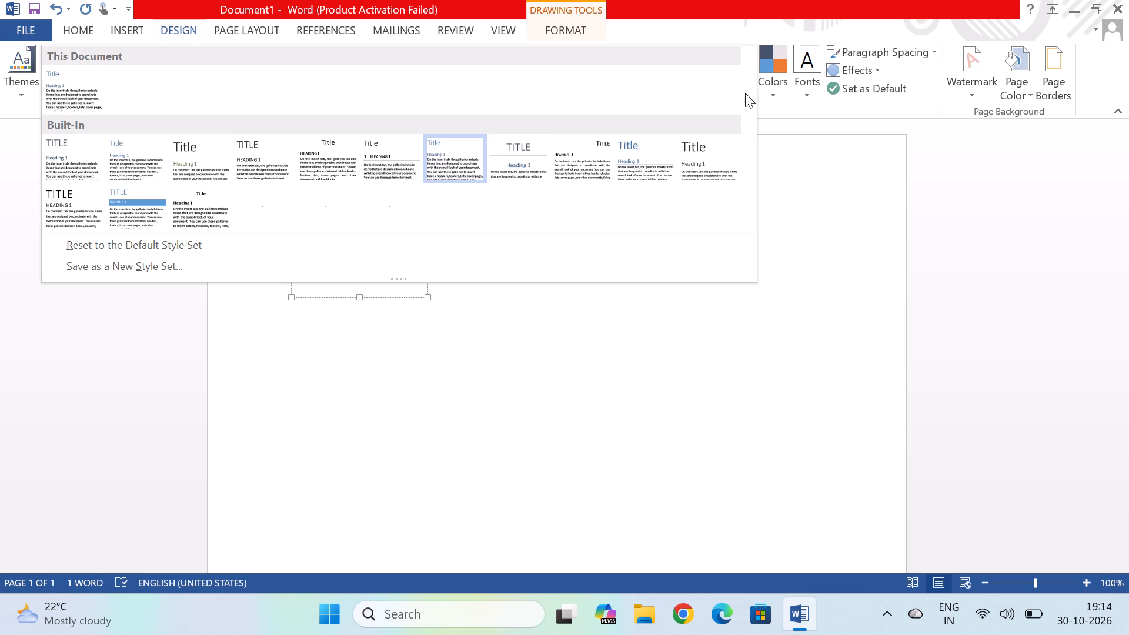
drag(784, 198, 783, 205)
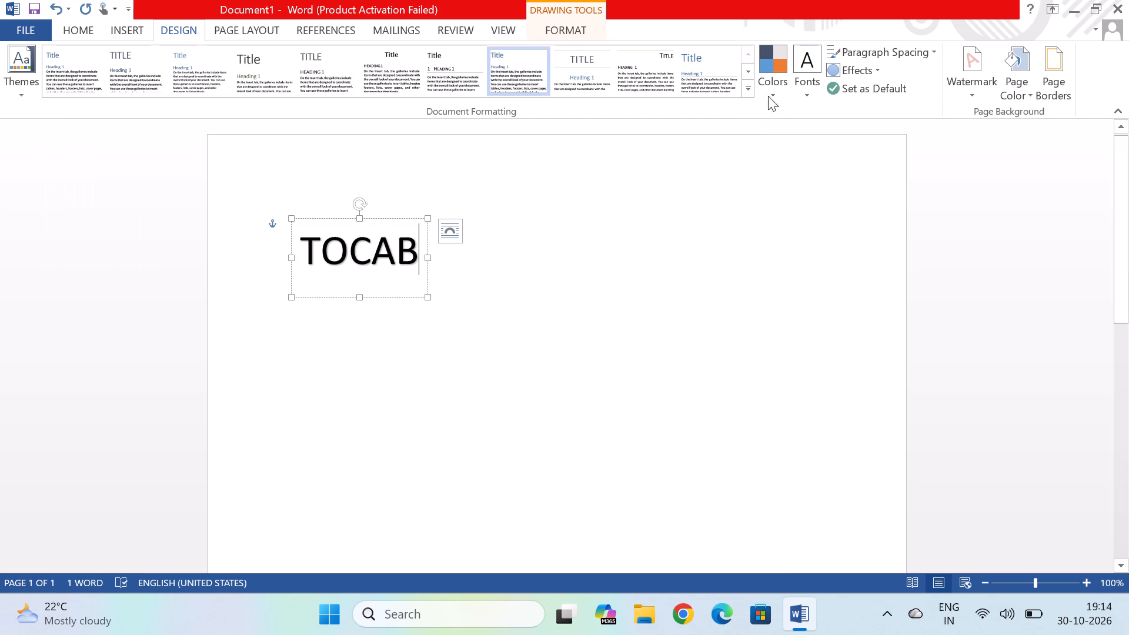
click(776, 99)
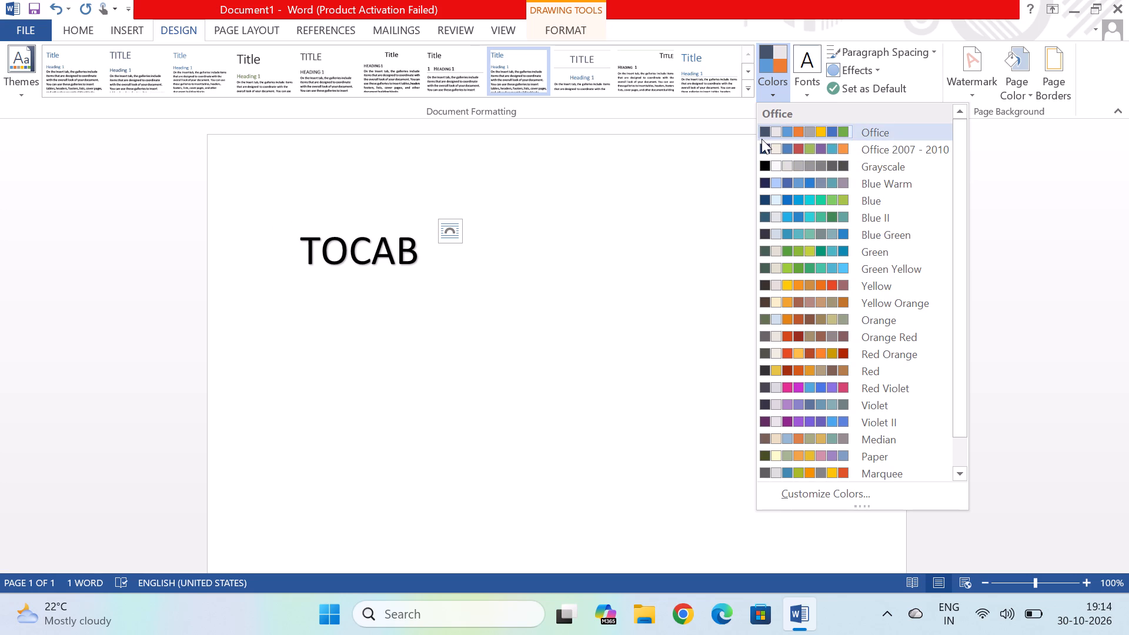
click(417, 254)
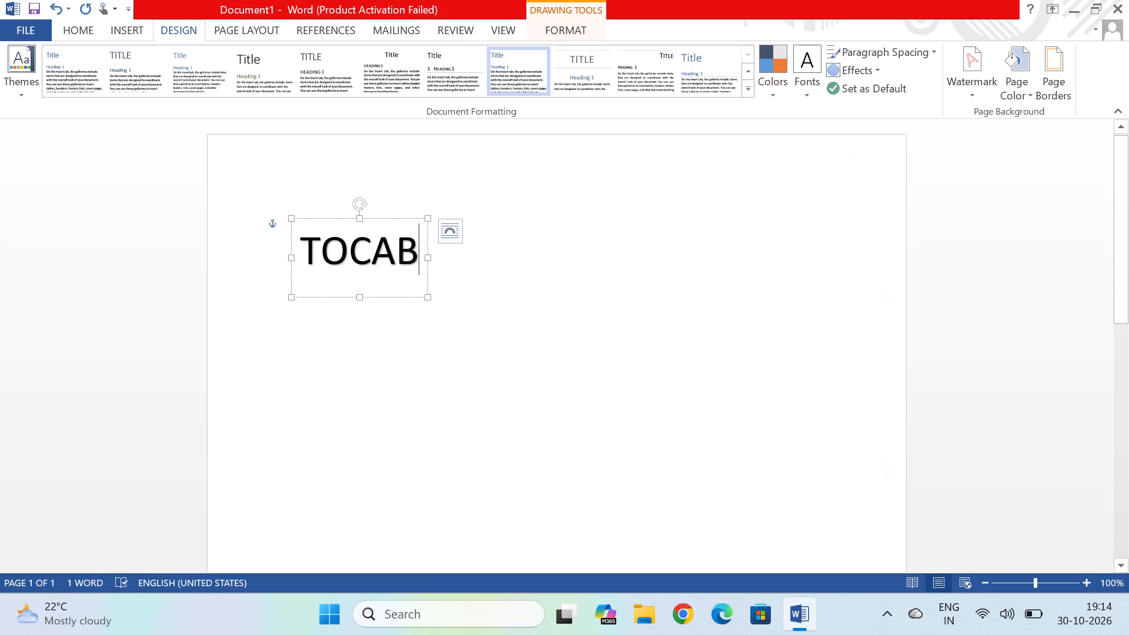
click(417, 254)
click(773, 95)
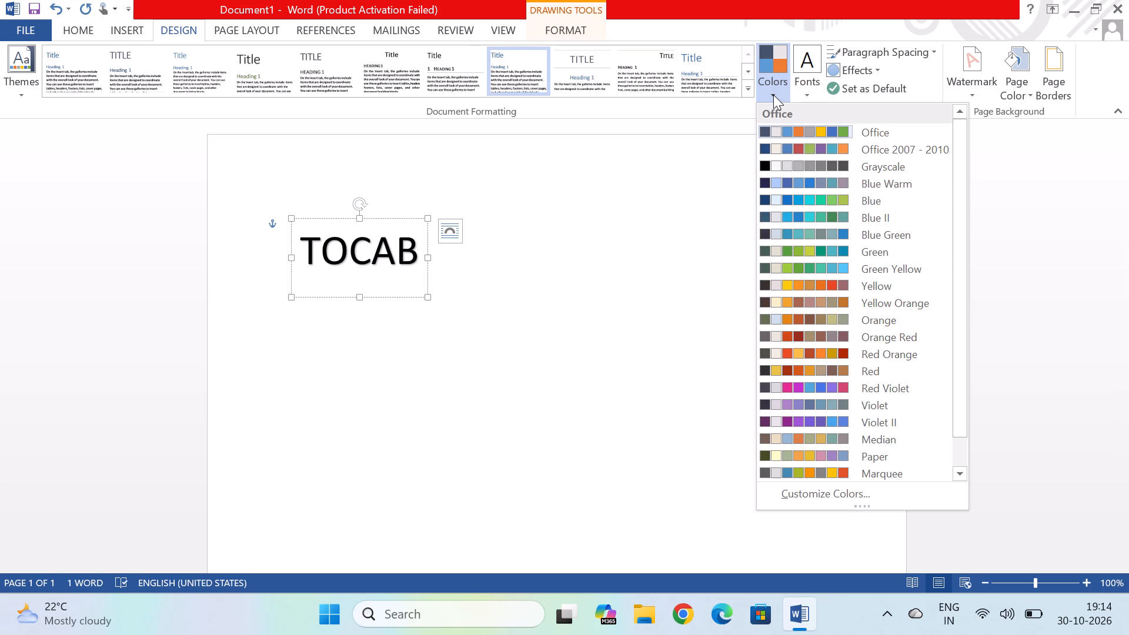
triple_click(957, 463)
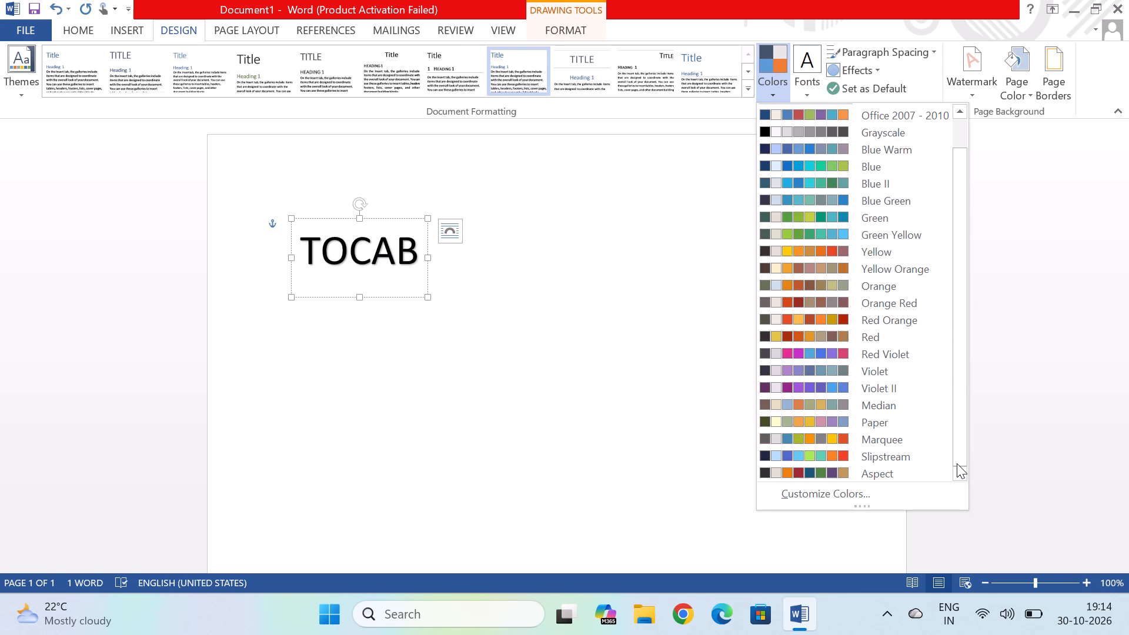
click(613, 327)
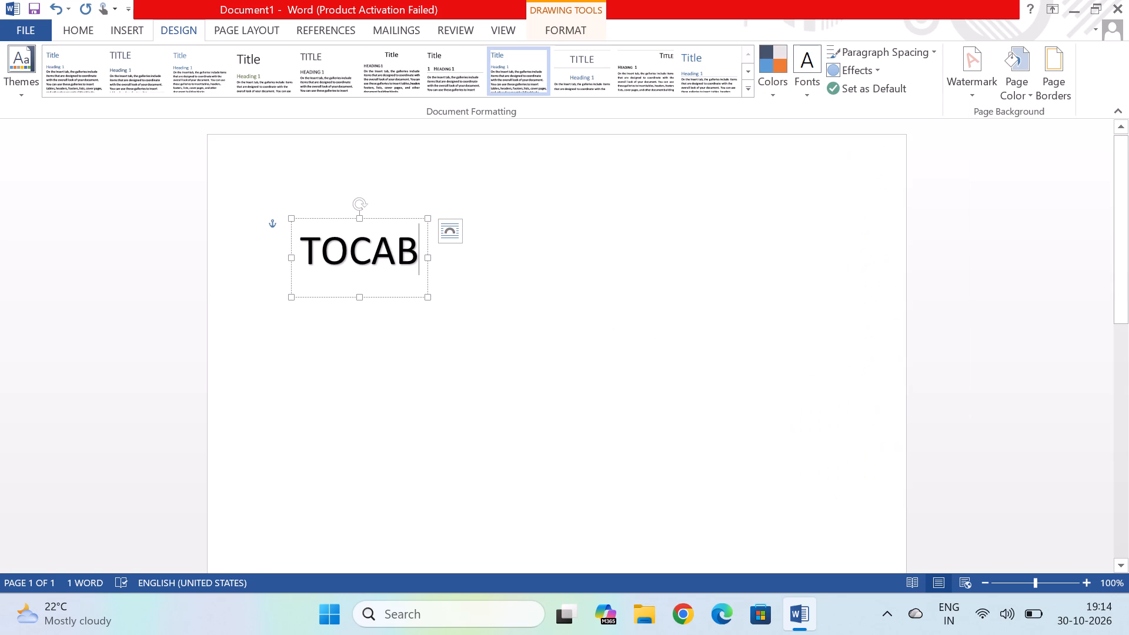
click(173, 33)
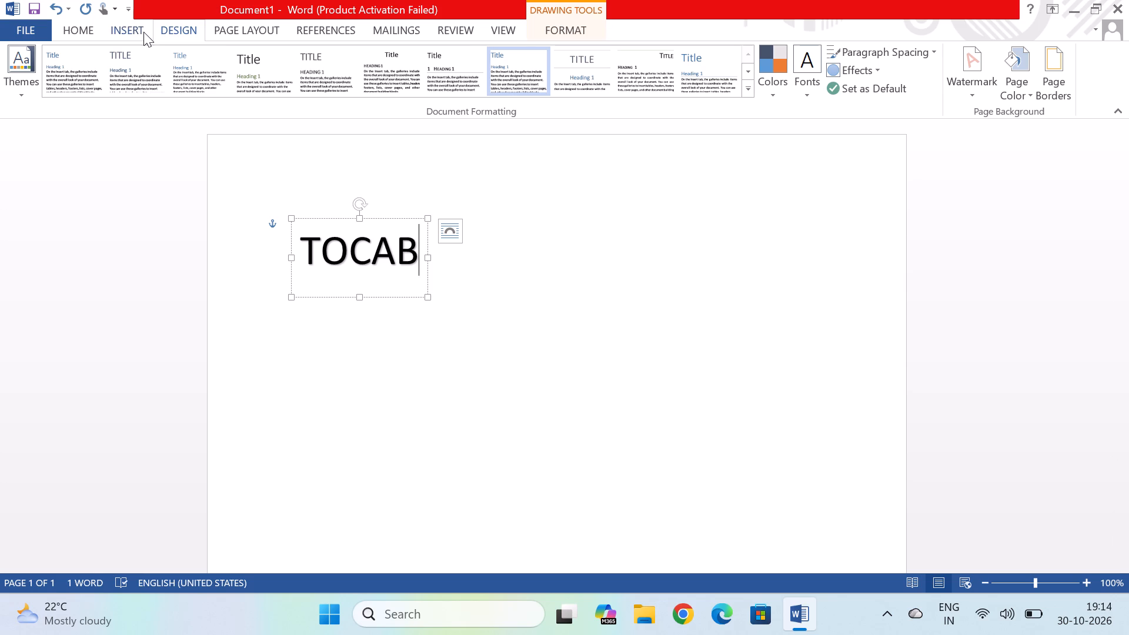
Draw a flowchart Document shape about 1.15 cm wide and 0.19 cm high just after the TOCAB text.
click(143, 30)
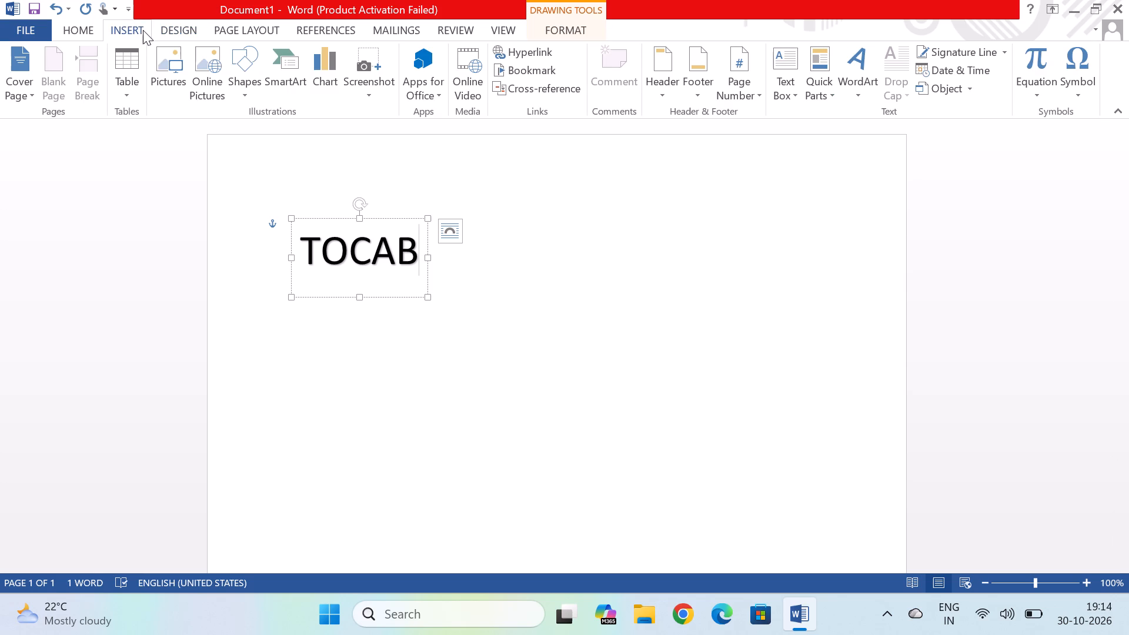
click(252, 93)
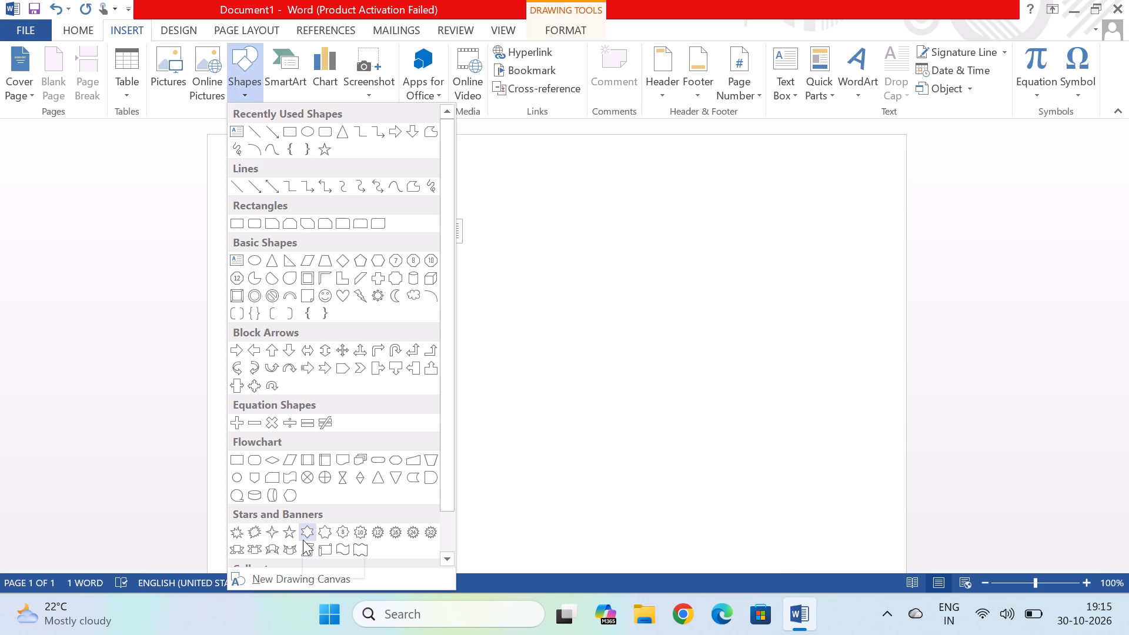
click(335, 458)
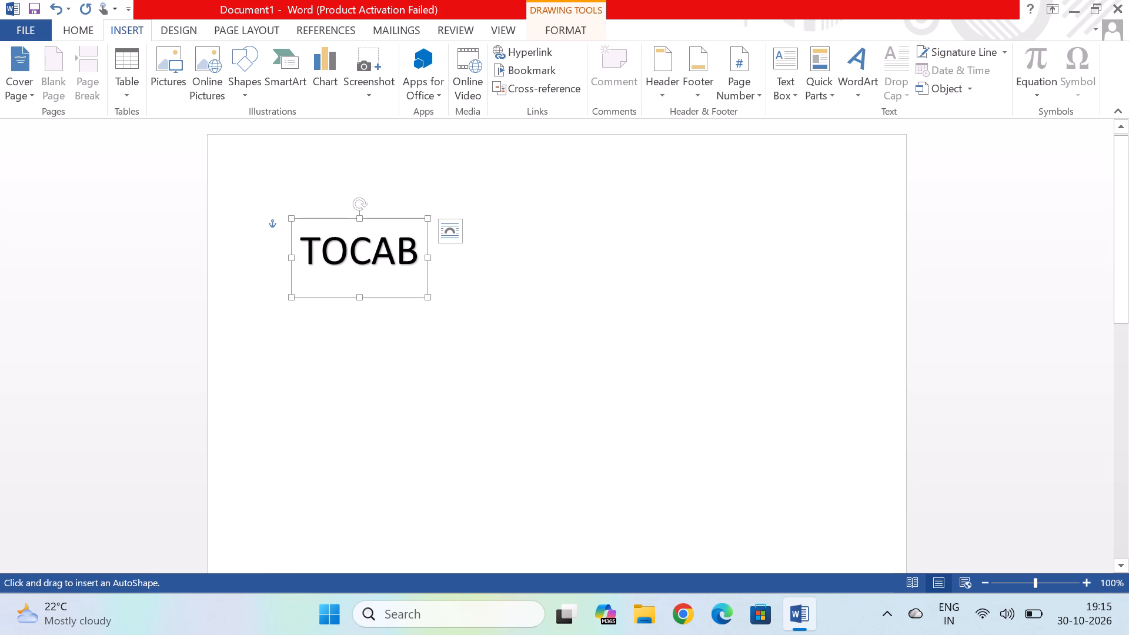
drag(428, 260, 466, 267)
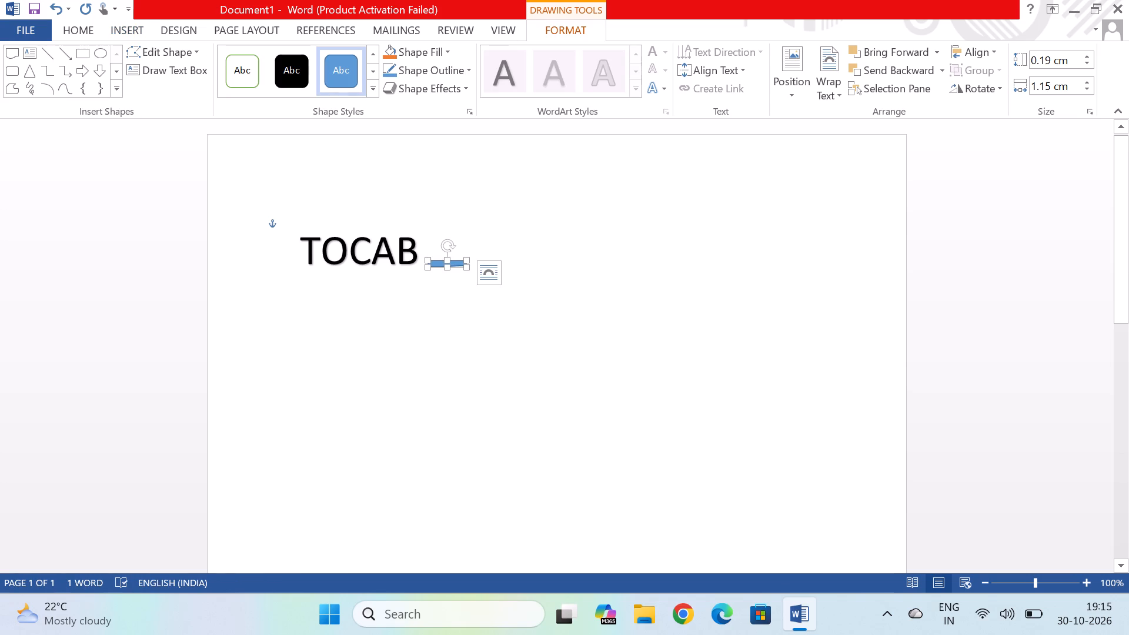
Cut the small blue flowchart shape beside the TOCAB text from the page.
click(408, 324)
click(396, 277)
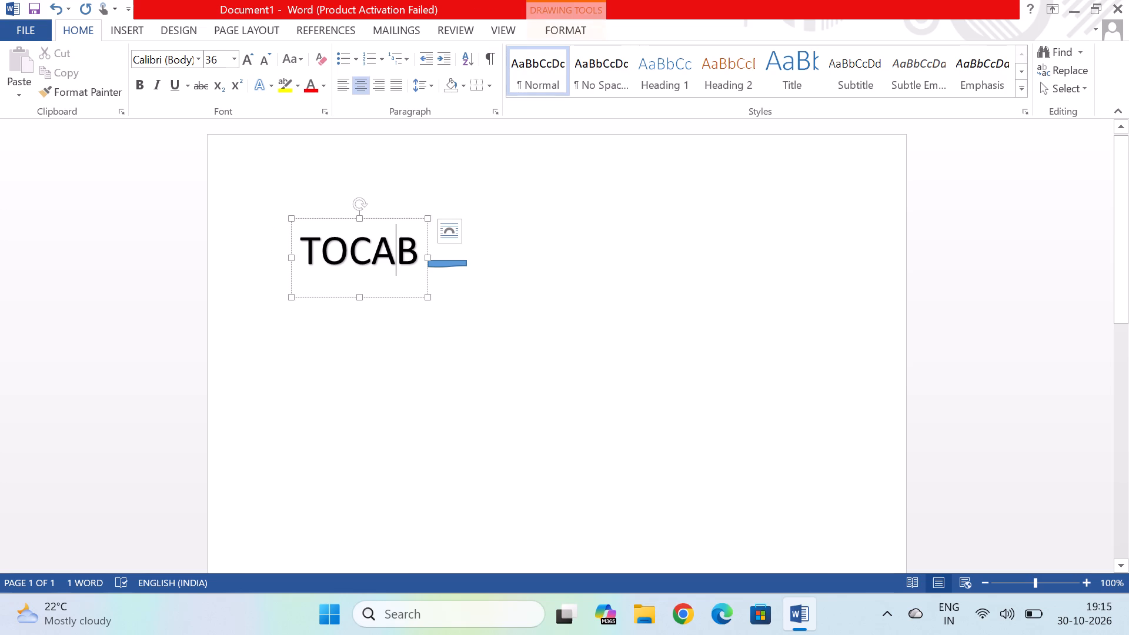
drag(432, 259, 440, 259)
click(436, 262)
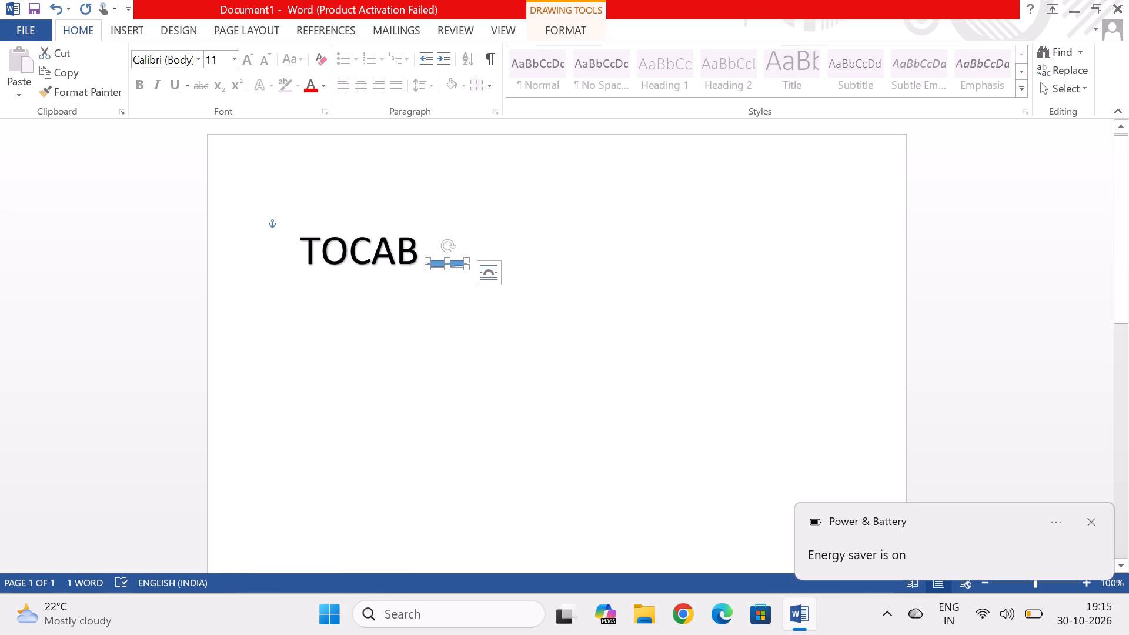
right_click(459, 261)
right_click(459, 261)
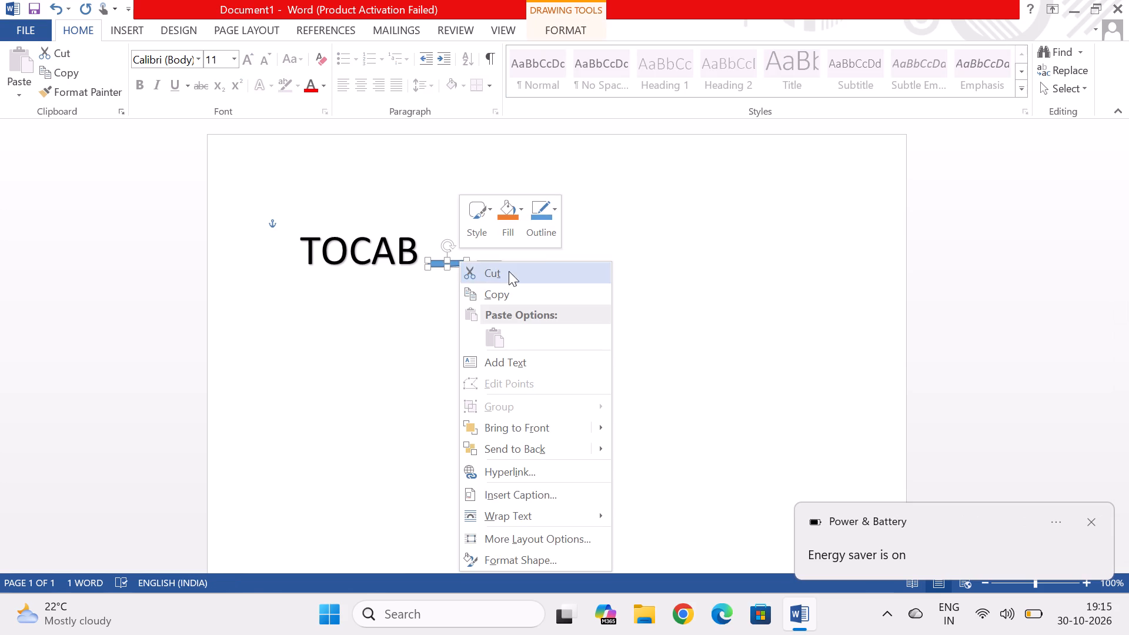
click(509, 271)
Widen the TOCAB WordArt box by extending its right edge to nearly three times the box's width.
click(324, 238)
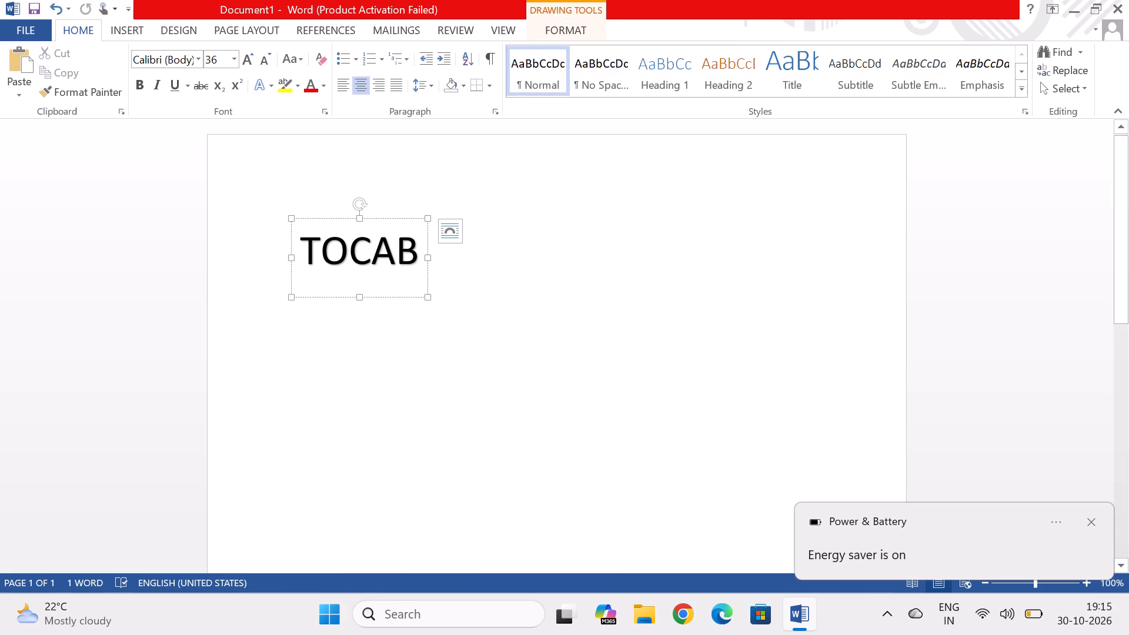
drag(426, 257, 429, 257)
drag(429, 257, 673, 263)
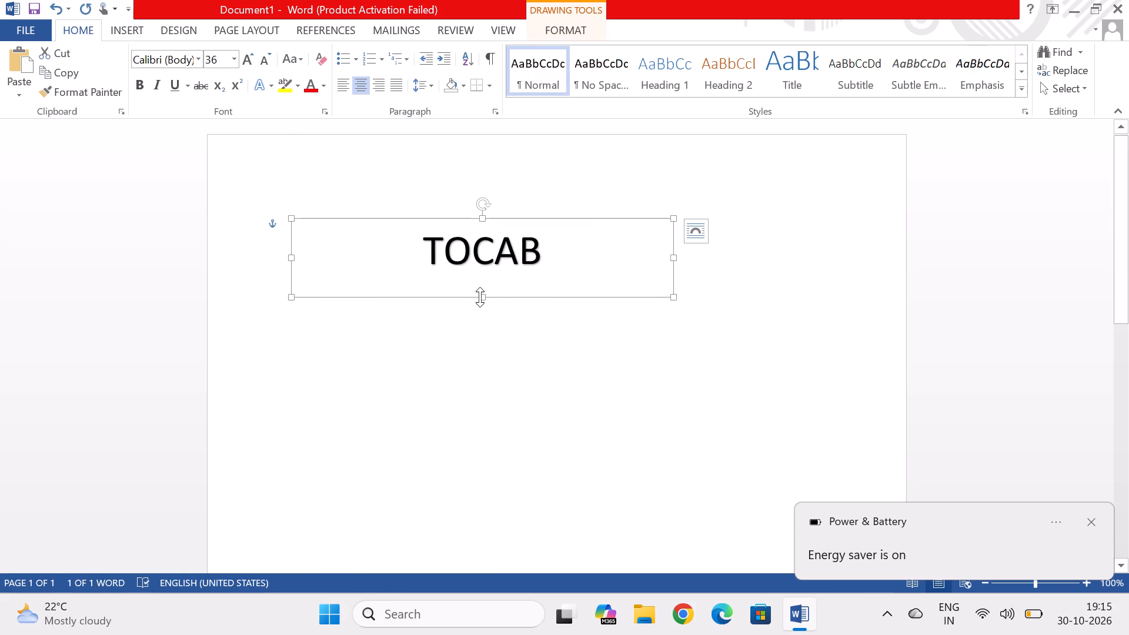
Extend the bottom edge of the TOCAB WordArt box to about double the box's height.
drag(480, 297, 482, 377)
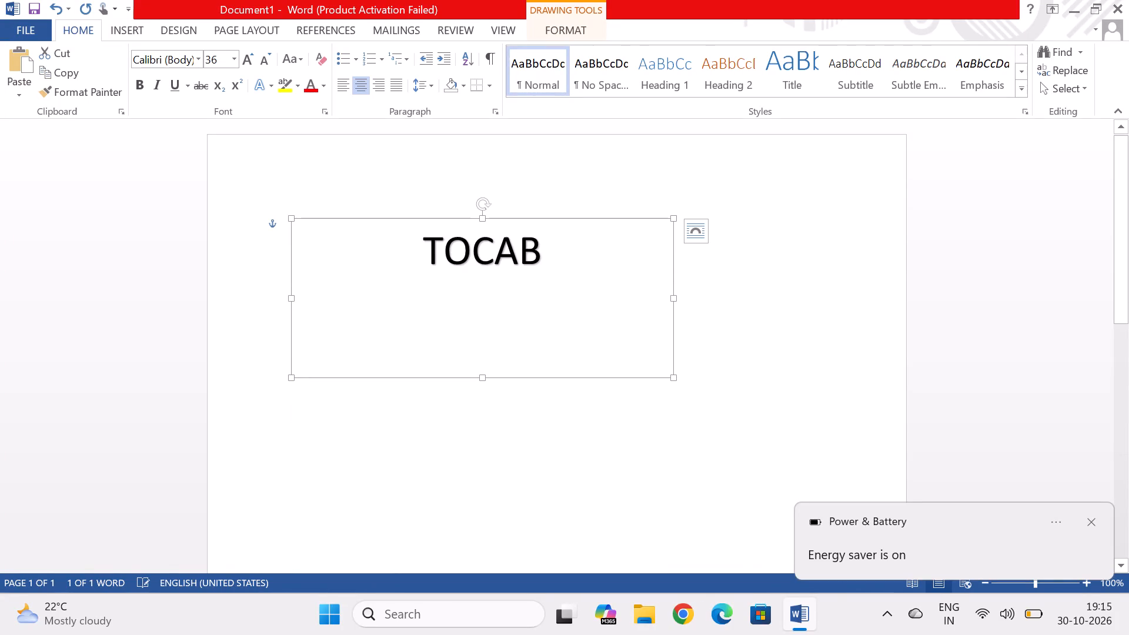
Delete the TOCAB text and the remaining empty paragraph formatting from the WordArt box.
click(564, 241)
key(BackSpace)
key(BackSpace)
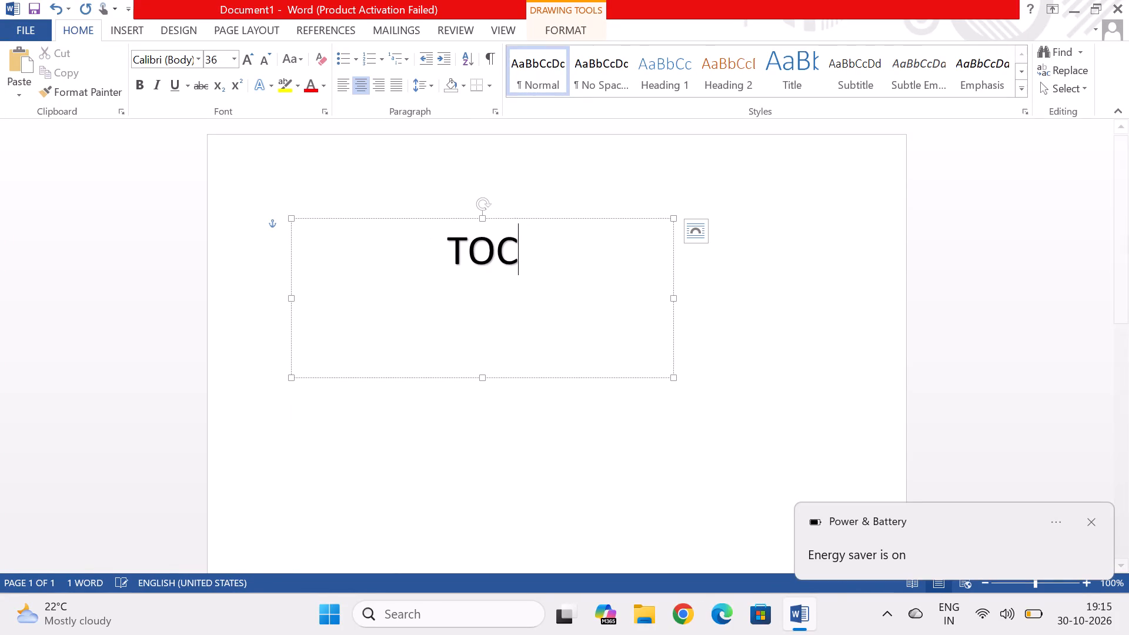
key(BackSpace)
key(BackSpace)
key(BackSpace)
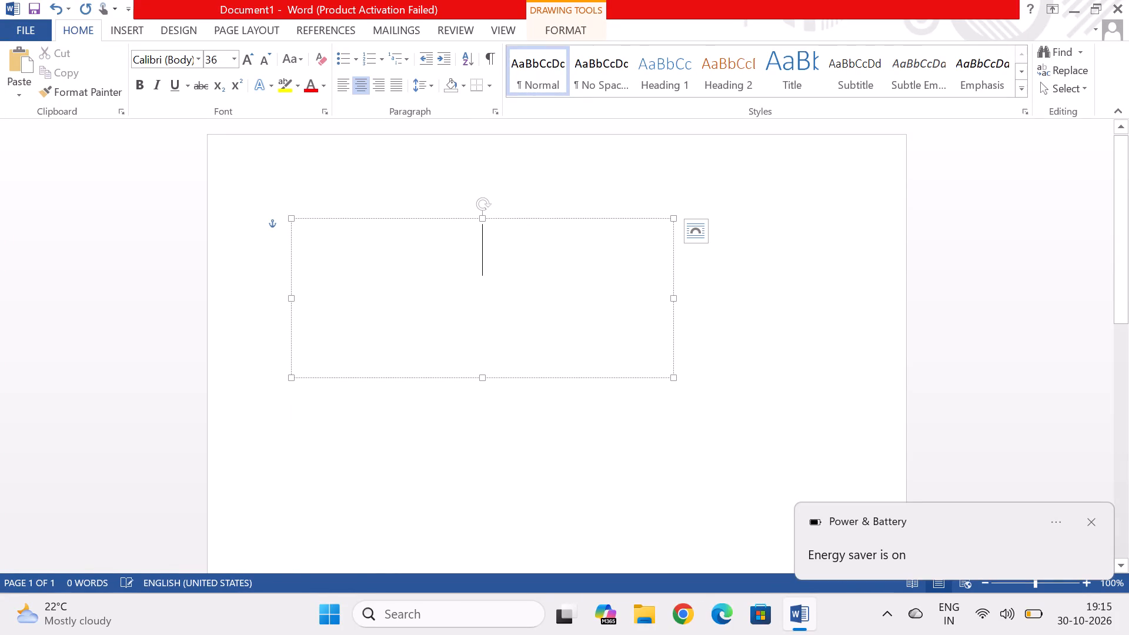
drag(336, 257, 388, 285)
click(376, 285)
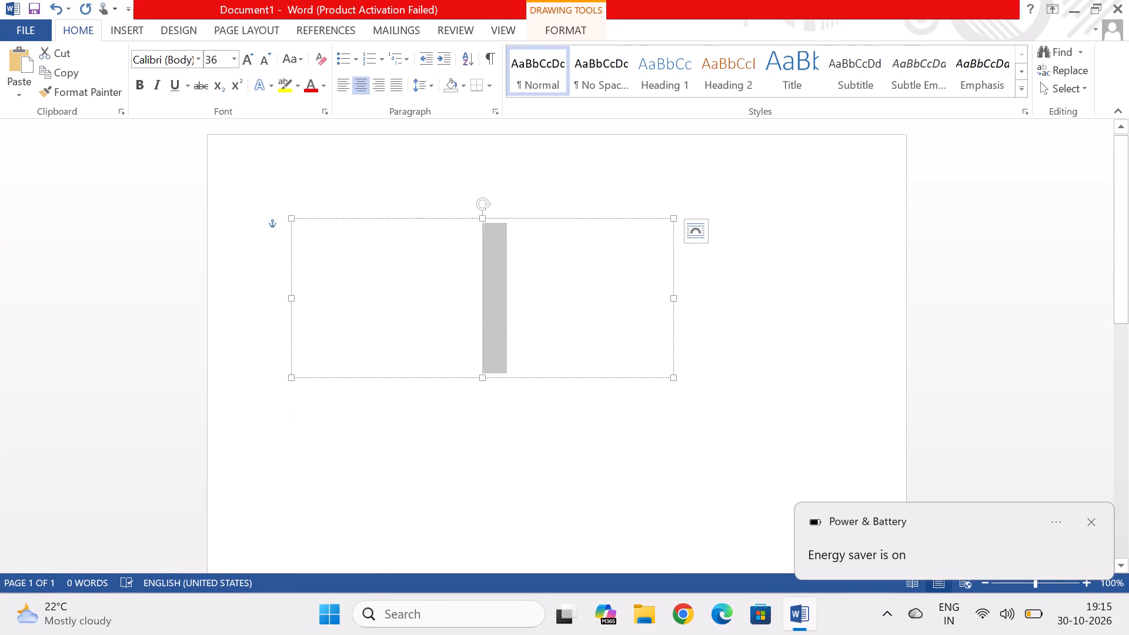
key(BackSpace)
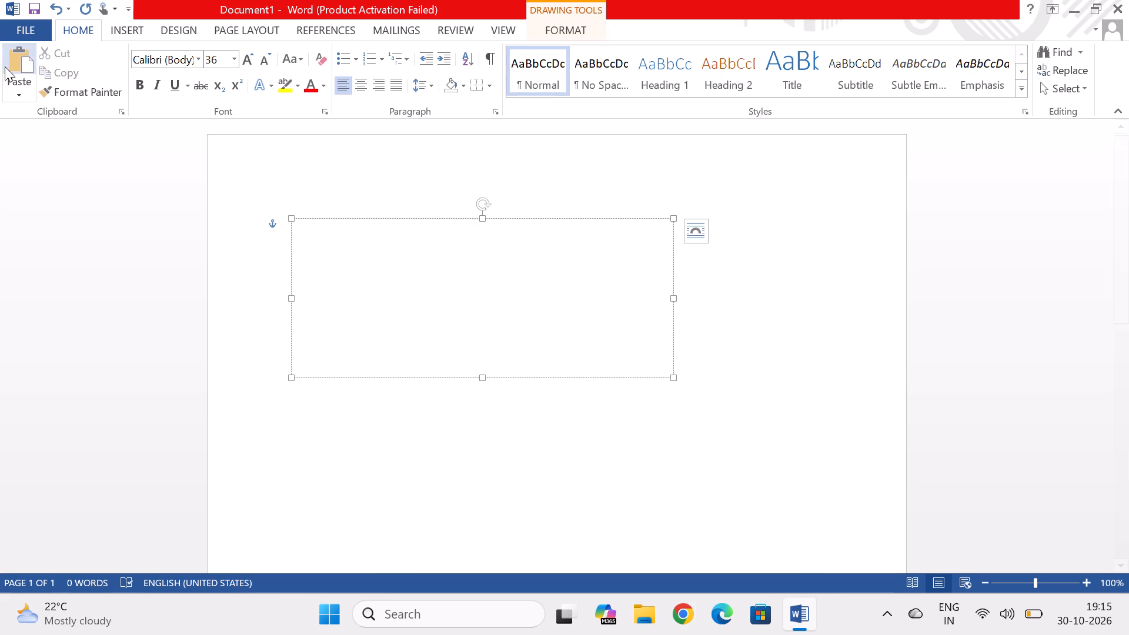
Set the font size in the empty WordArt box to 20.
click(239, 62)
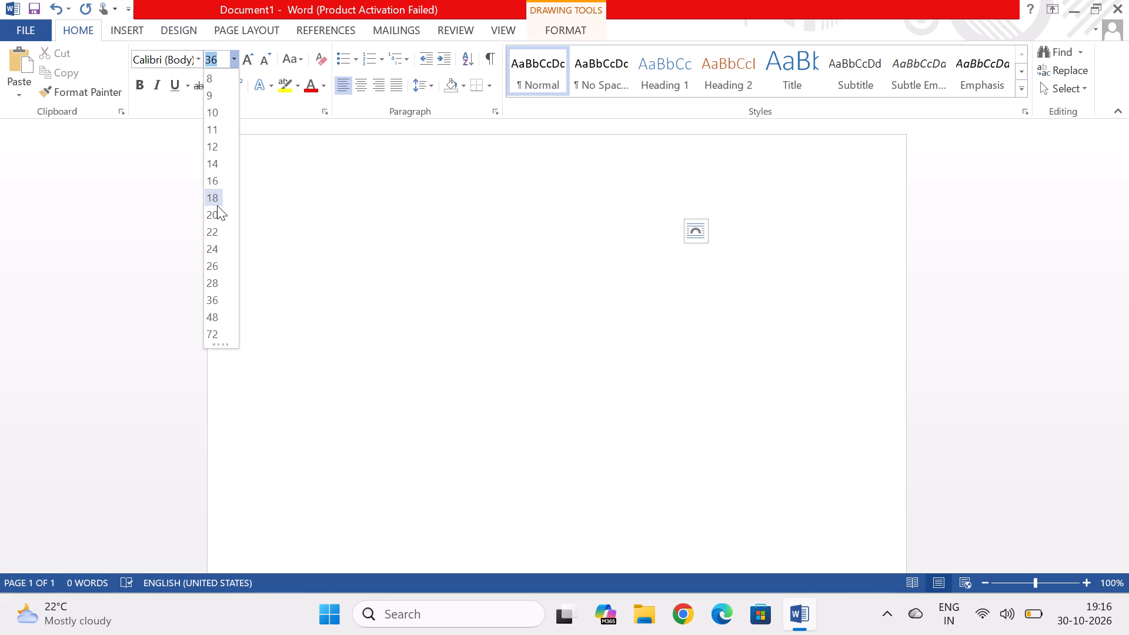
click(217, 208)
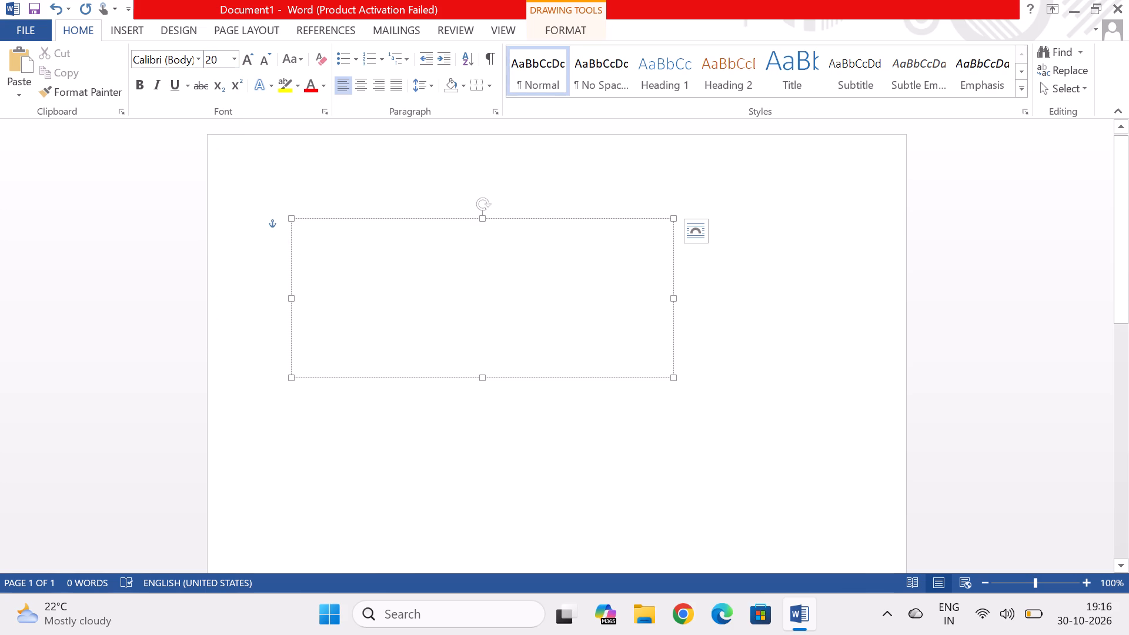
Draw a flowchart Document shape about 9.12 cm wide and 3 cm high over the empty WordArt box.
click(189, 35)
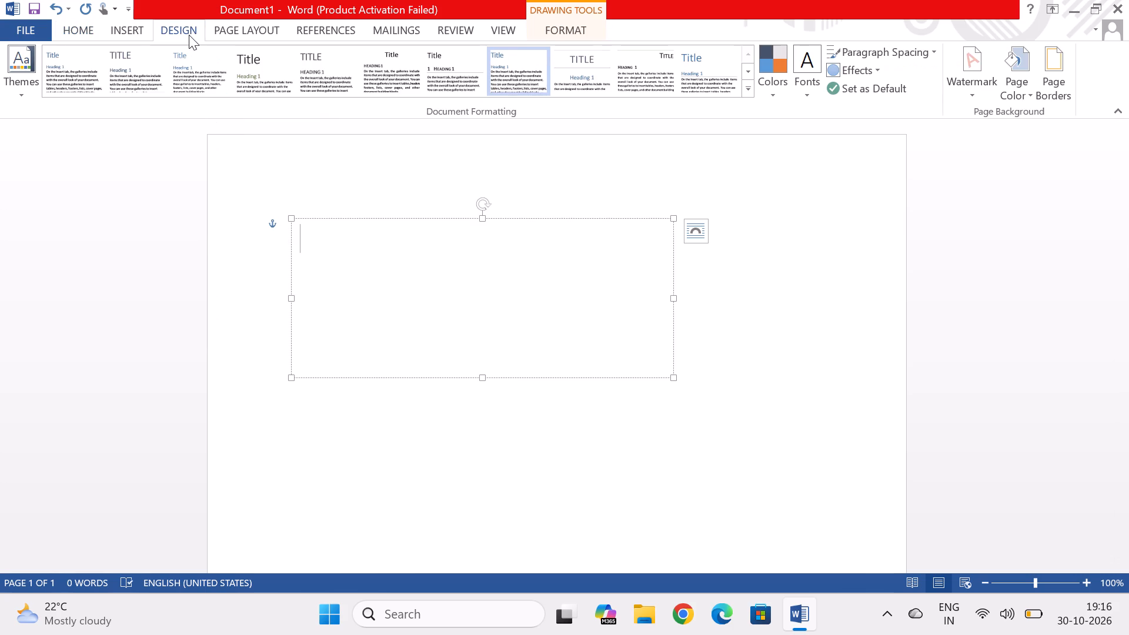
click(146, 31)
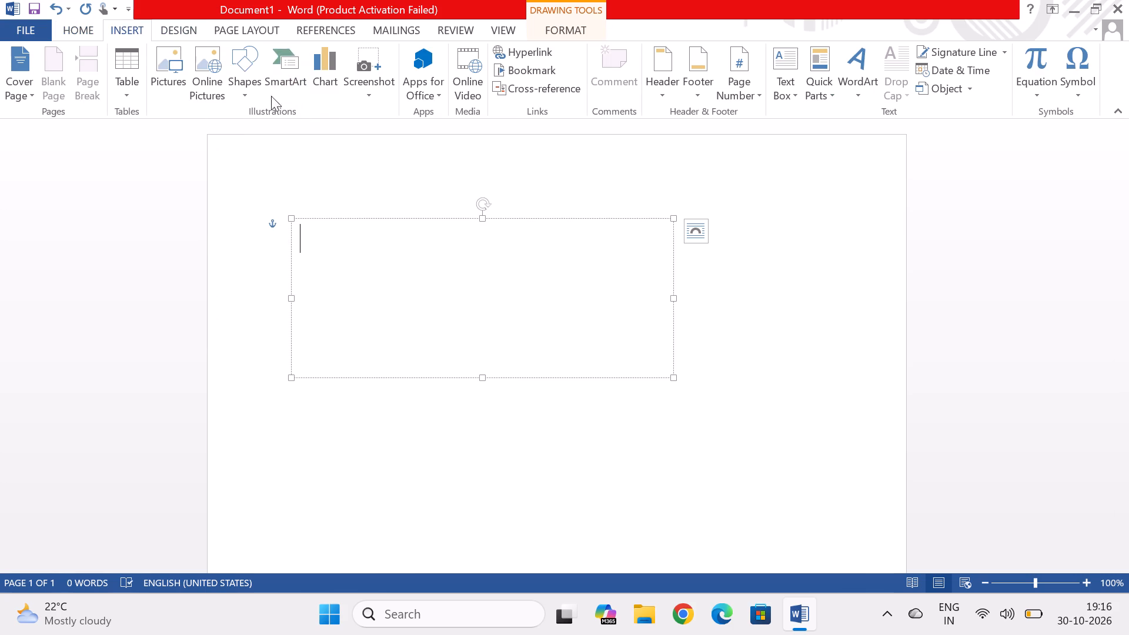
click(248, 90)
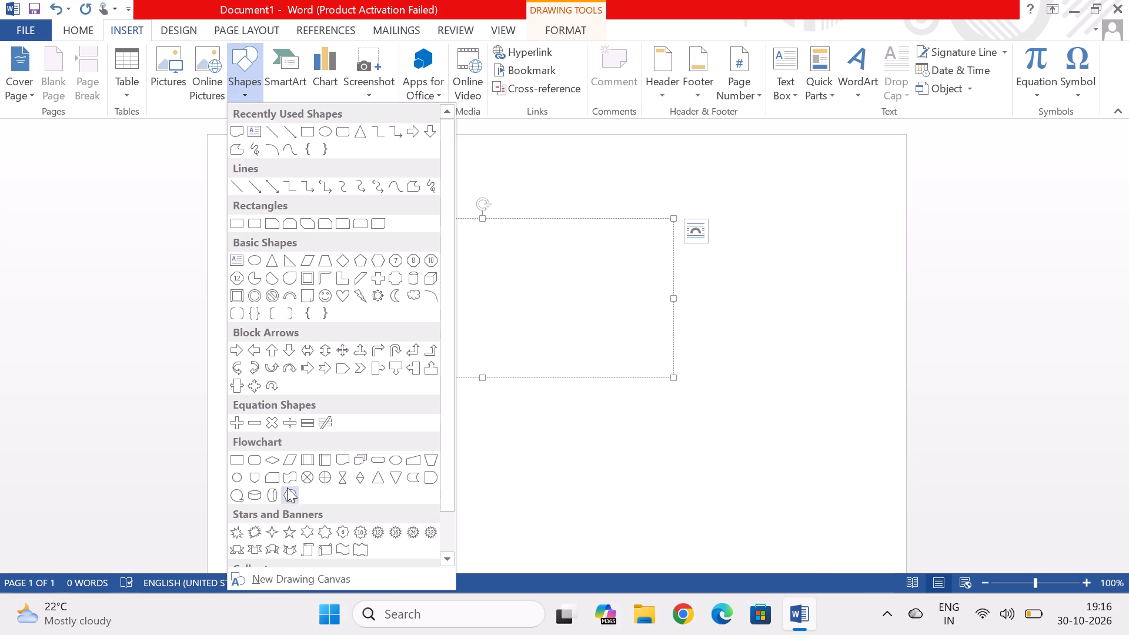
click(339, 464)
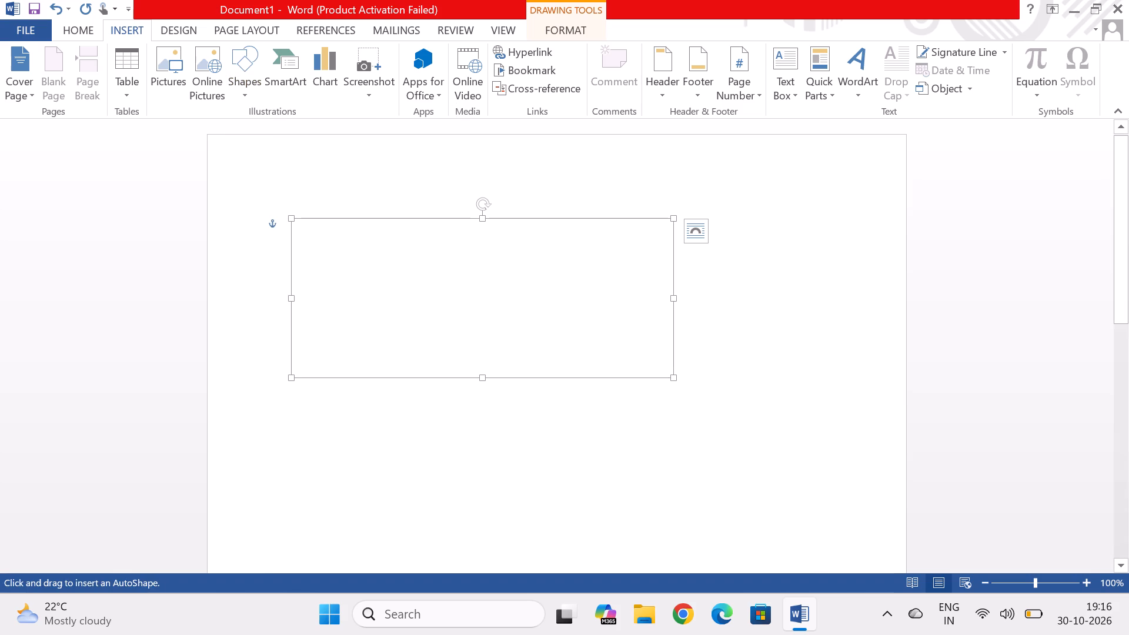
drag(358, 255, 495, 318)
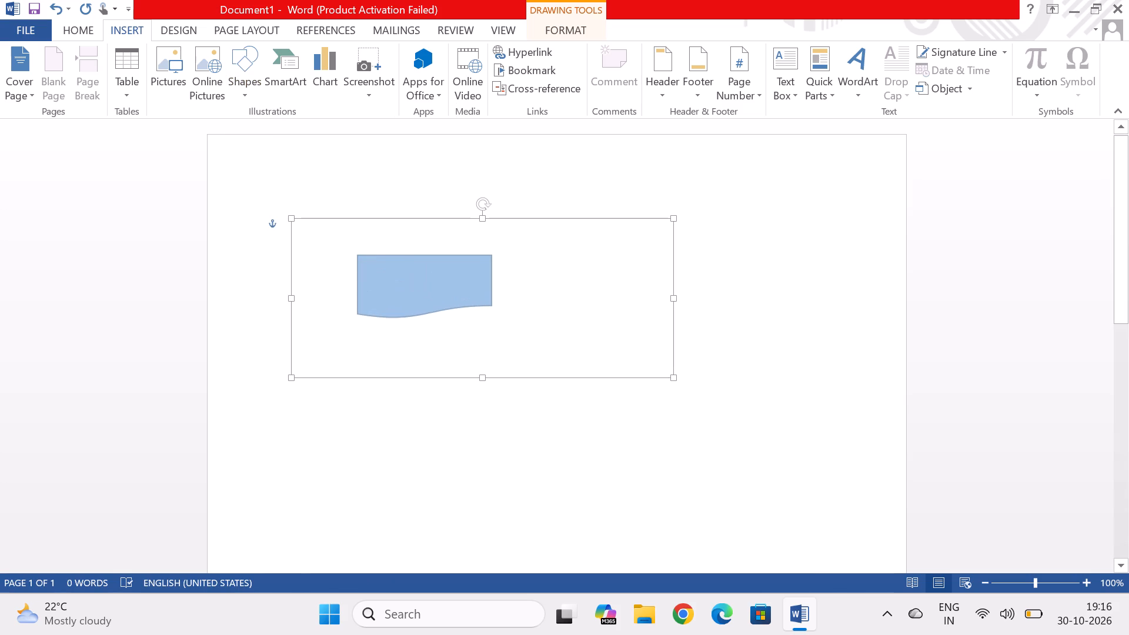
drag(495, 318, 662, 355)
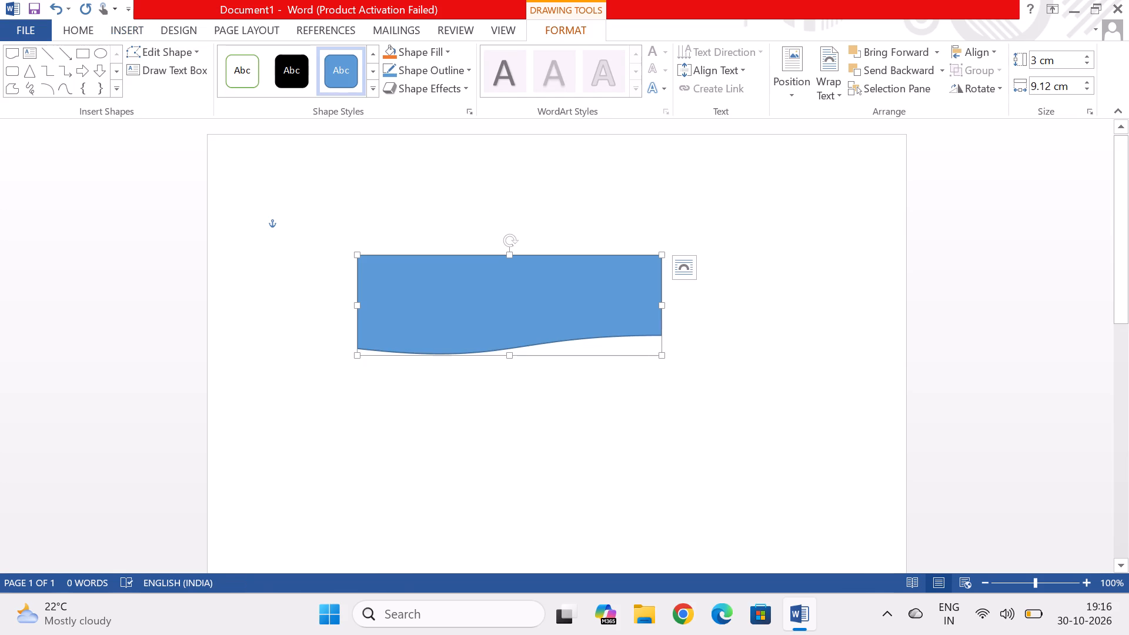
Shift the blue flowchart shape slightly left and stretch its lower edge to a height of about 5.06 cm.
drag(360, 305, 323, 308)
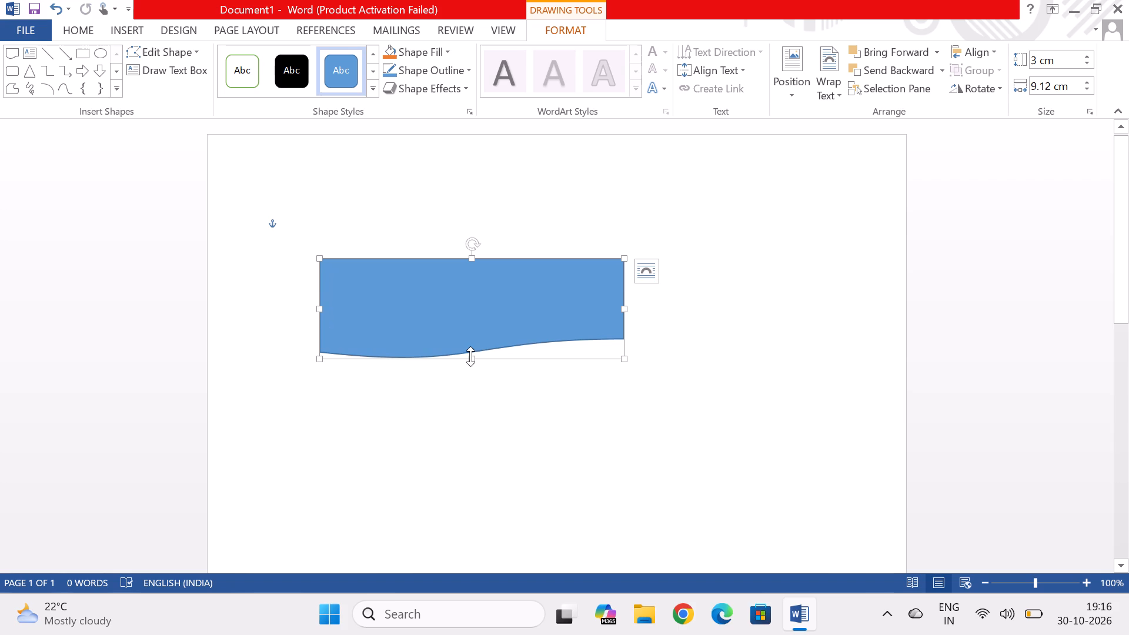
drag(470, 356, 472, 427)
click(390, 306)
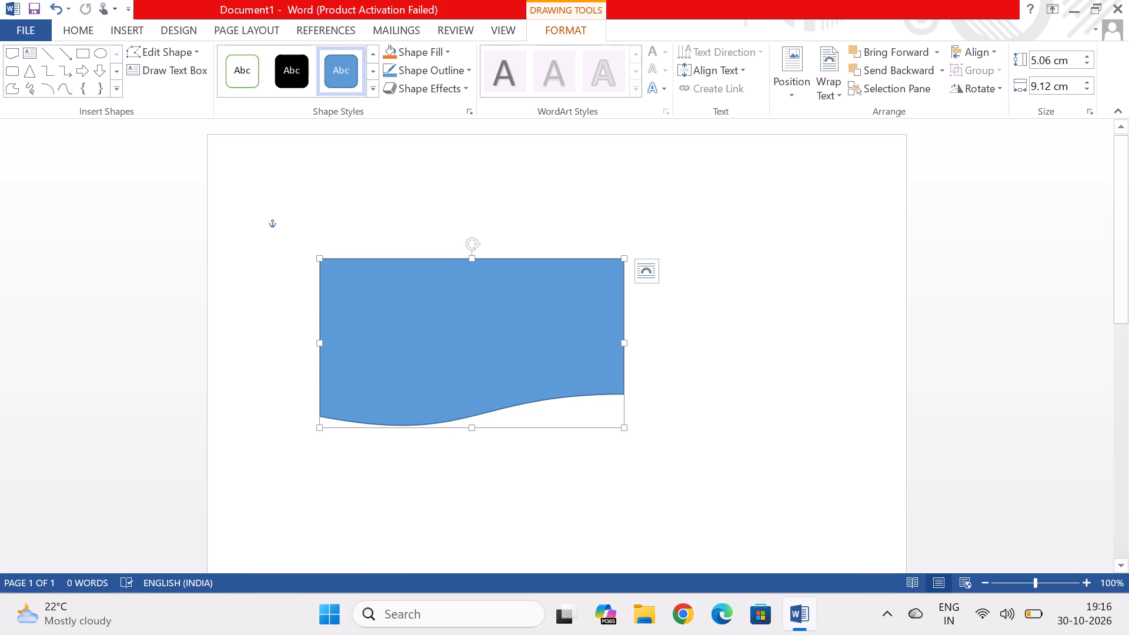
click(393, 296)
Delete everything on the page, including the flowchart shape and the empty WordArt box.
key(ctrl+a)
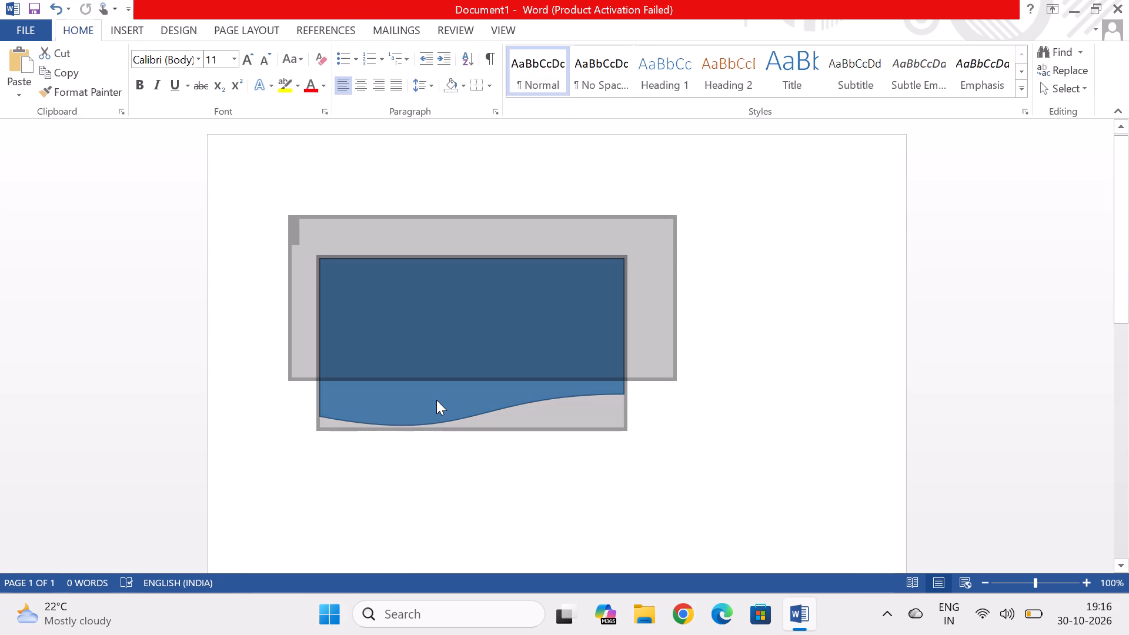
key(Return)
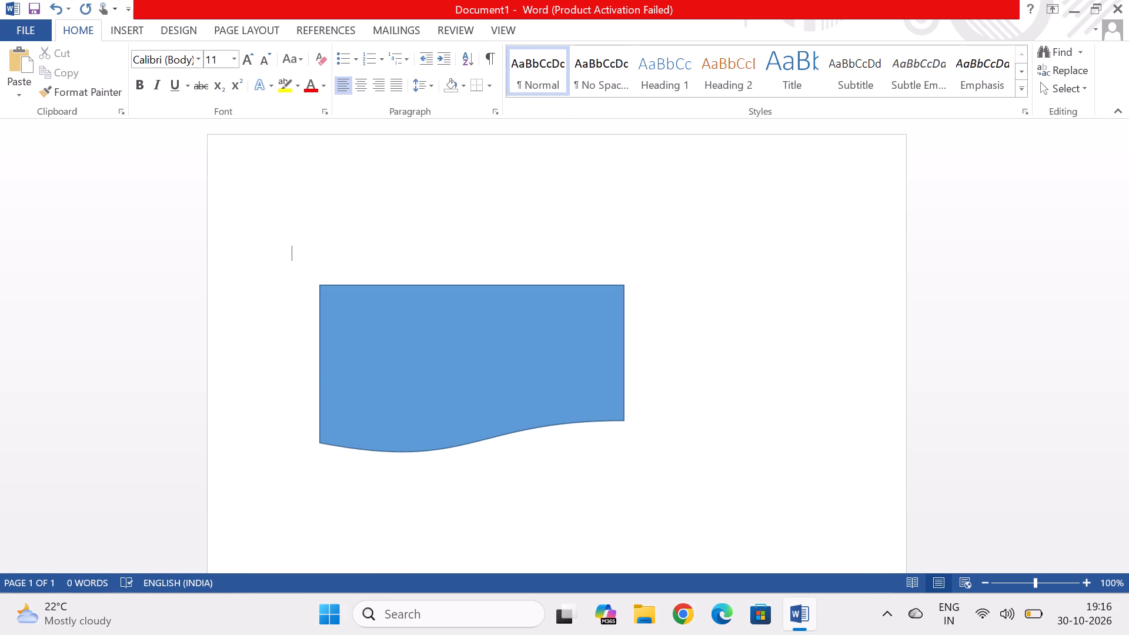
key(ctrl+a)
key(Return)
key(ctrl+a)
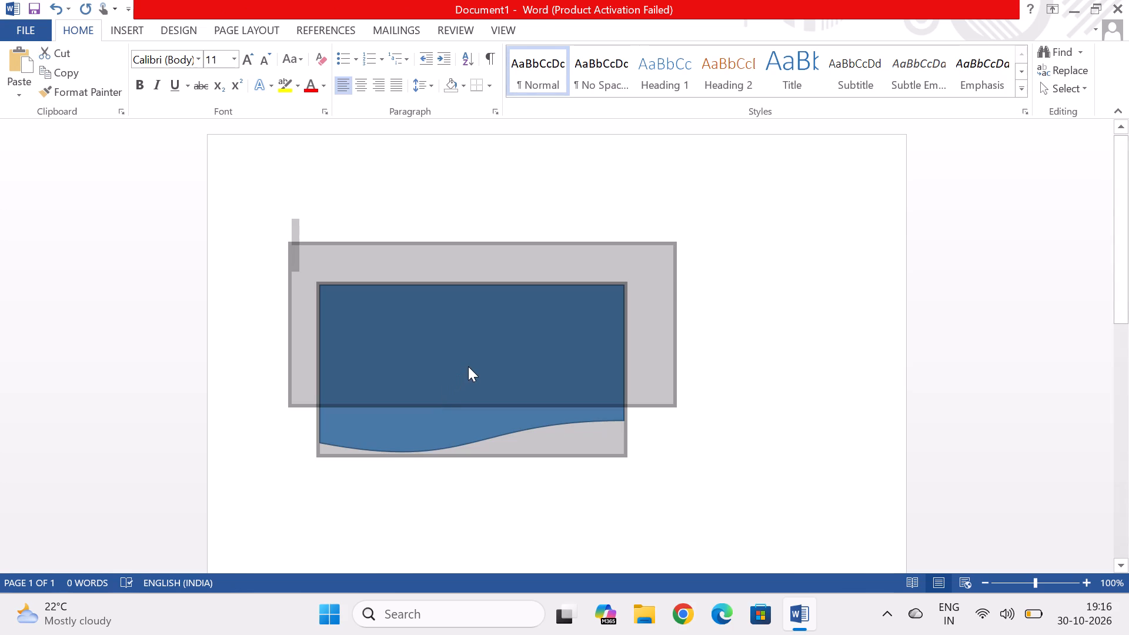
key(Delete)
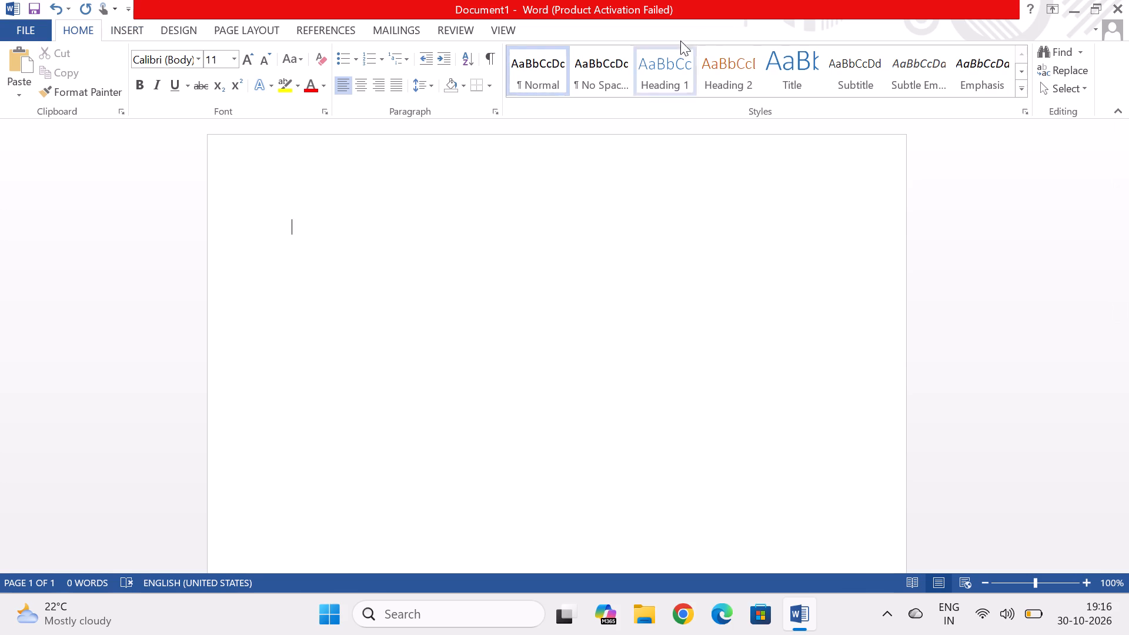
Insert a new WordArt object in the black fill style with shadow.
click(116, 32)
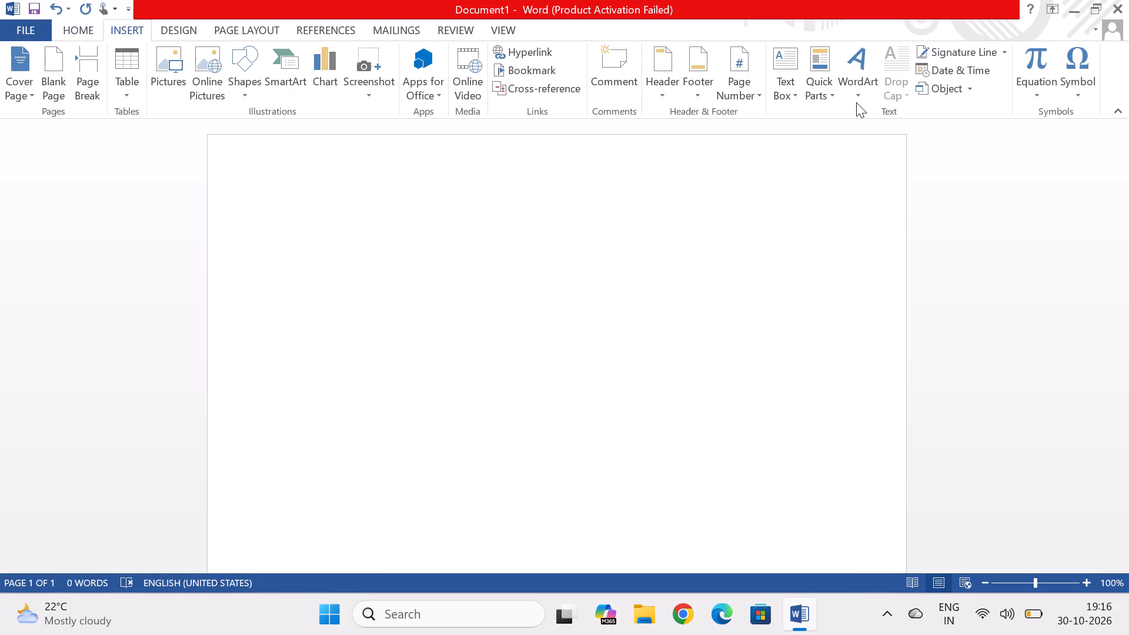
click(857, 98)
click(855, 134)
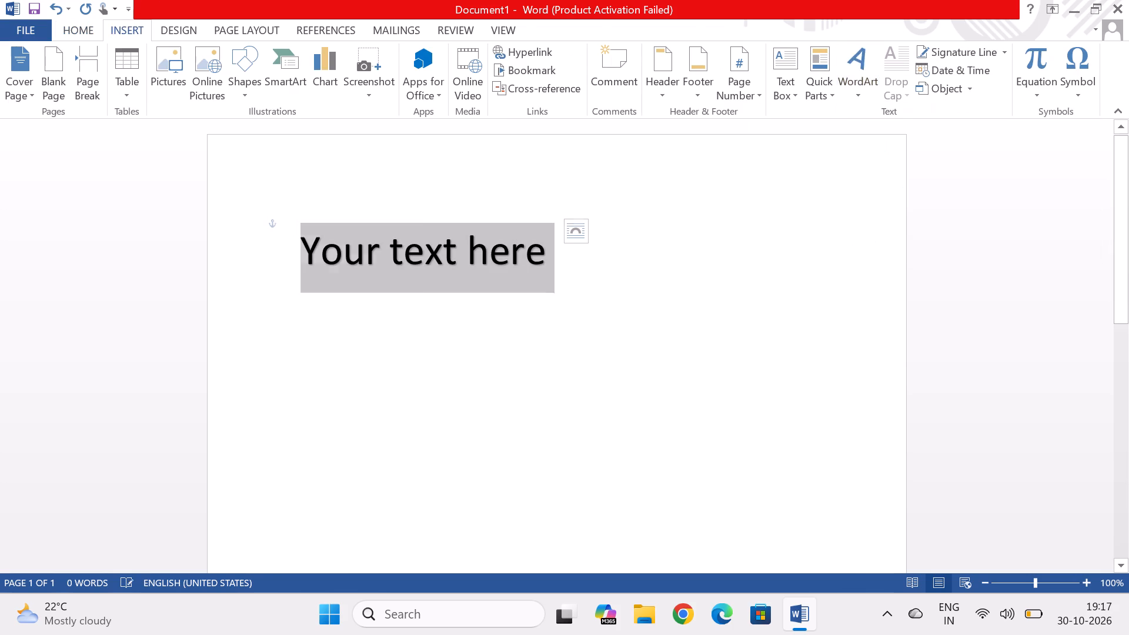
Move the WordArt box so it sits roughly centred across the page, slightly above the first text line.
drag(553, 292, 677, 283)
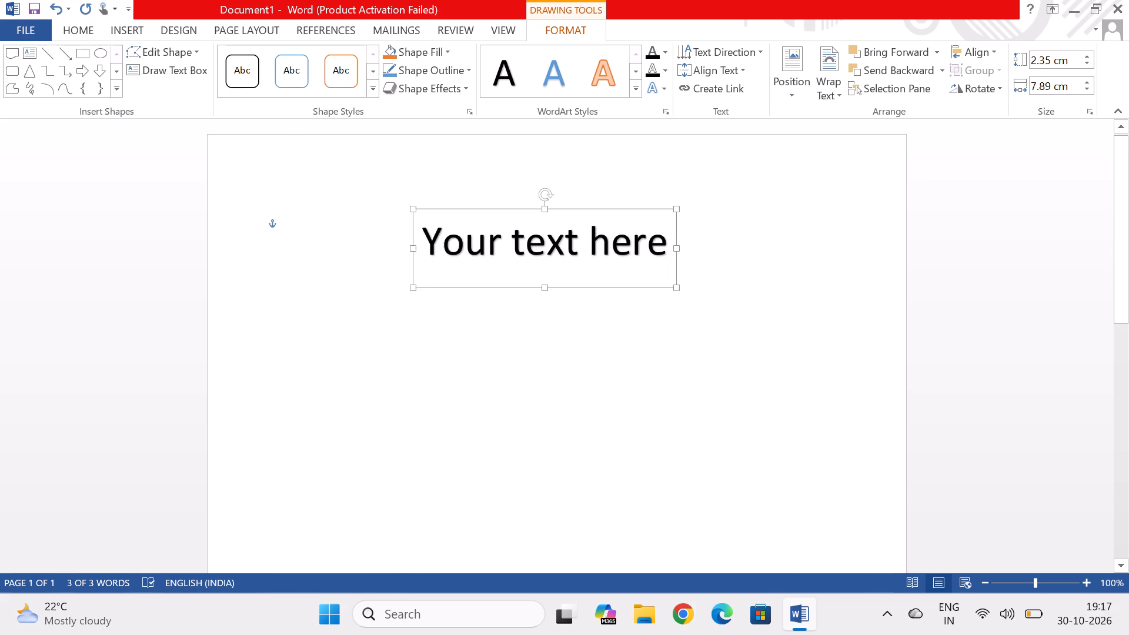
drag(677, 283, 535, 277)
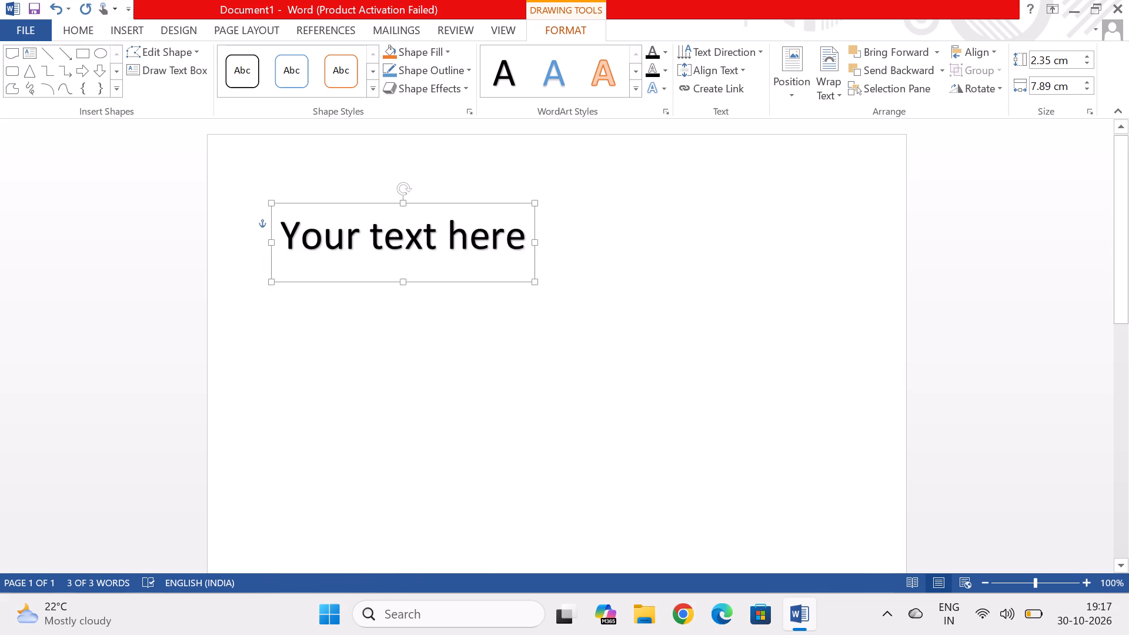
drag(535, 277, 595, 277)
drag(596, 246, 633, 243)
drag(633, 243, 703, 246)
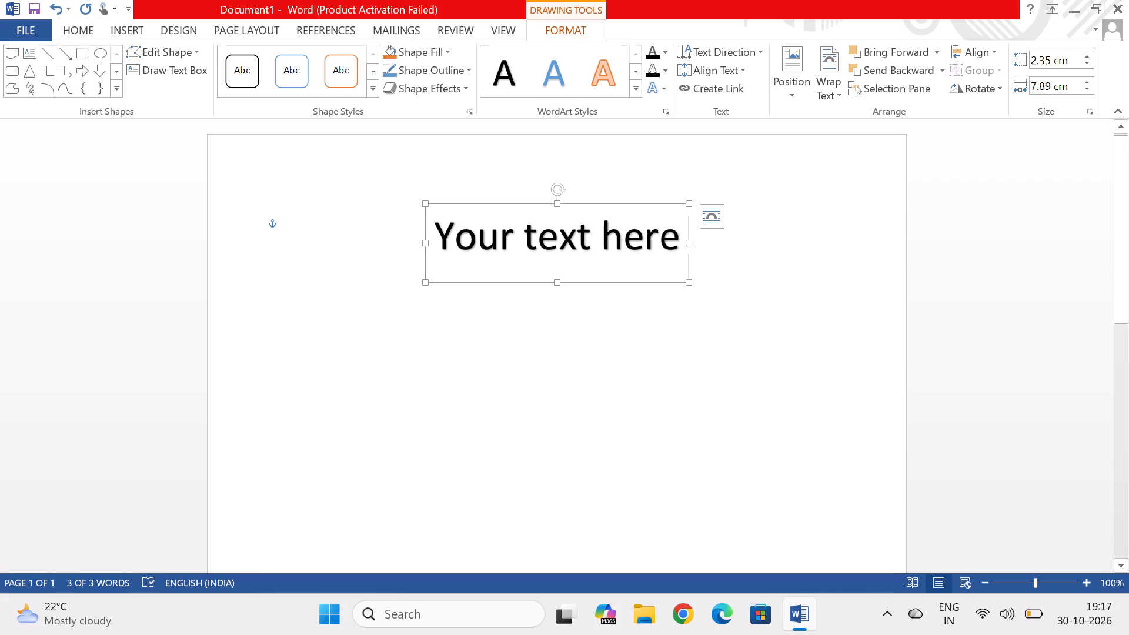
drag(425, 263, 352, 268)
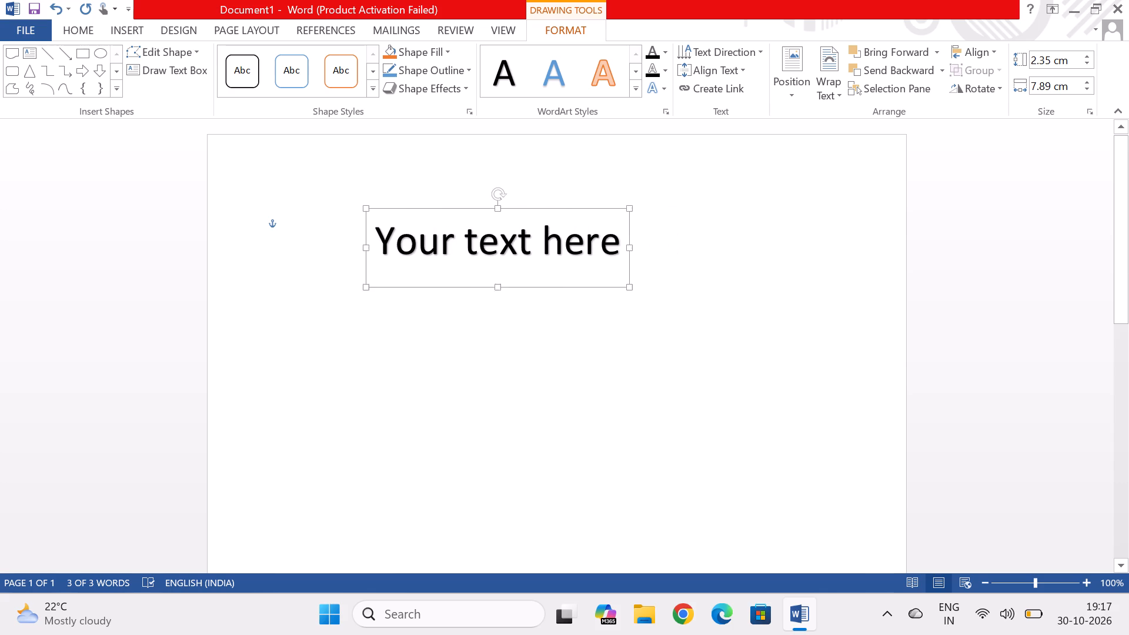
drag(352, 268, 318, 268)
double_click(316, 267)
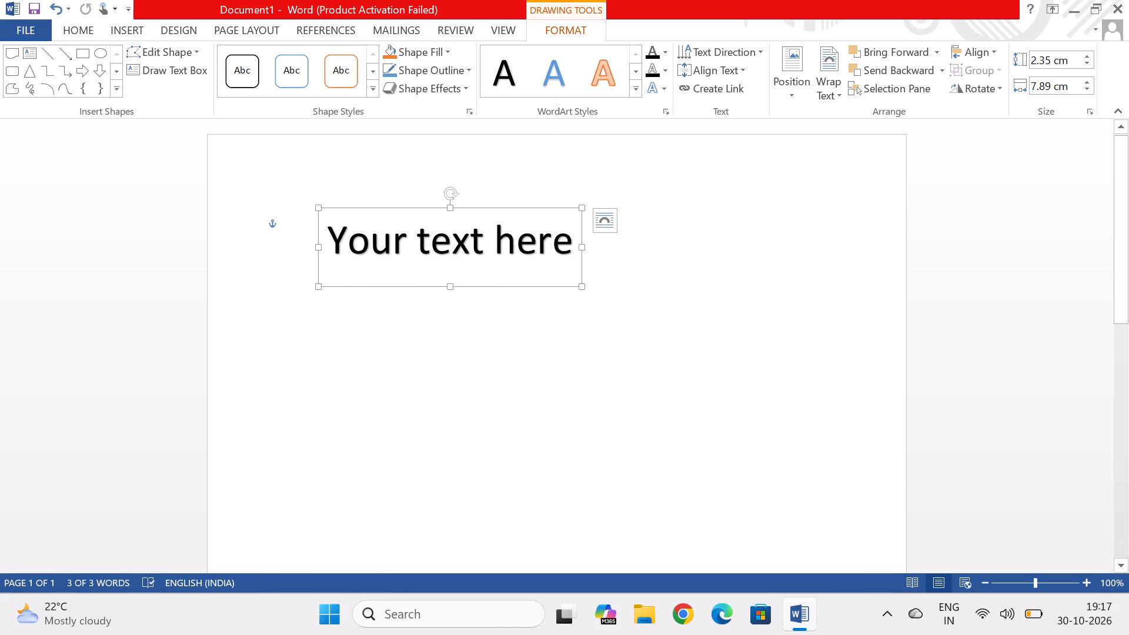
drag(580, 265, 684, 245)
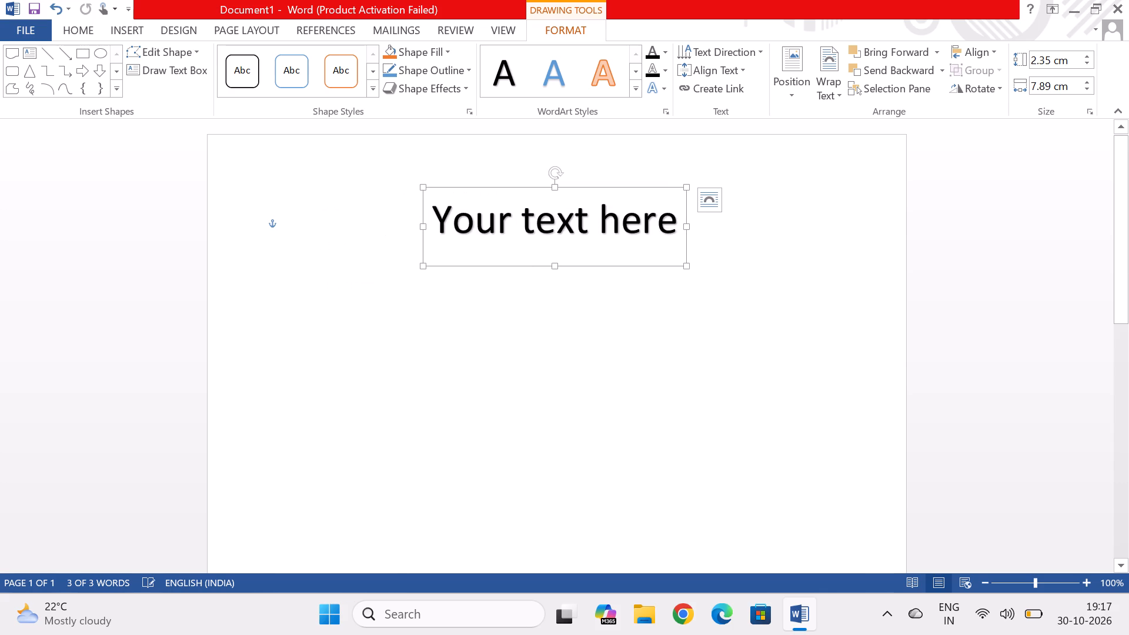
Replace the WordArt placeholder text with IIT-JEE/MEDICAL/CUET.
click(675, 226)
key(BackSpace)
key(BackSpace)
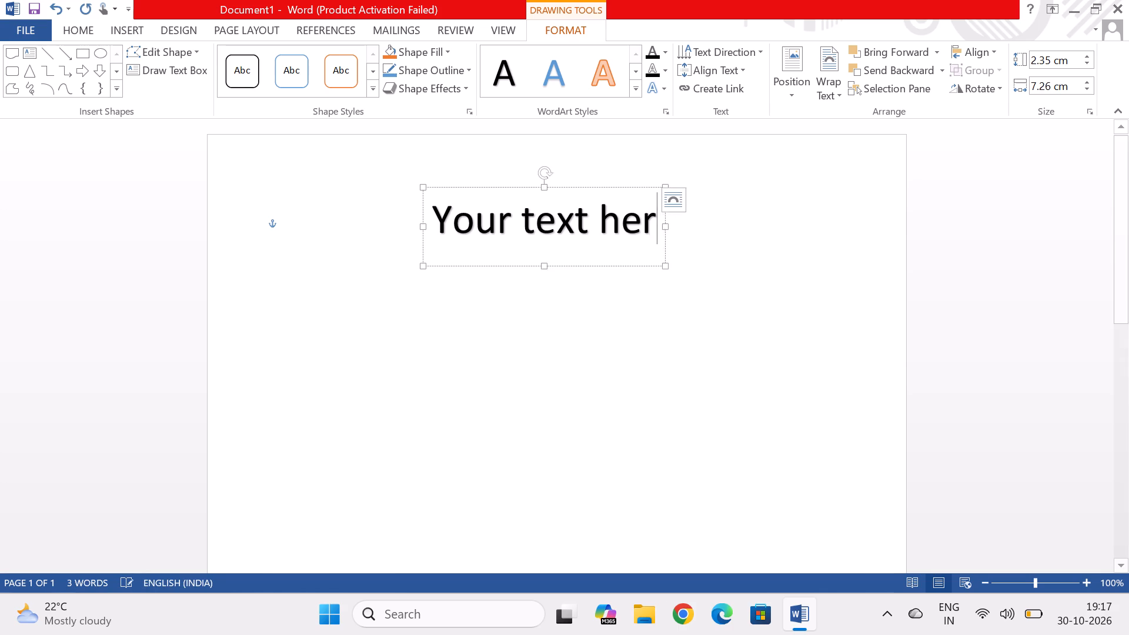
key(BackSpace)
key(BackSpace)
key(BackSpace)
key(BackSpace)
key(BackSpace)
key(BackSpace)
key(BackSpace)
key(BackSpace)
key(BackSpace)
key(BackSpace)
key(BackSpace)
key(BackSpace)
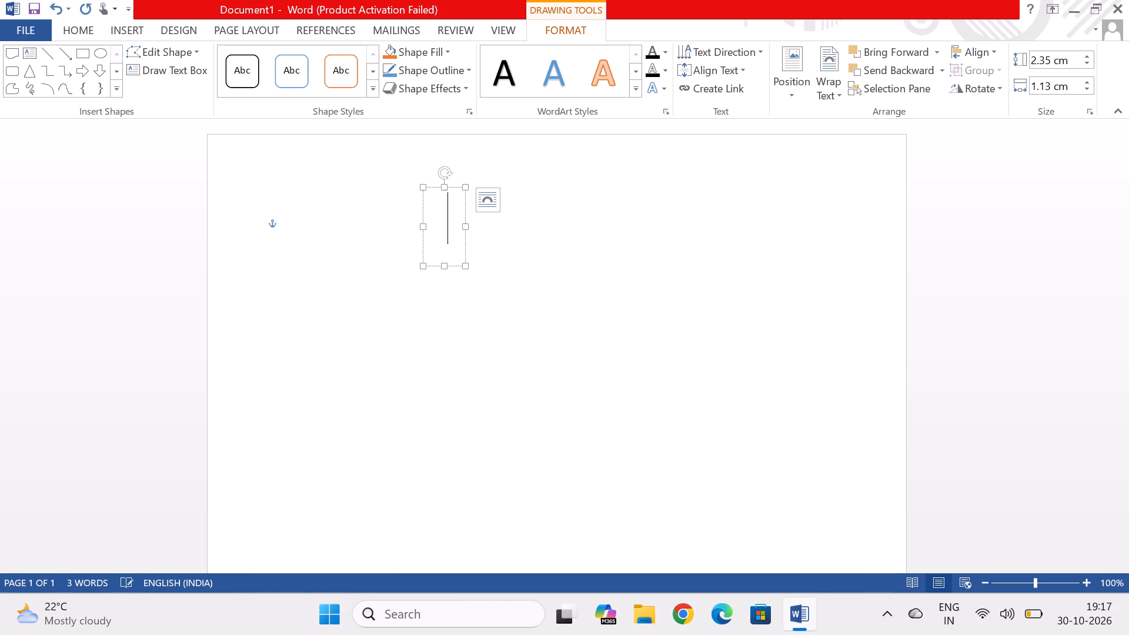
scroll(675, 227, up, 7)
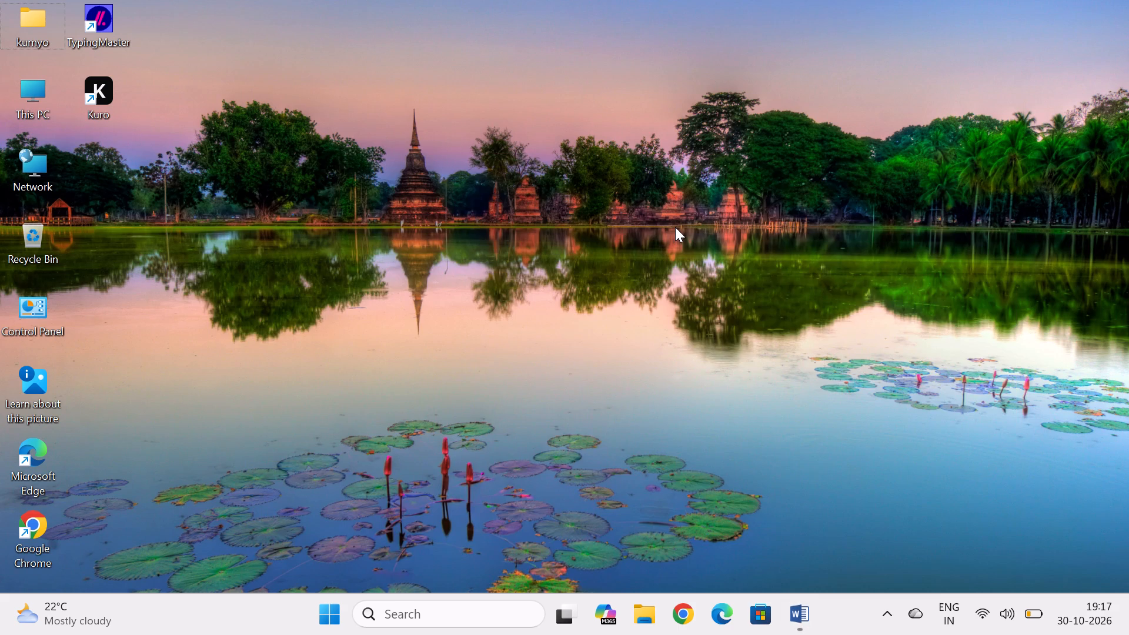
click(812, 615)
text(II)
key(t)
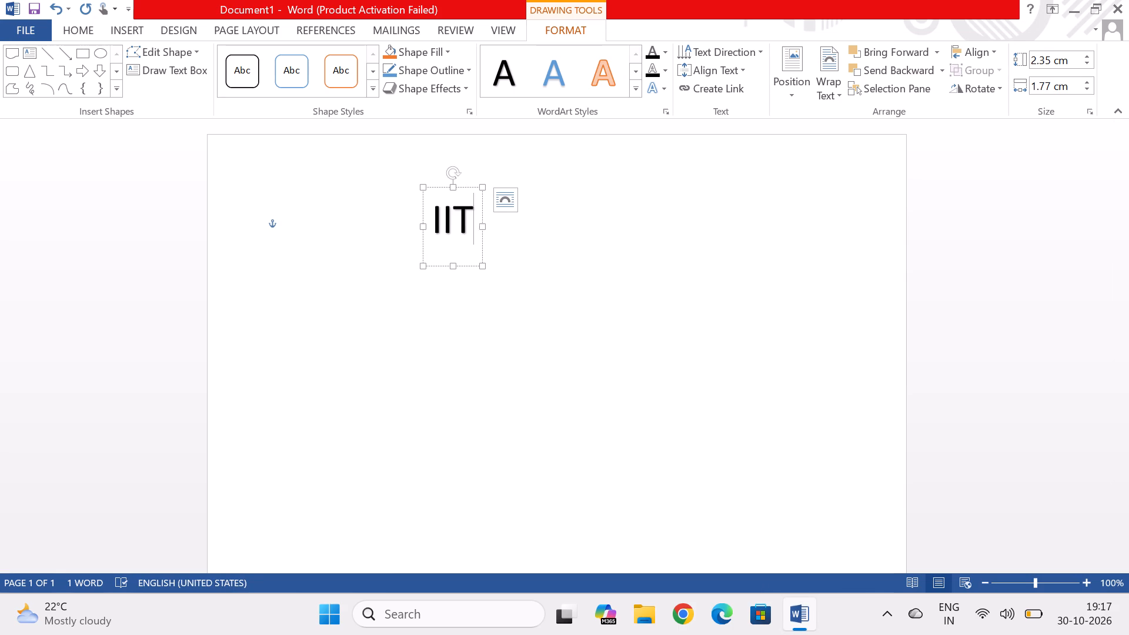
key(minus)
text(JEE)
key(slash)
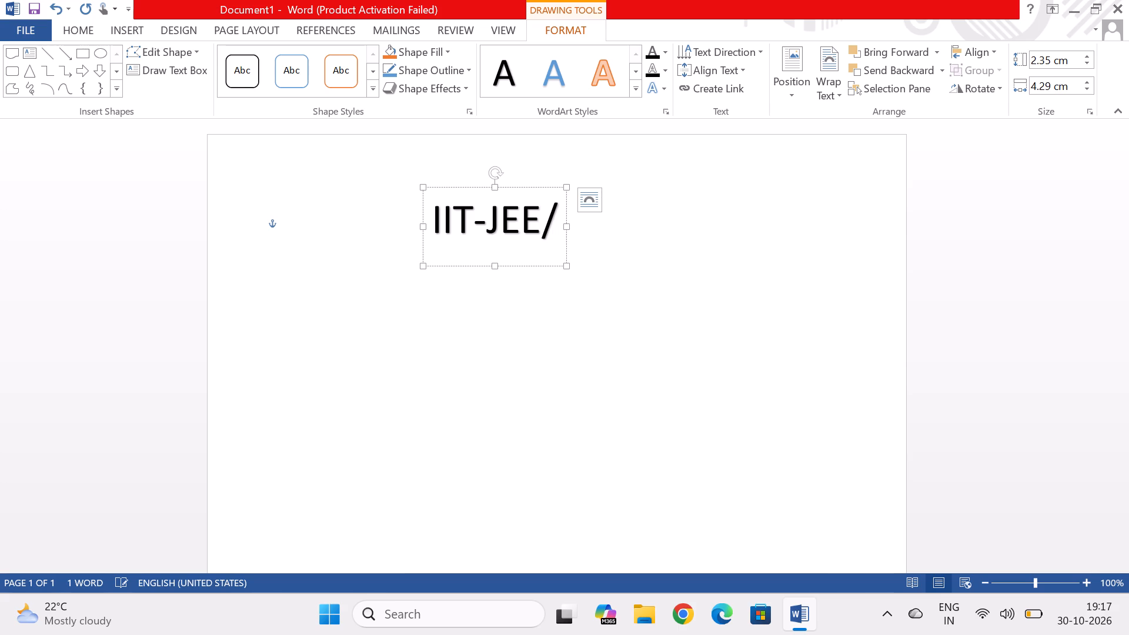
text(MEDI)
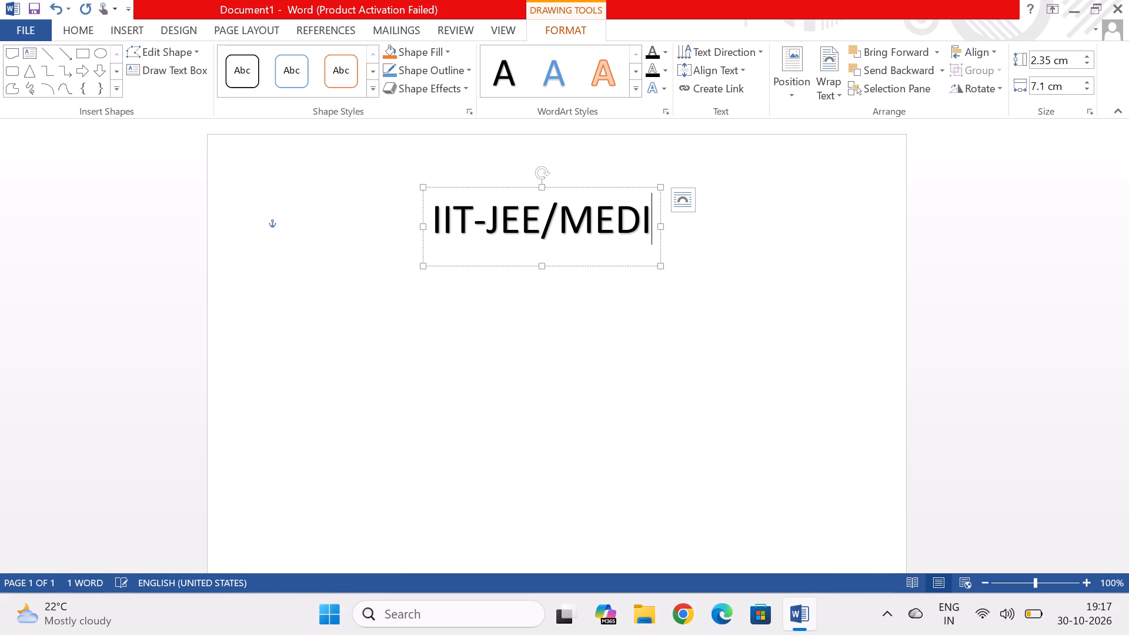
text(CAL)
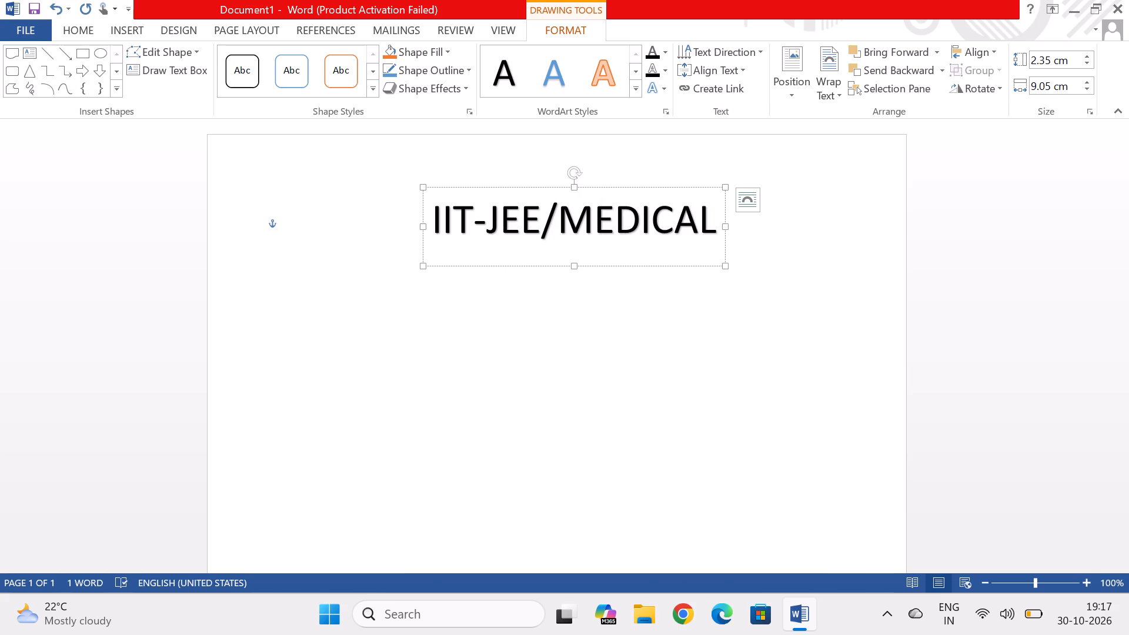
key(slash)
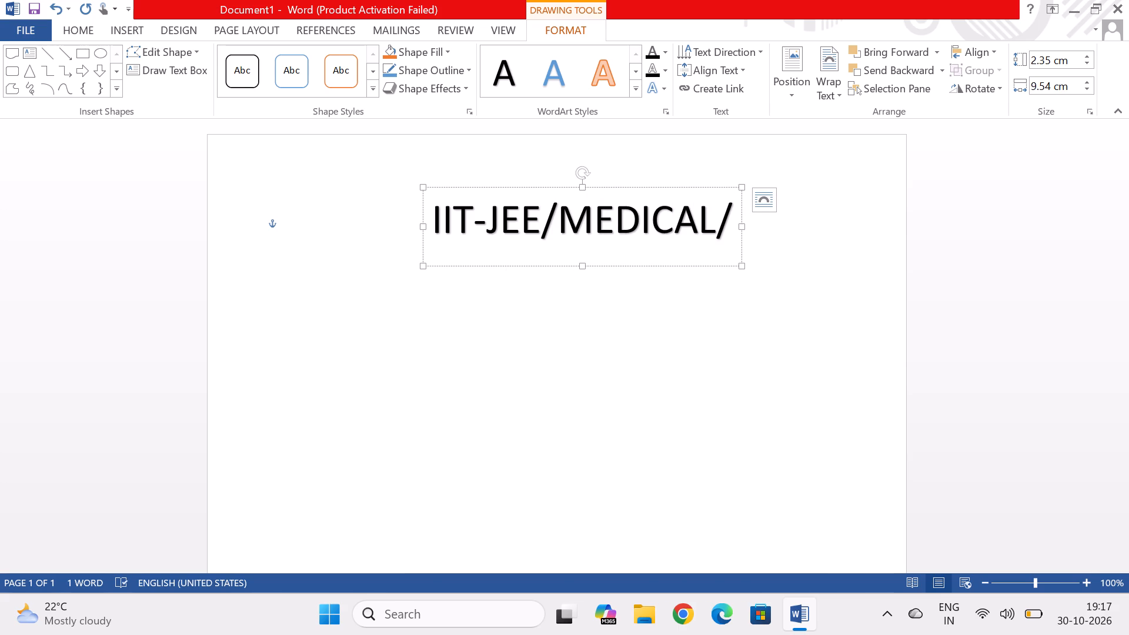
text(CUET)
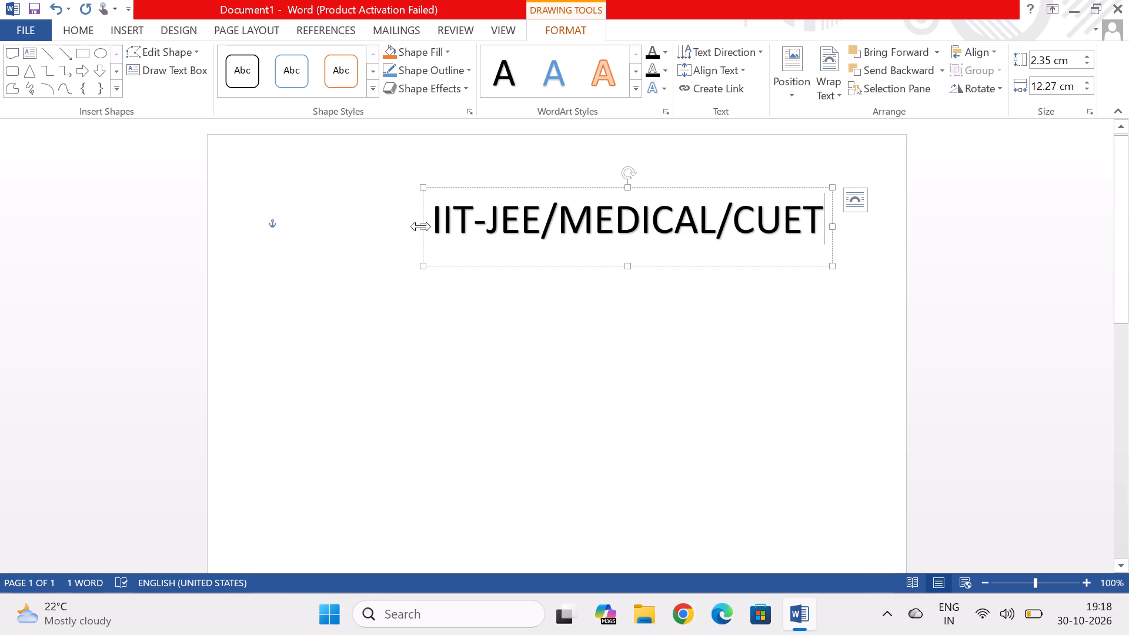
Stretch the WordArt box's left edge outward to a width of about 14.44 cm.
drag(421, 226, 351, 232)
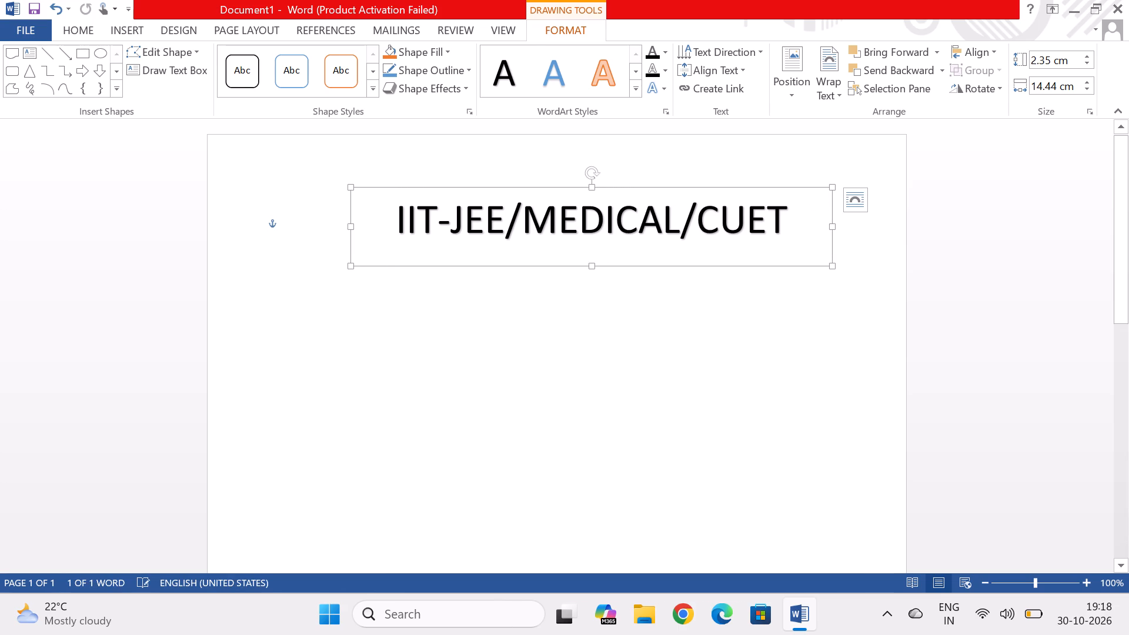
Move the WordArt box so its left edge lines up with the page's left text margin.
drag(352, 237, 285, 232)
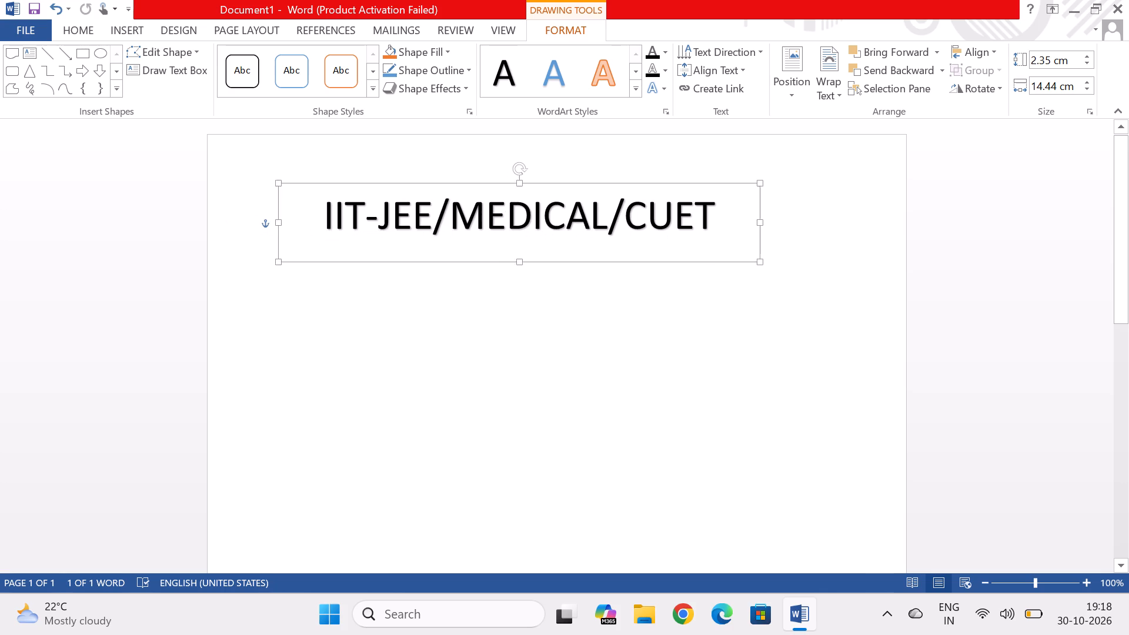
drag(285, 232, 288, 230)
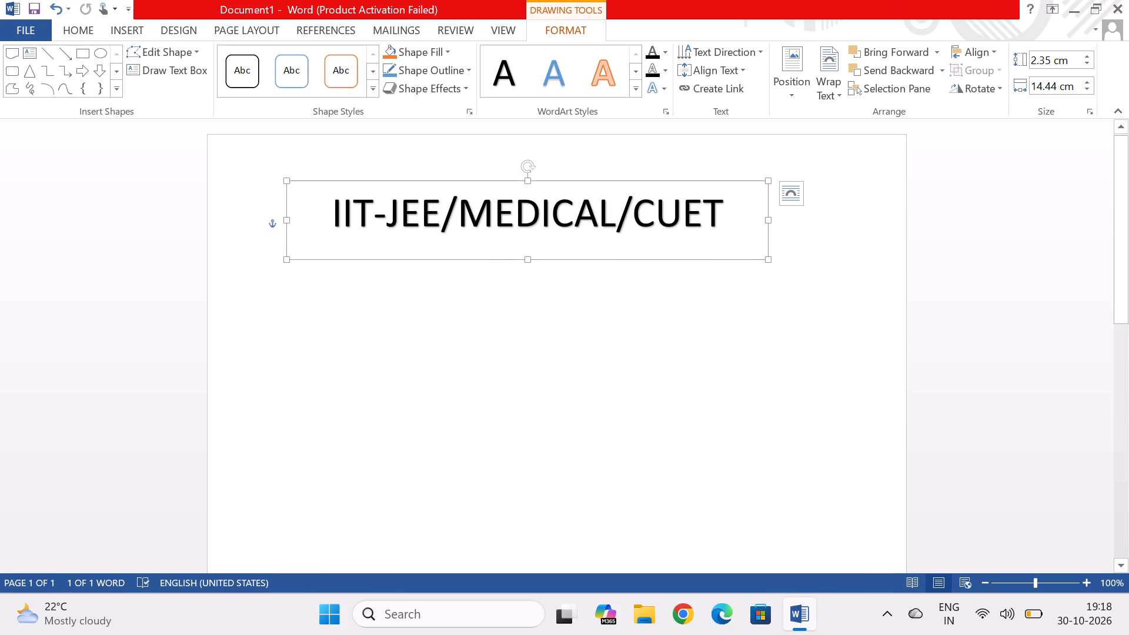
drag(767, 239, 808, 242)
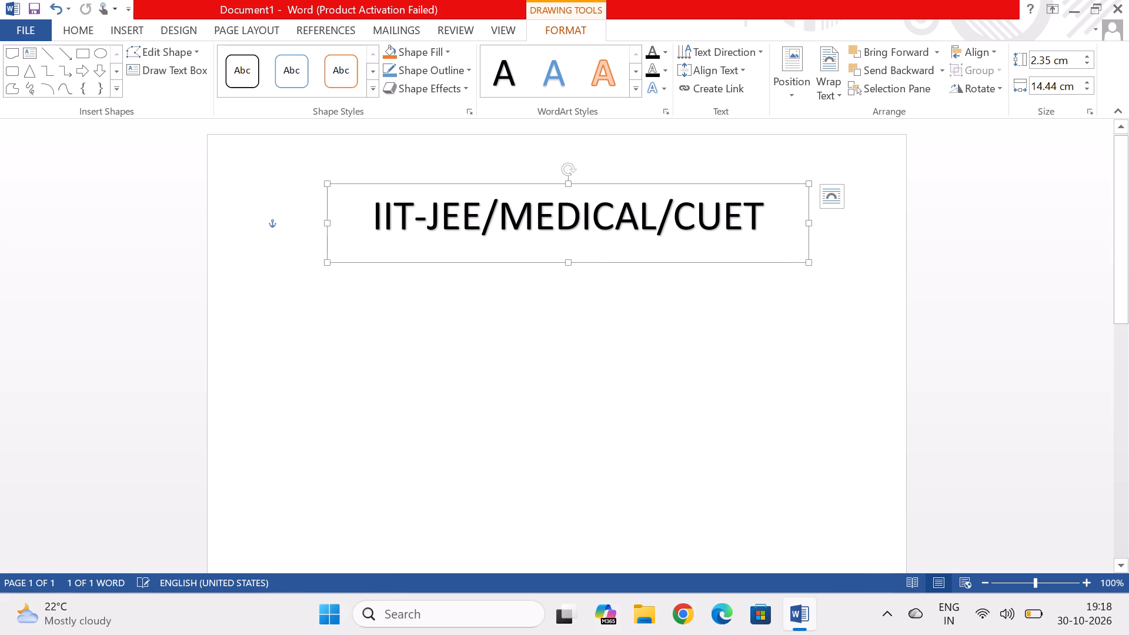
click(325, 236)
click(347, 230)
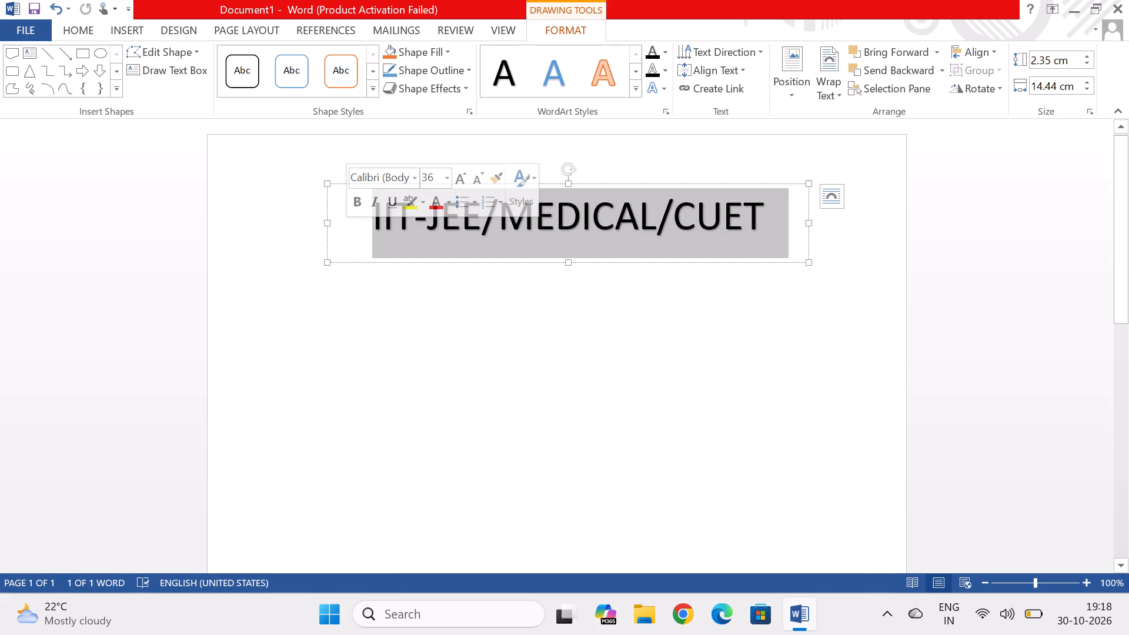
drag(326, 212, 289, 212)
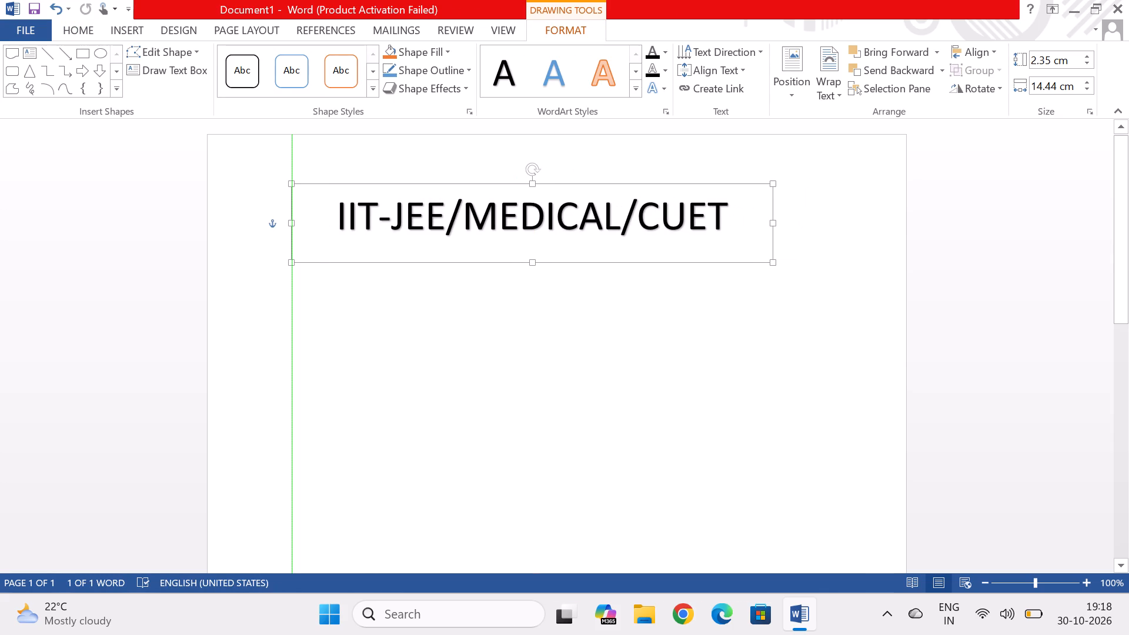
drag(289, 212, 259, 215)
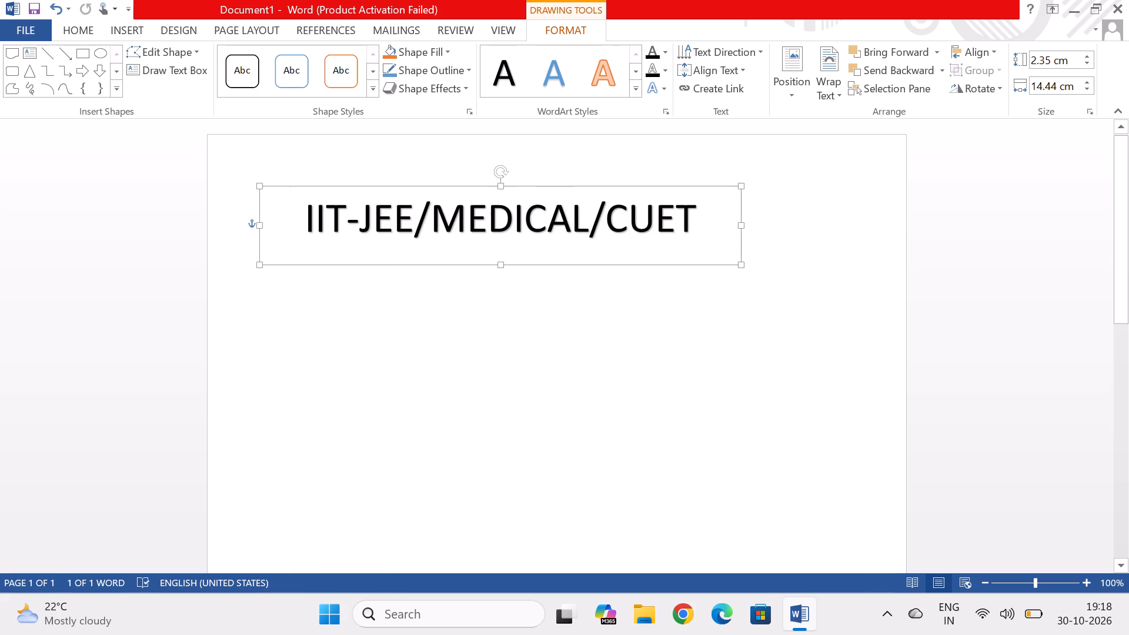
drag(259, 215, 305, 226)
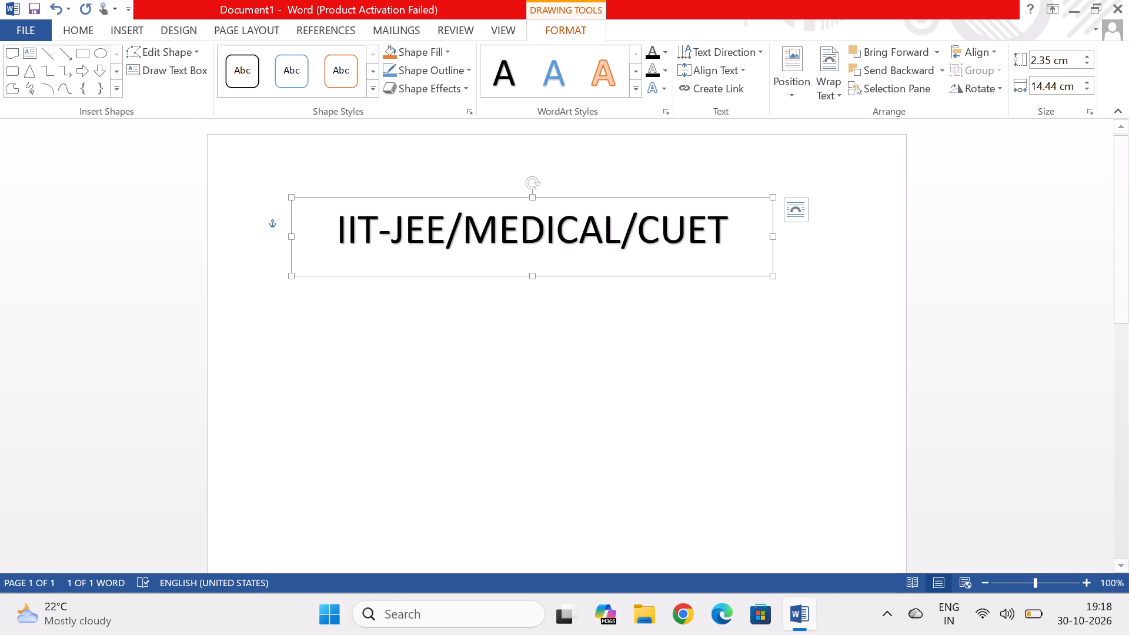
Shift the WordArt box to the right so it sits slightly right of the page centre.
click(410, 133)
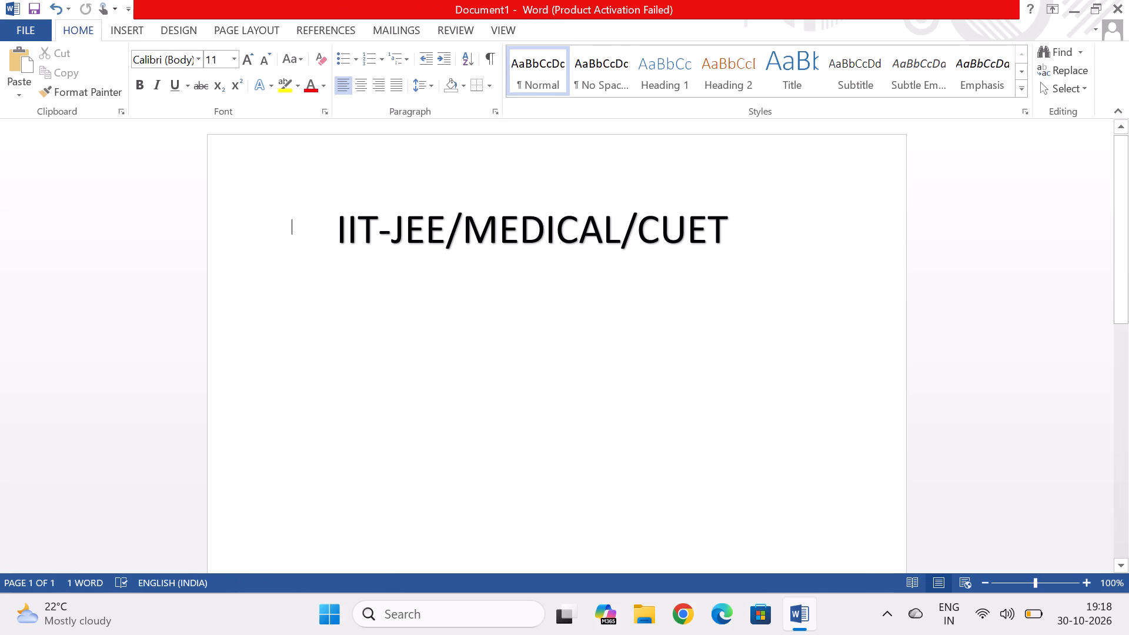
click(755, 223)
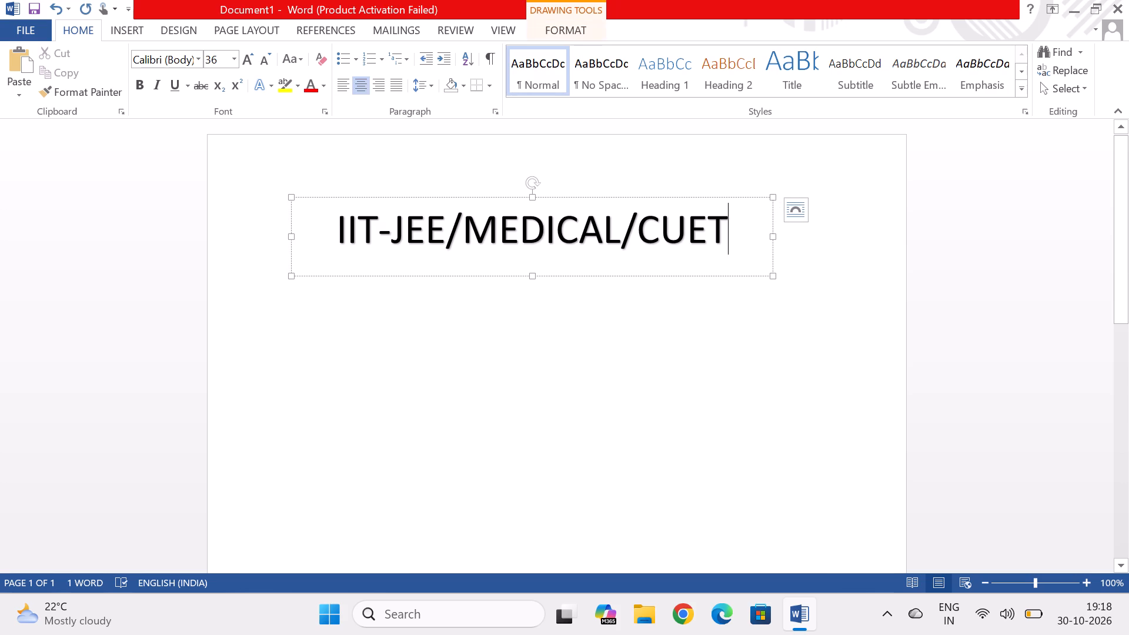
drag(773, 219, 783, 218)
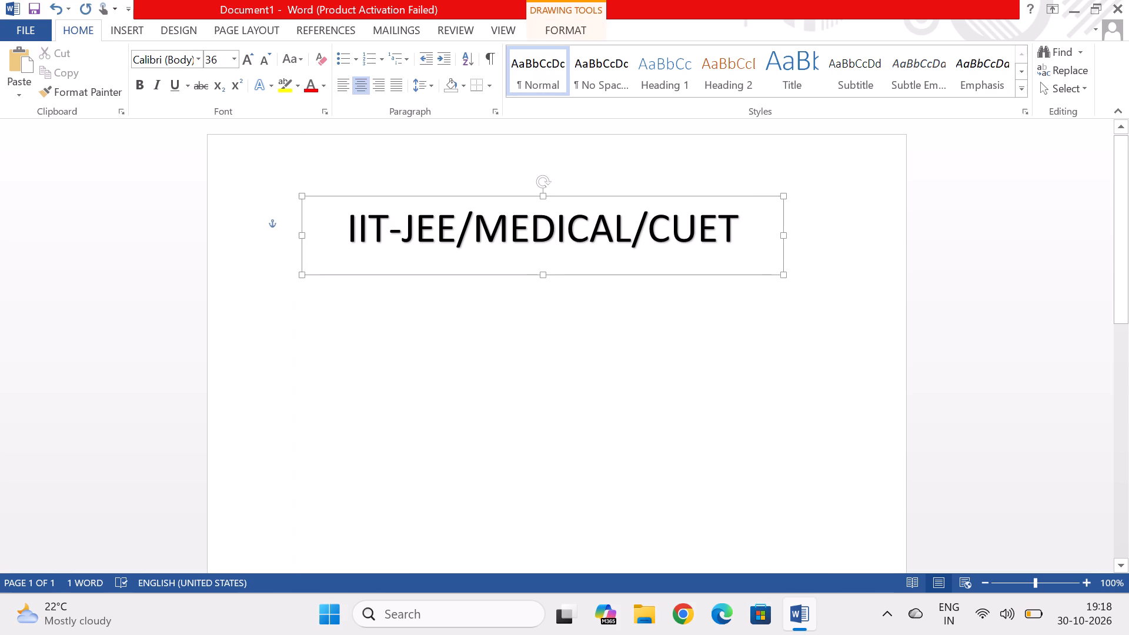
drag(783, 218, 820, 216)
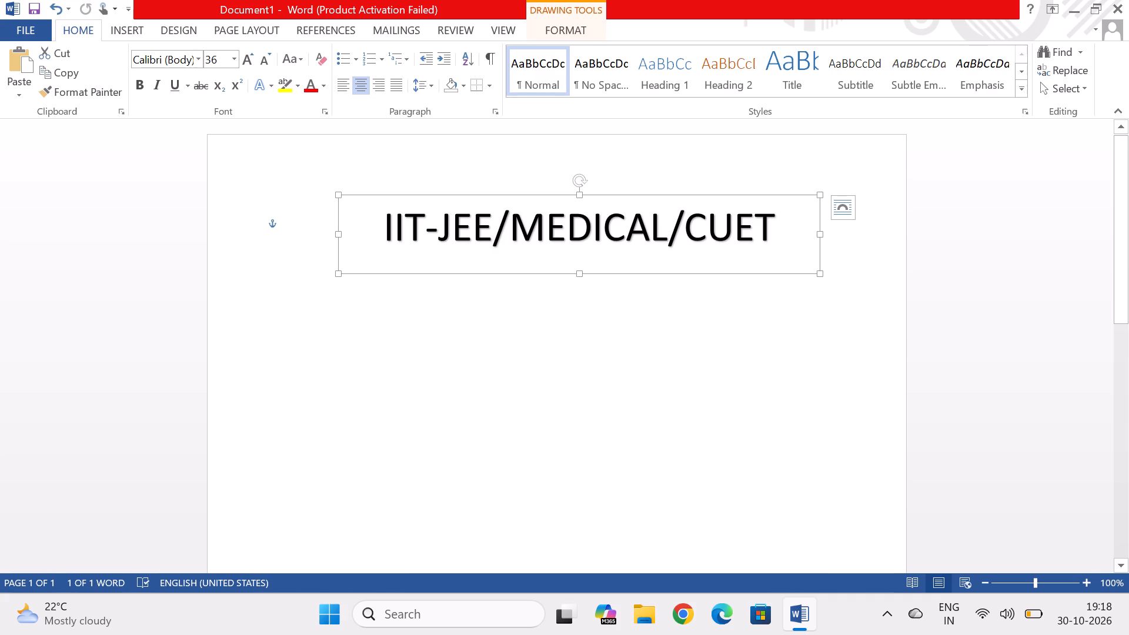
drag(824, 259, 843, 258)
Delete the IIT-JEE/MEDICAL/CUET WordArt box from the page.
click(754, 256)
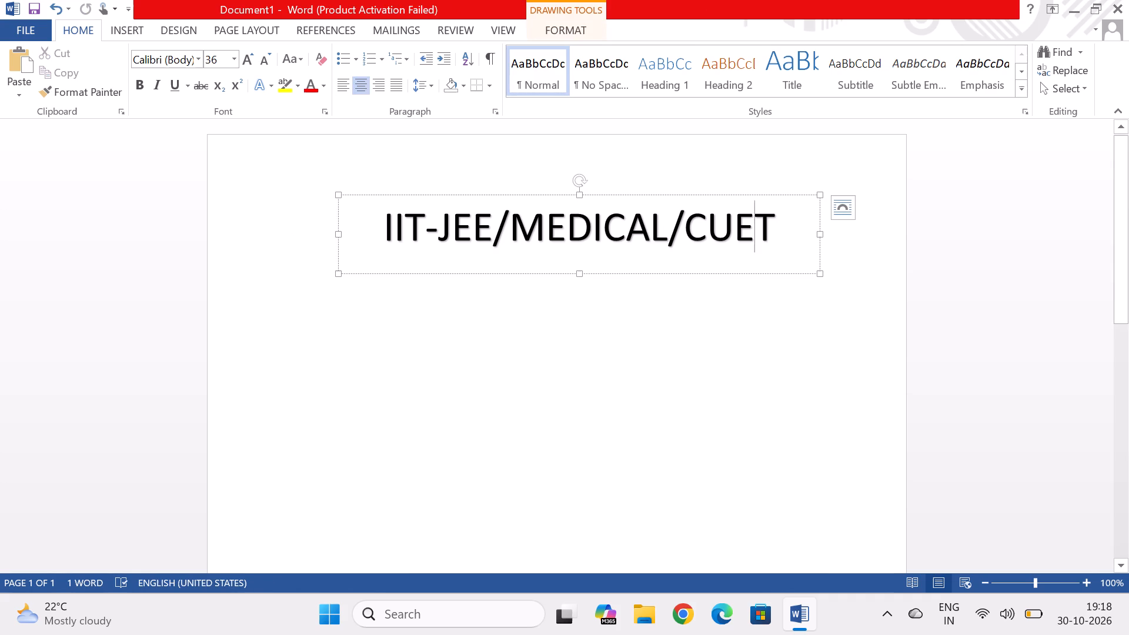
click(486, 195)
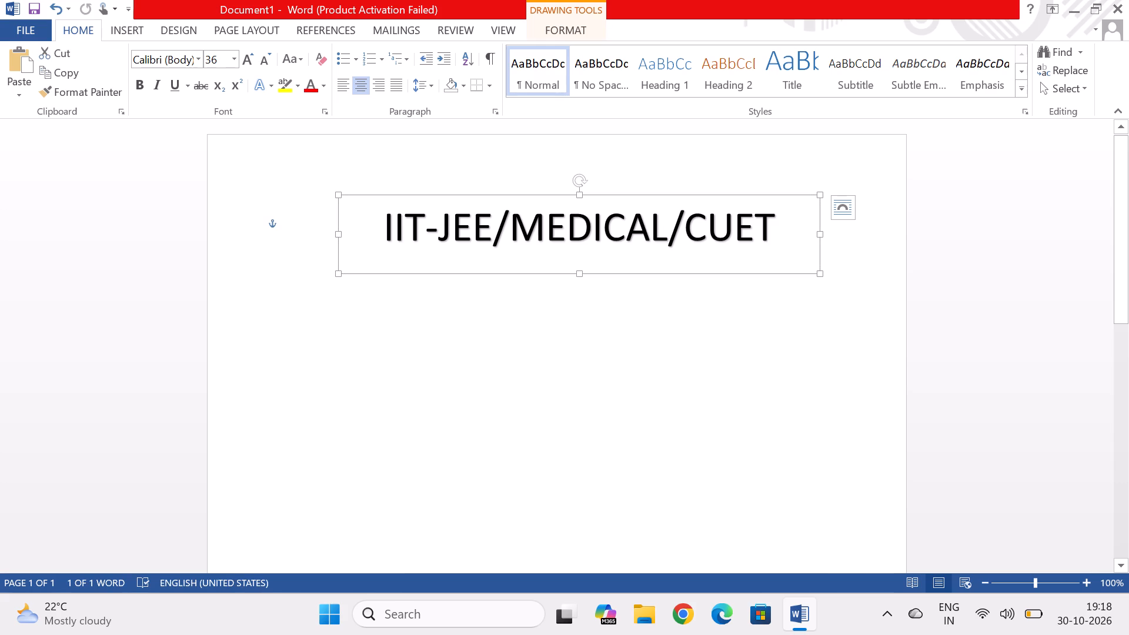
key(Delete)
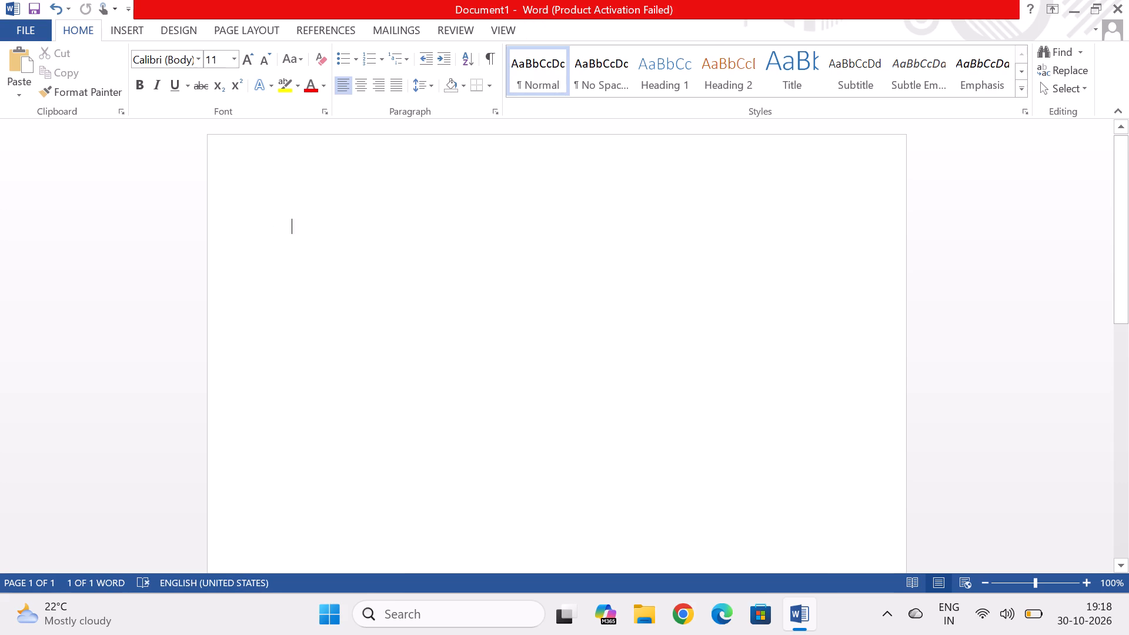
Draw a rectangle about 19.69 cm wide and 2.79 cm high across the top of the page.
click(122, 43)
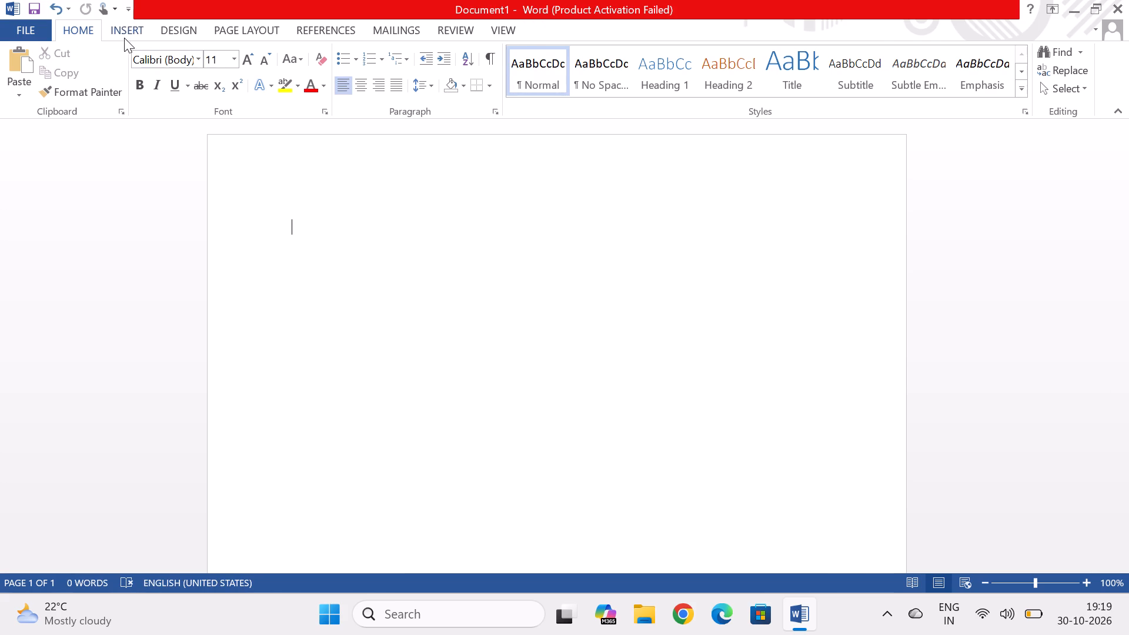
click(124, 38)
click(242, 66)
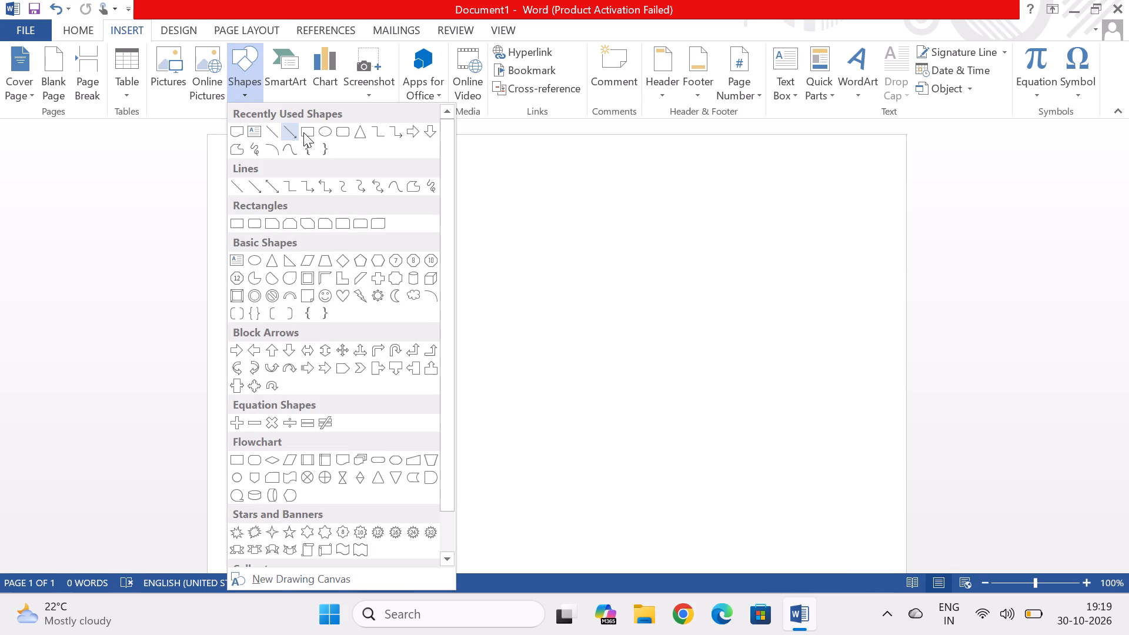
click(312, 138)
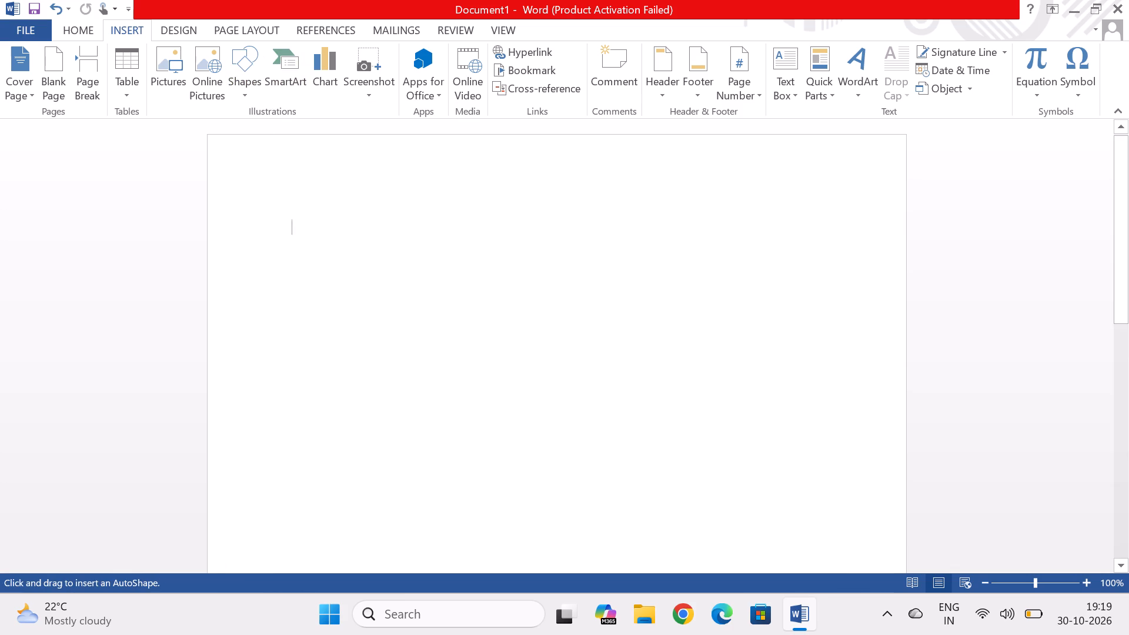
drag(225, 175, 803, 279)
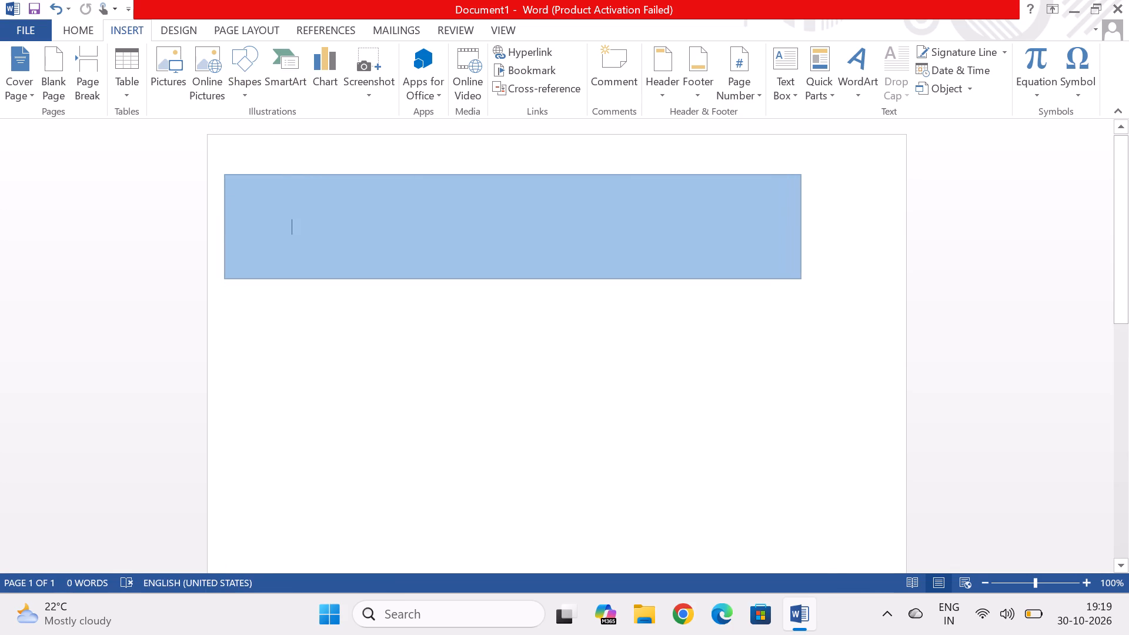
drag(803, 279, 881, 268)
click(446, 222)
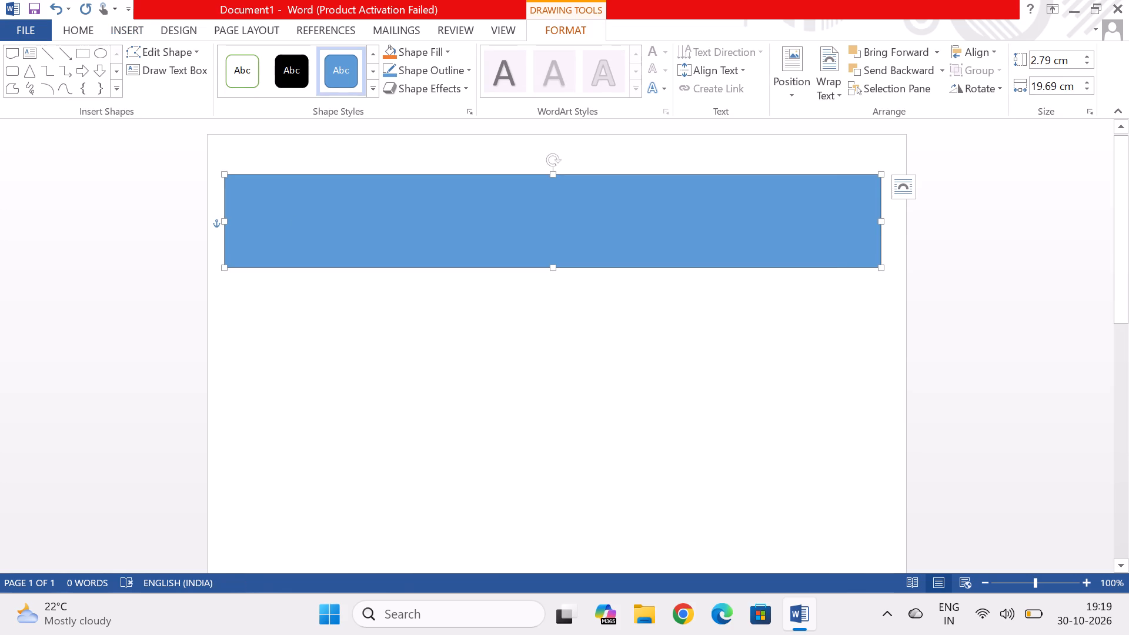
Apply the preset shape style with white fill and orange outline to the rectangle.
click(369, 87)
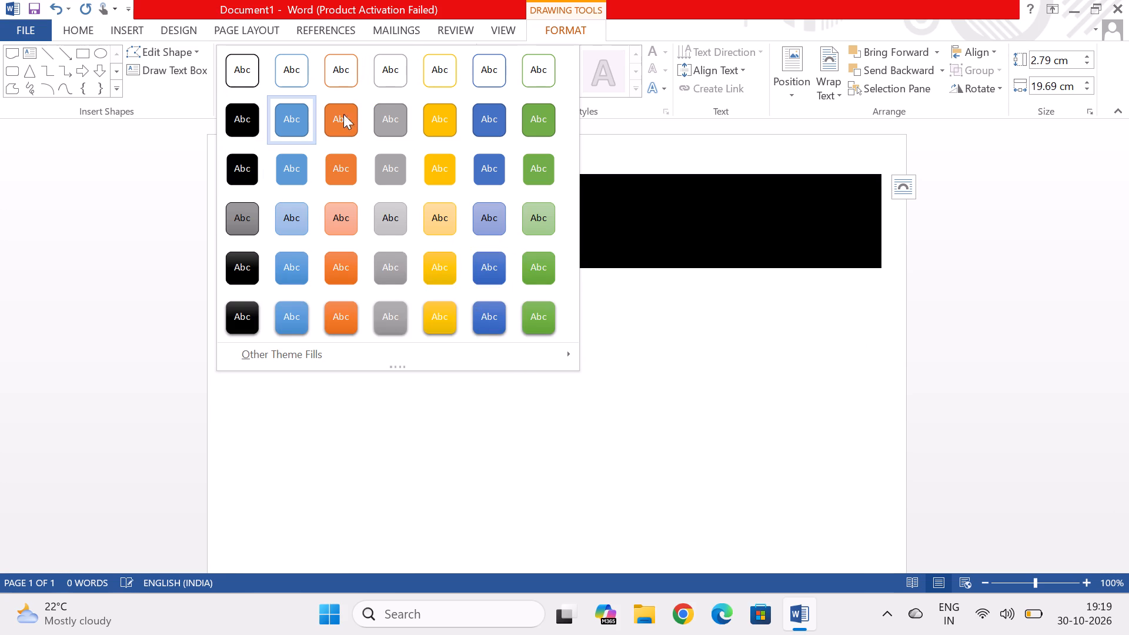
click(570, 350)
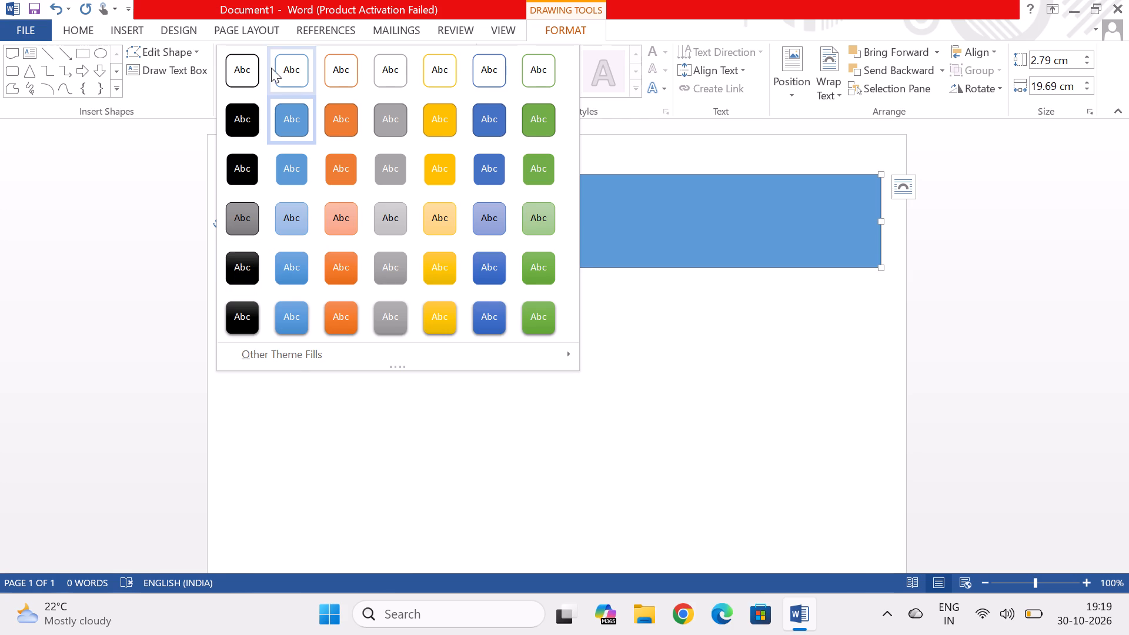
click(336, 72)
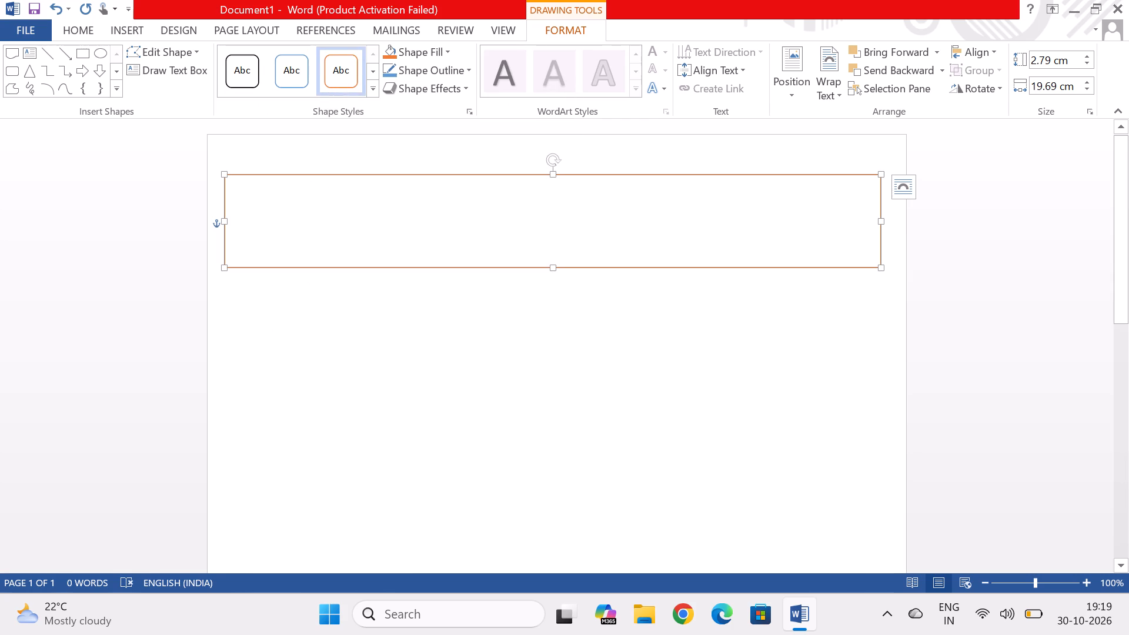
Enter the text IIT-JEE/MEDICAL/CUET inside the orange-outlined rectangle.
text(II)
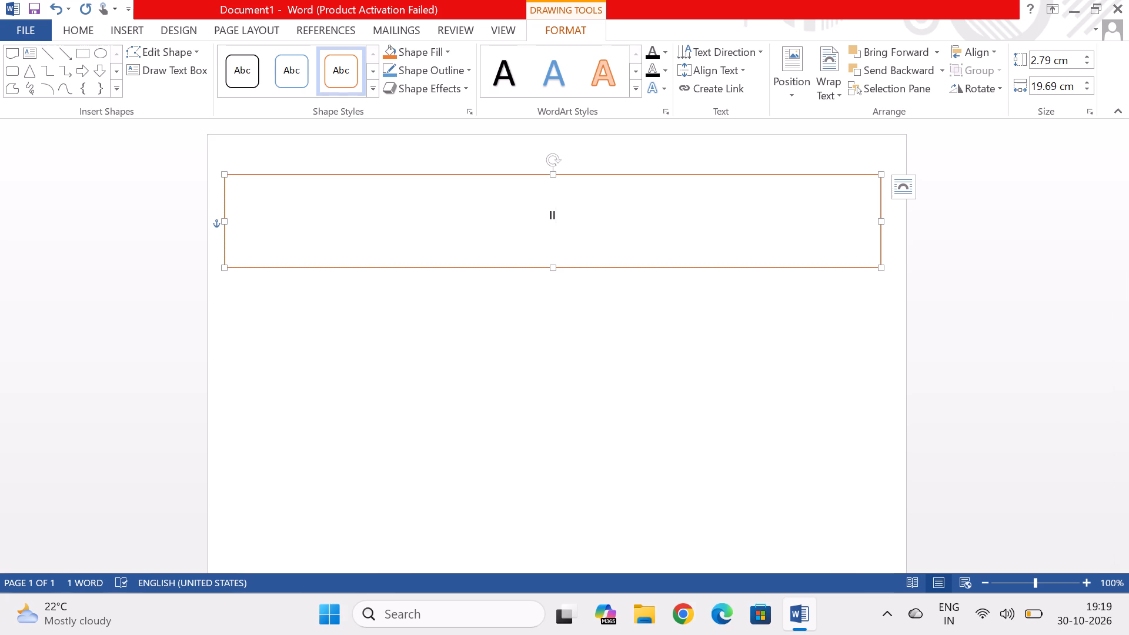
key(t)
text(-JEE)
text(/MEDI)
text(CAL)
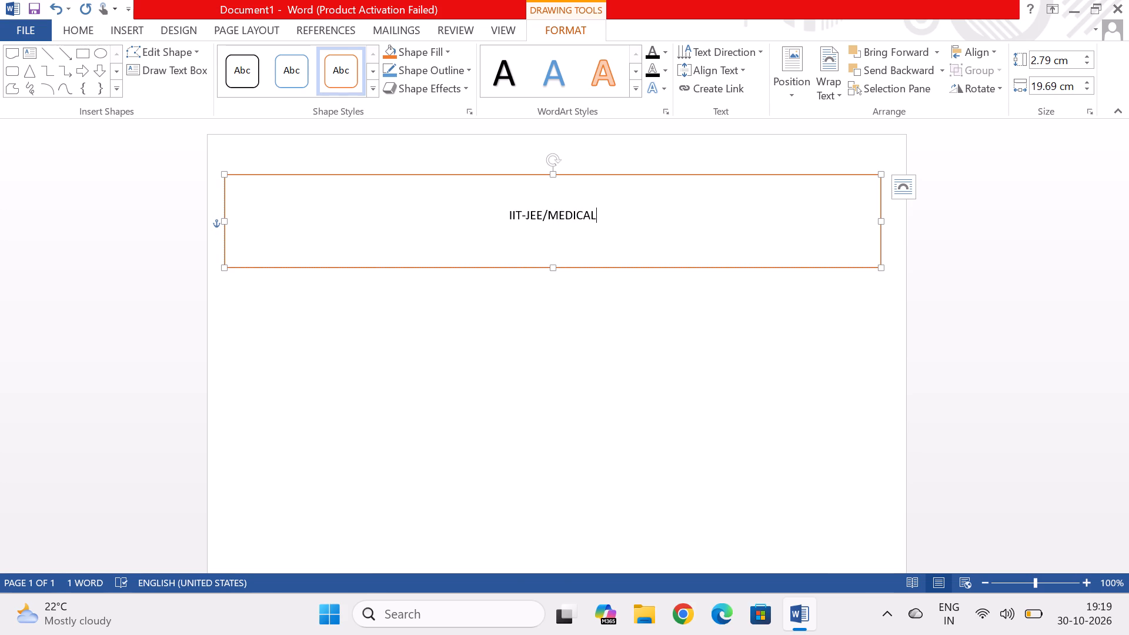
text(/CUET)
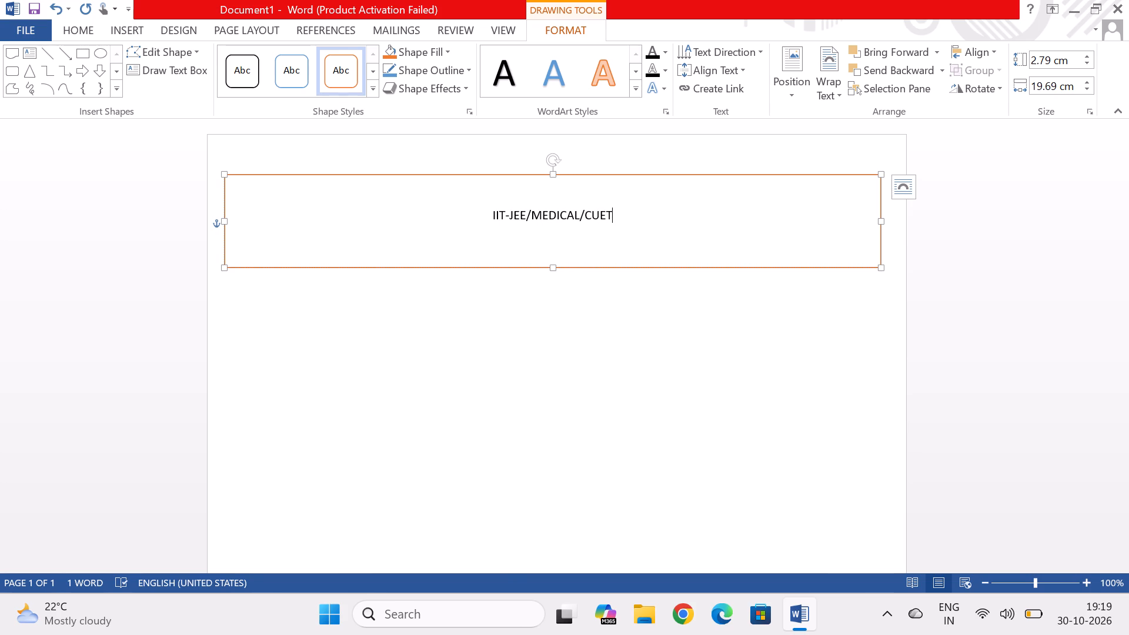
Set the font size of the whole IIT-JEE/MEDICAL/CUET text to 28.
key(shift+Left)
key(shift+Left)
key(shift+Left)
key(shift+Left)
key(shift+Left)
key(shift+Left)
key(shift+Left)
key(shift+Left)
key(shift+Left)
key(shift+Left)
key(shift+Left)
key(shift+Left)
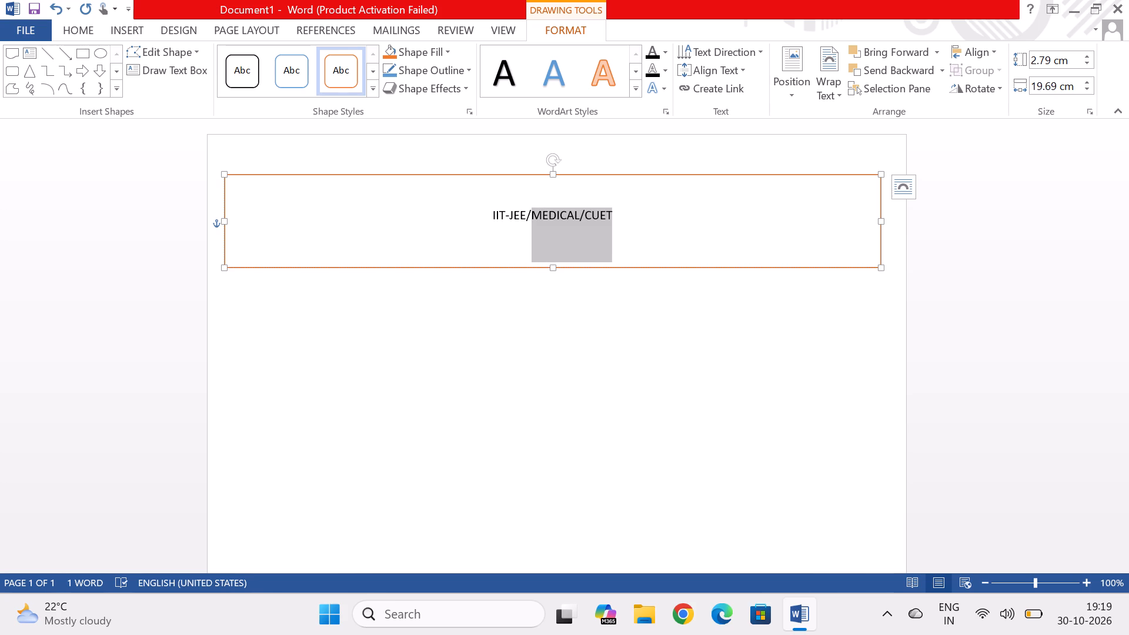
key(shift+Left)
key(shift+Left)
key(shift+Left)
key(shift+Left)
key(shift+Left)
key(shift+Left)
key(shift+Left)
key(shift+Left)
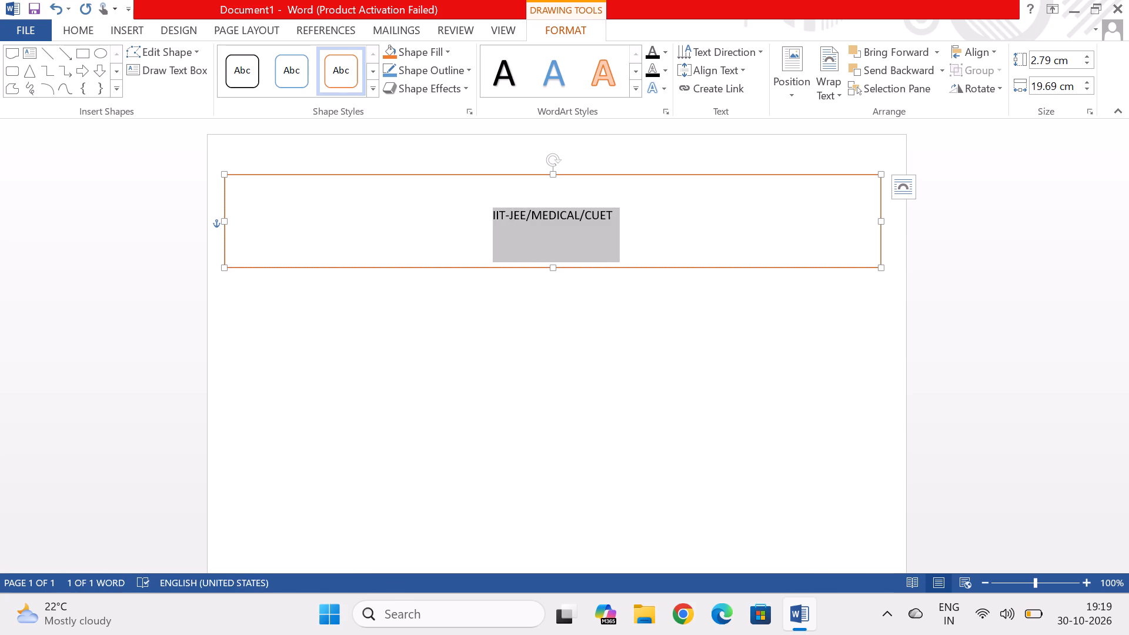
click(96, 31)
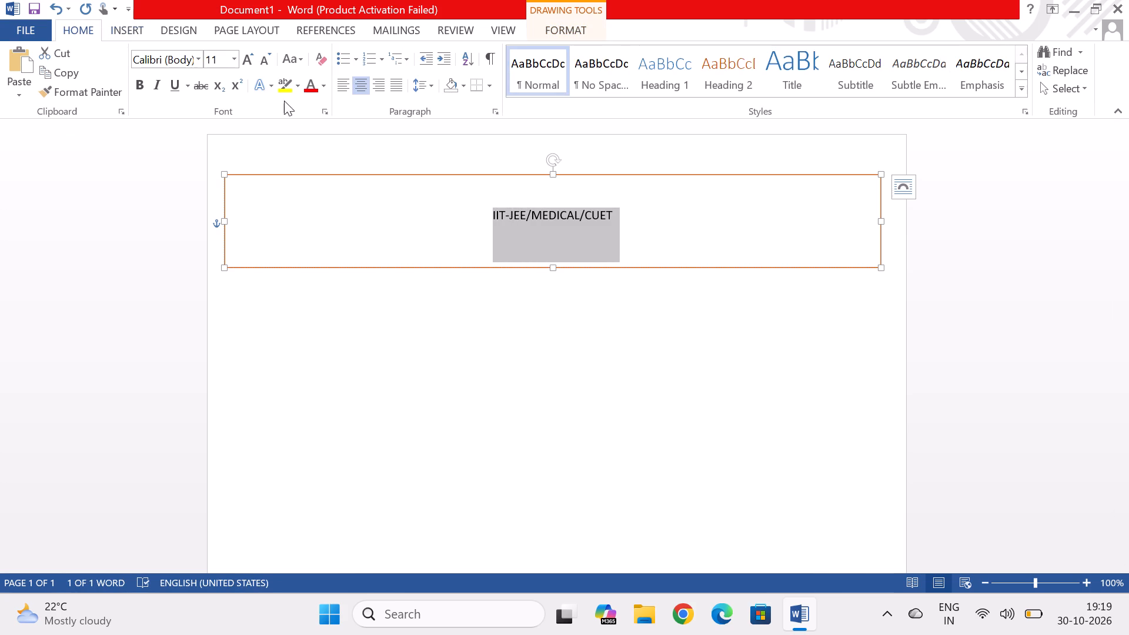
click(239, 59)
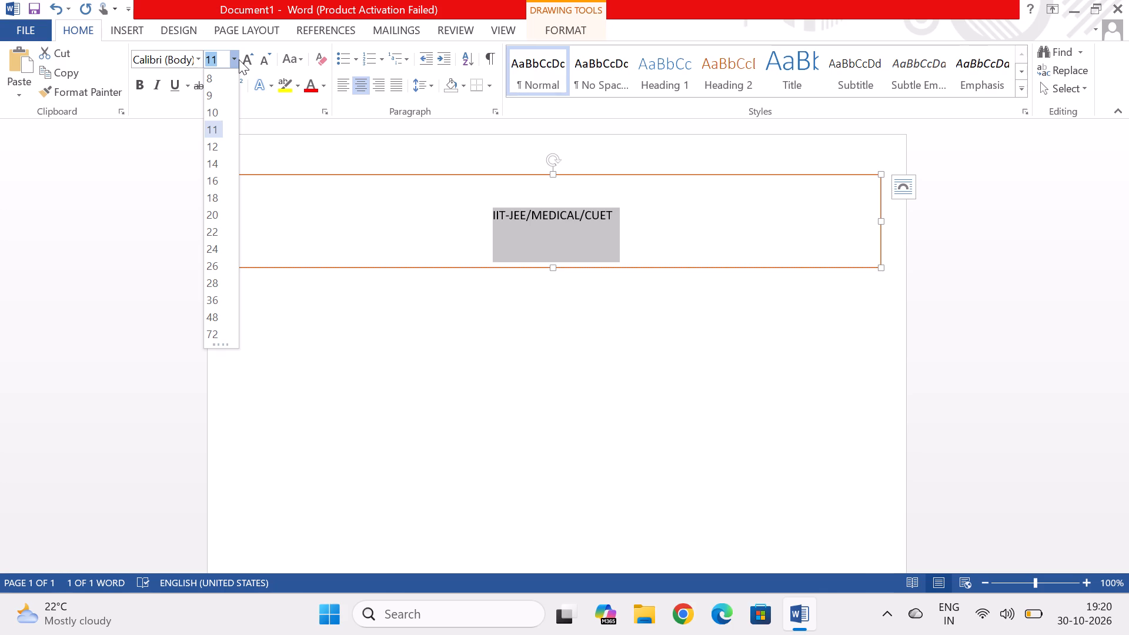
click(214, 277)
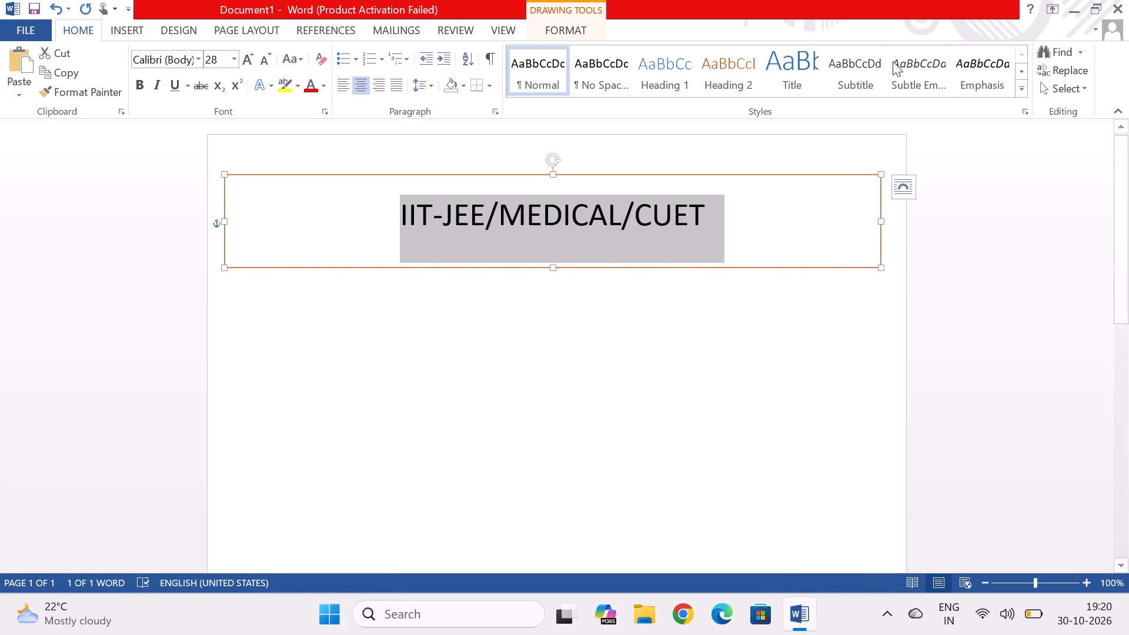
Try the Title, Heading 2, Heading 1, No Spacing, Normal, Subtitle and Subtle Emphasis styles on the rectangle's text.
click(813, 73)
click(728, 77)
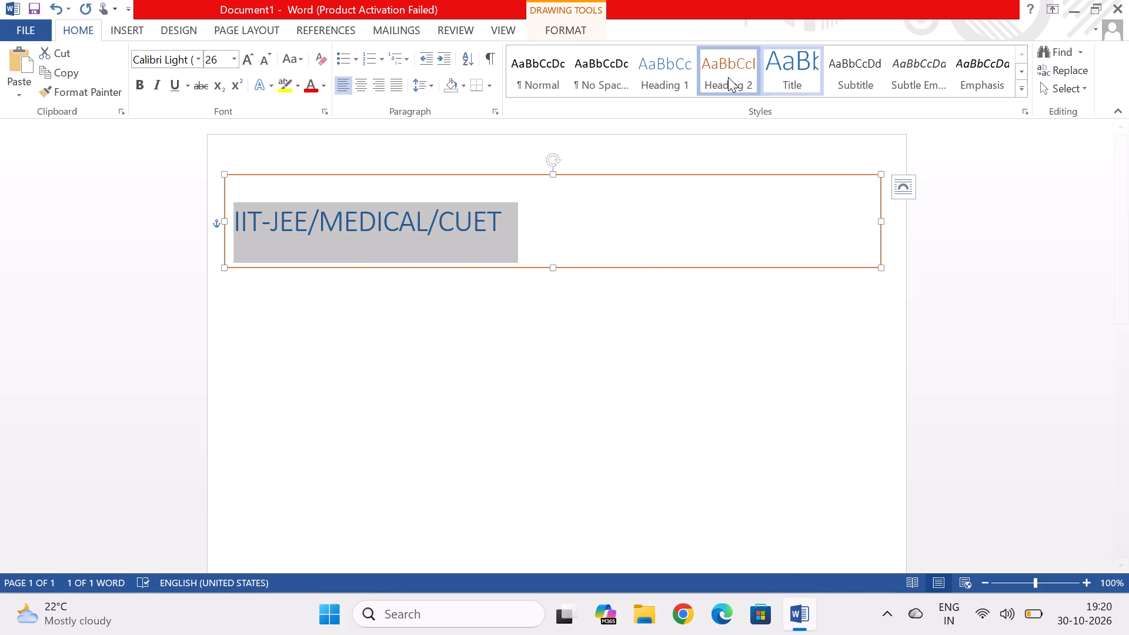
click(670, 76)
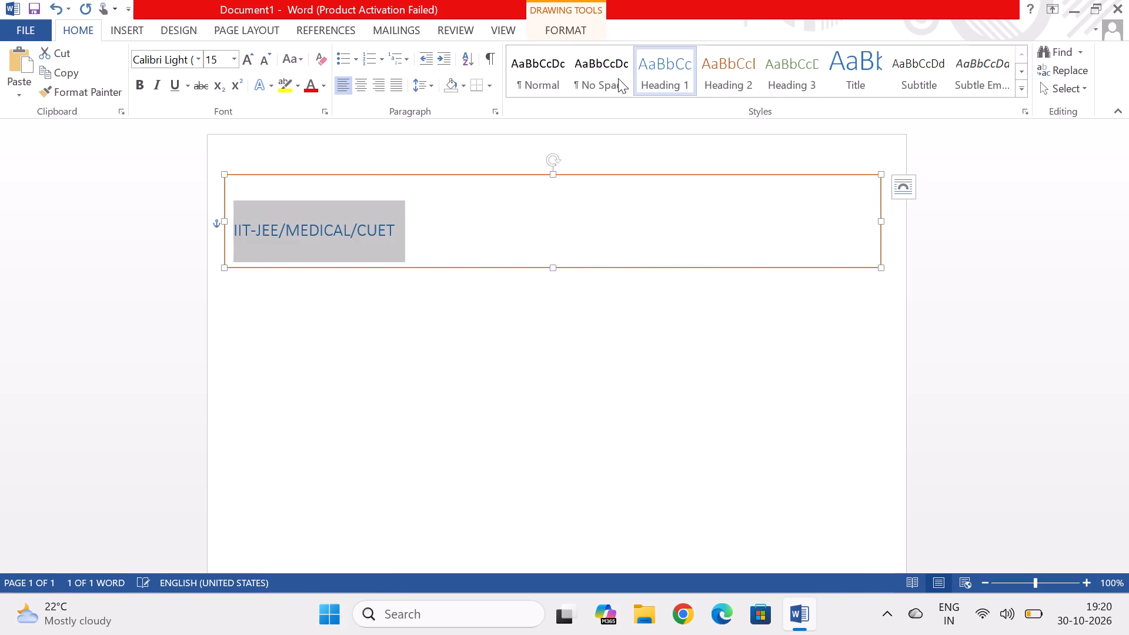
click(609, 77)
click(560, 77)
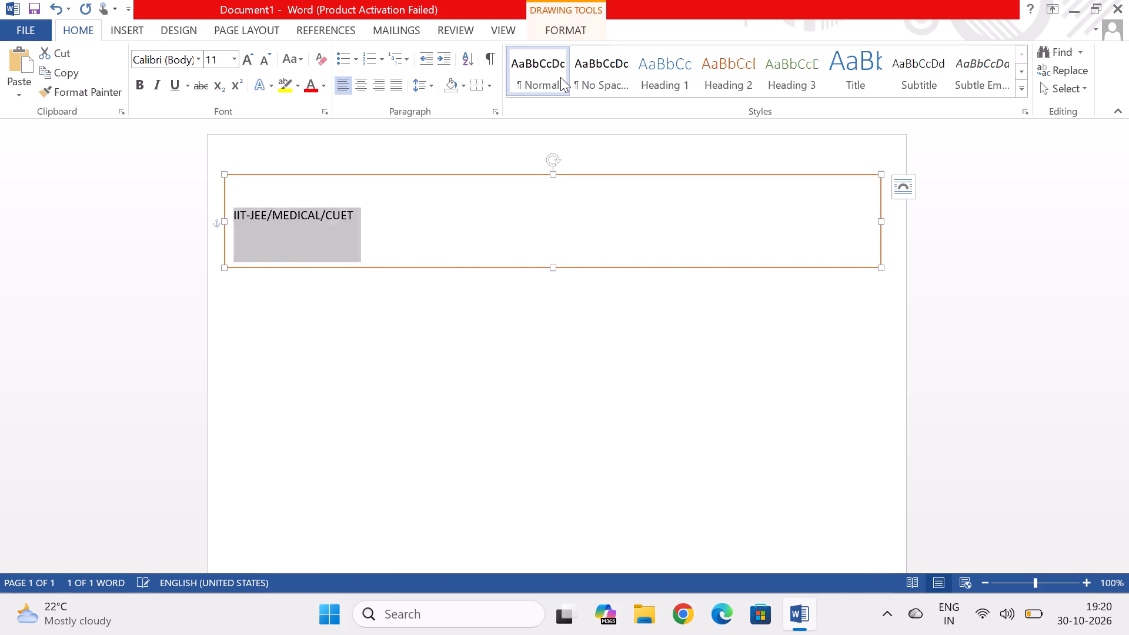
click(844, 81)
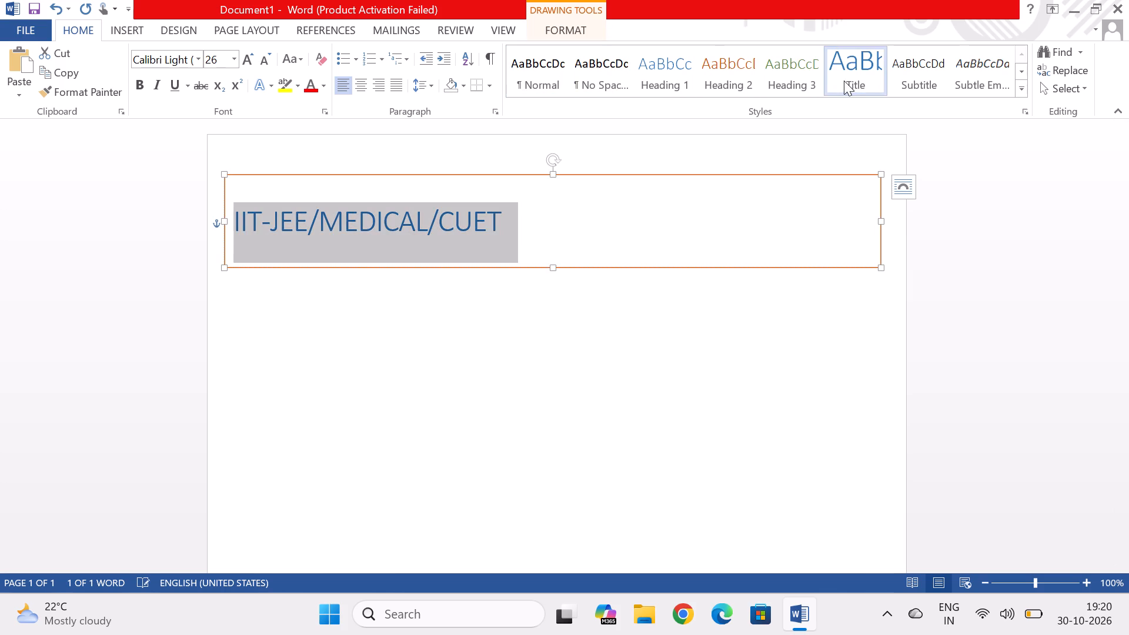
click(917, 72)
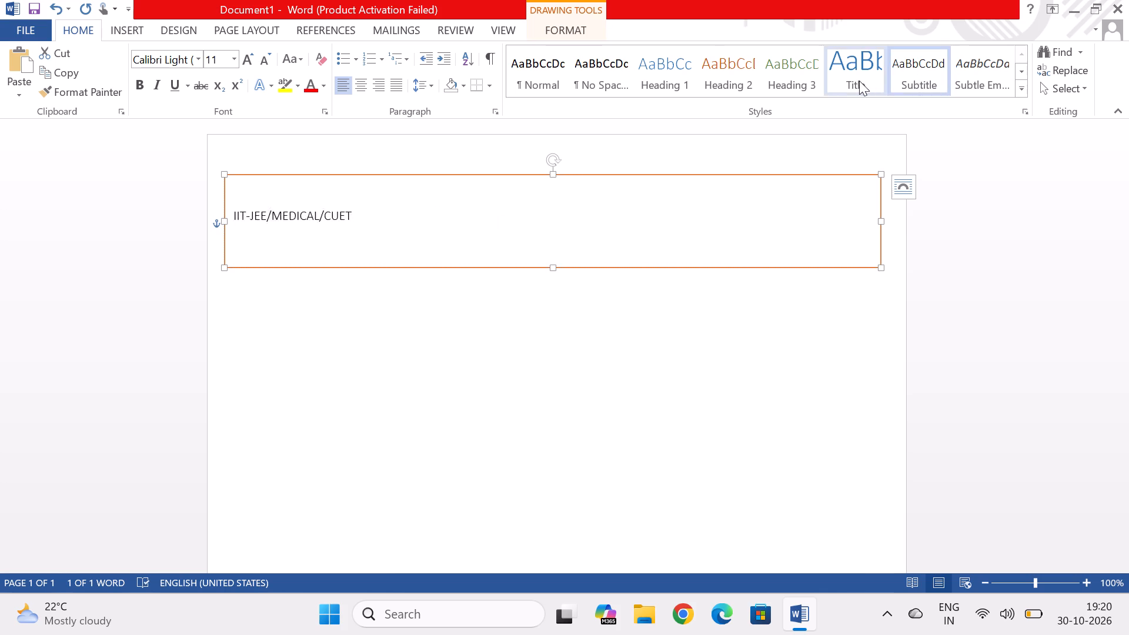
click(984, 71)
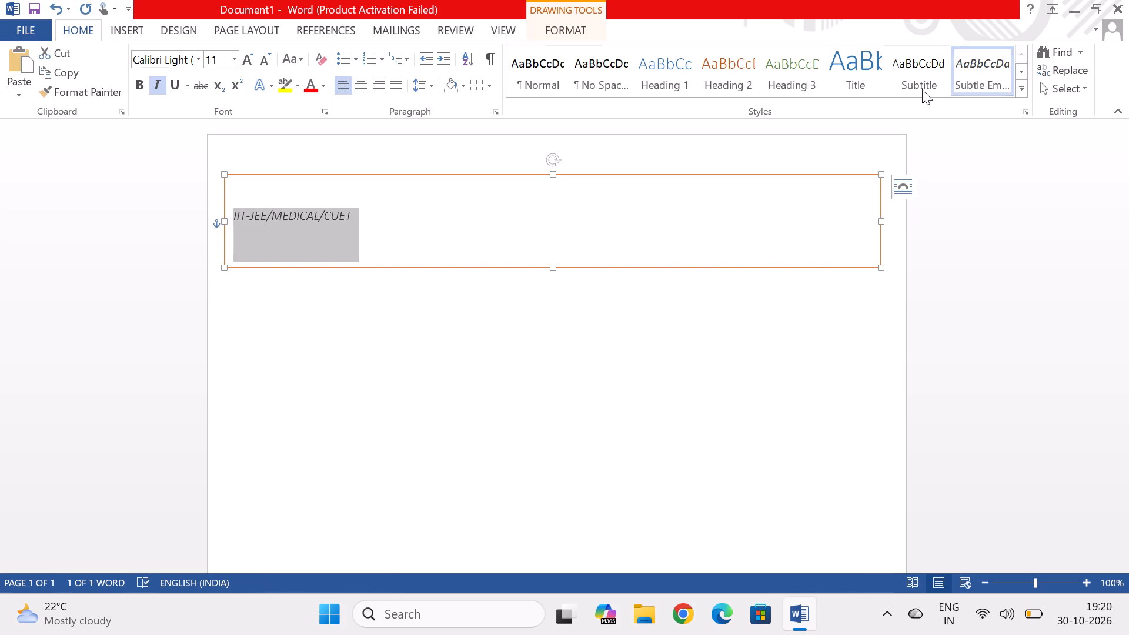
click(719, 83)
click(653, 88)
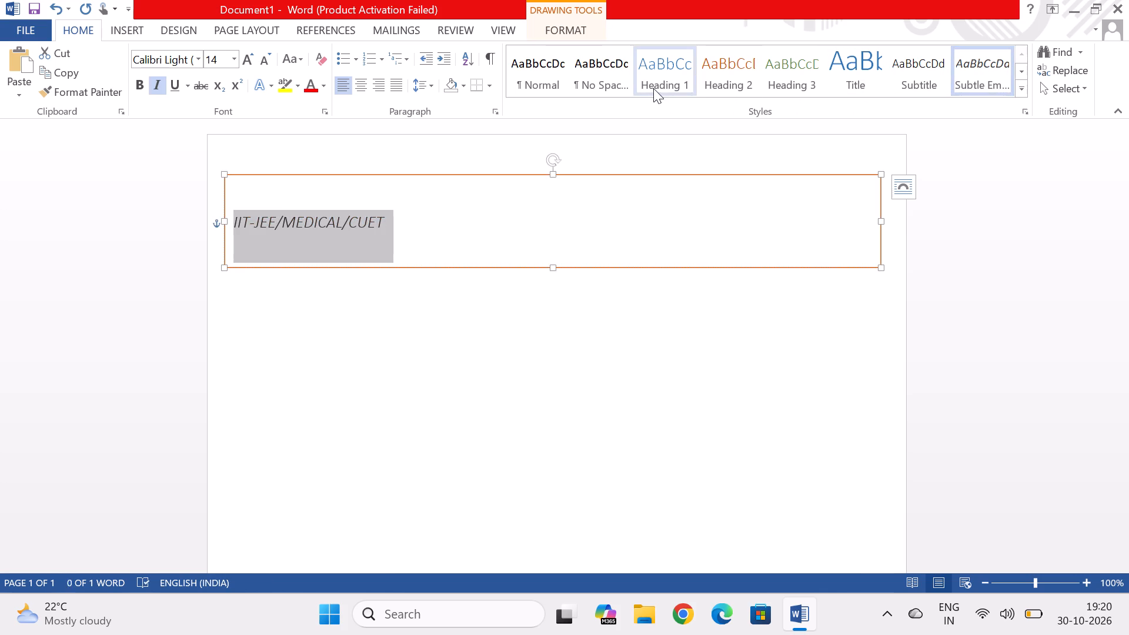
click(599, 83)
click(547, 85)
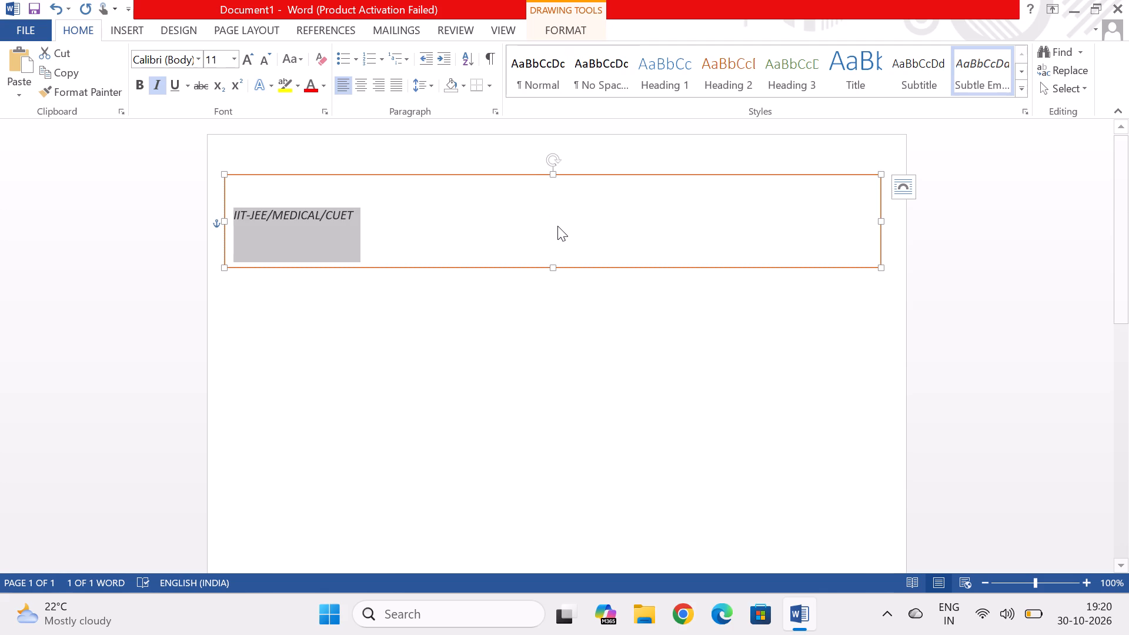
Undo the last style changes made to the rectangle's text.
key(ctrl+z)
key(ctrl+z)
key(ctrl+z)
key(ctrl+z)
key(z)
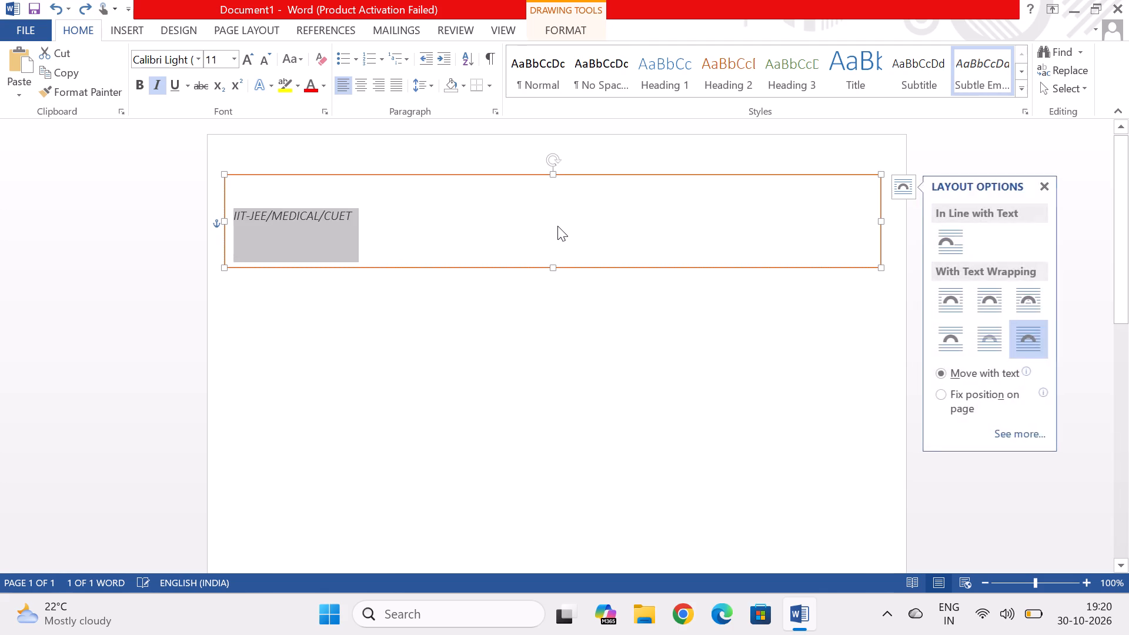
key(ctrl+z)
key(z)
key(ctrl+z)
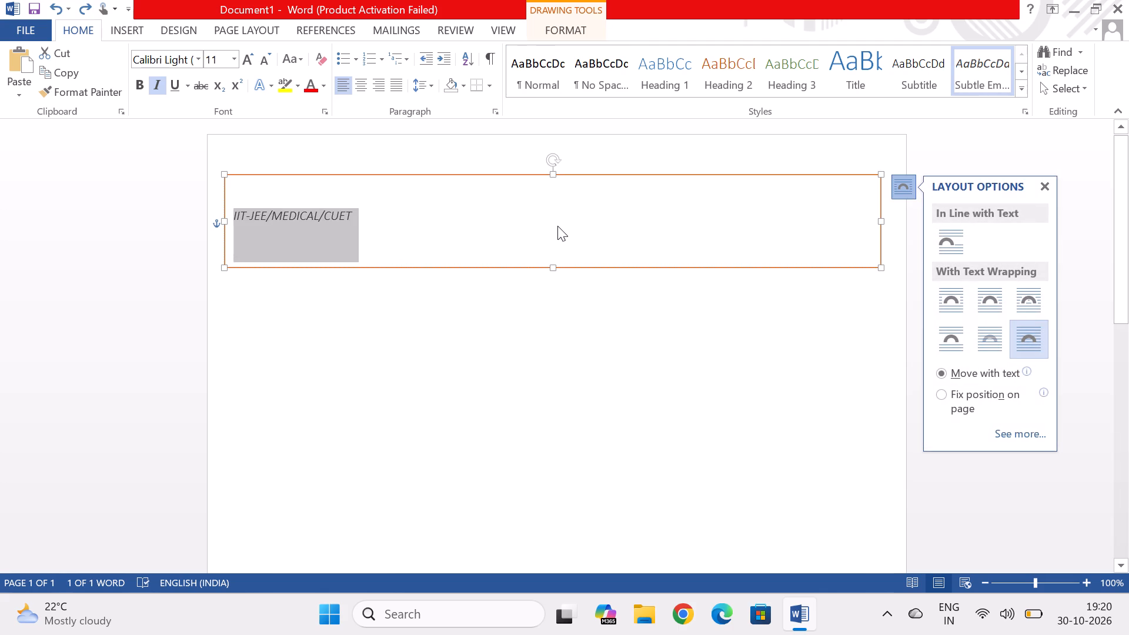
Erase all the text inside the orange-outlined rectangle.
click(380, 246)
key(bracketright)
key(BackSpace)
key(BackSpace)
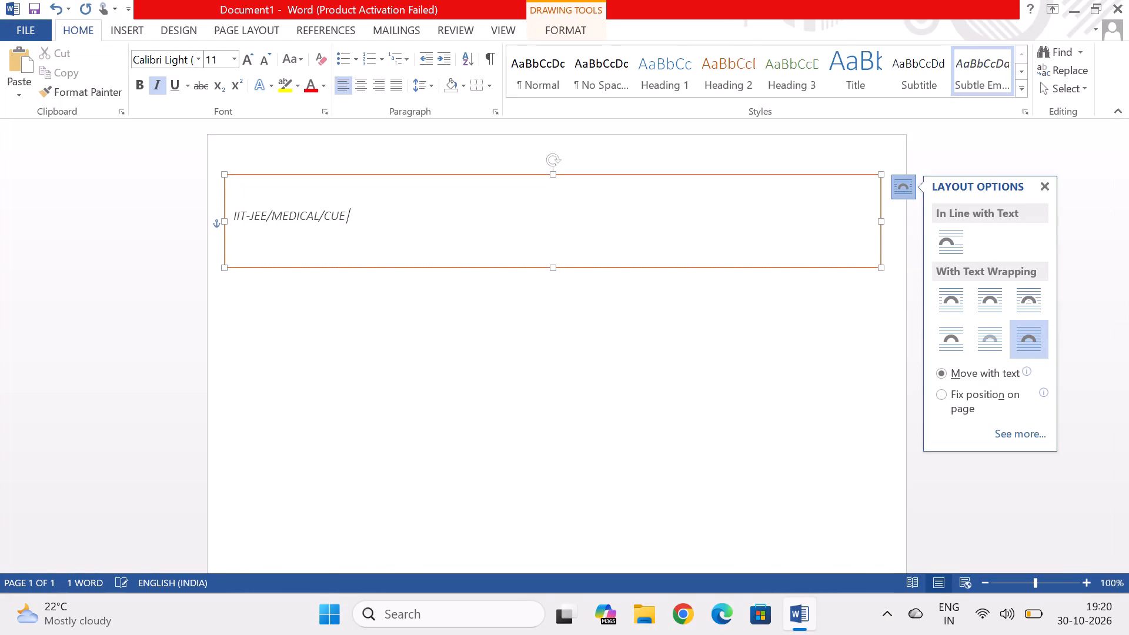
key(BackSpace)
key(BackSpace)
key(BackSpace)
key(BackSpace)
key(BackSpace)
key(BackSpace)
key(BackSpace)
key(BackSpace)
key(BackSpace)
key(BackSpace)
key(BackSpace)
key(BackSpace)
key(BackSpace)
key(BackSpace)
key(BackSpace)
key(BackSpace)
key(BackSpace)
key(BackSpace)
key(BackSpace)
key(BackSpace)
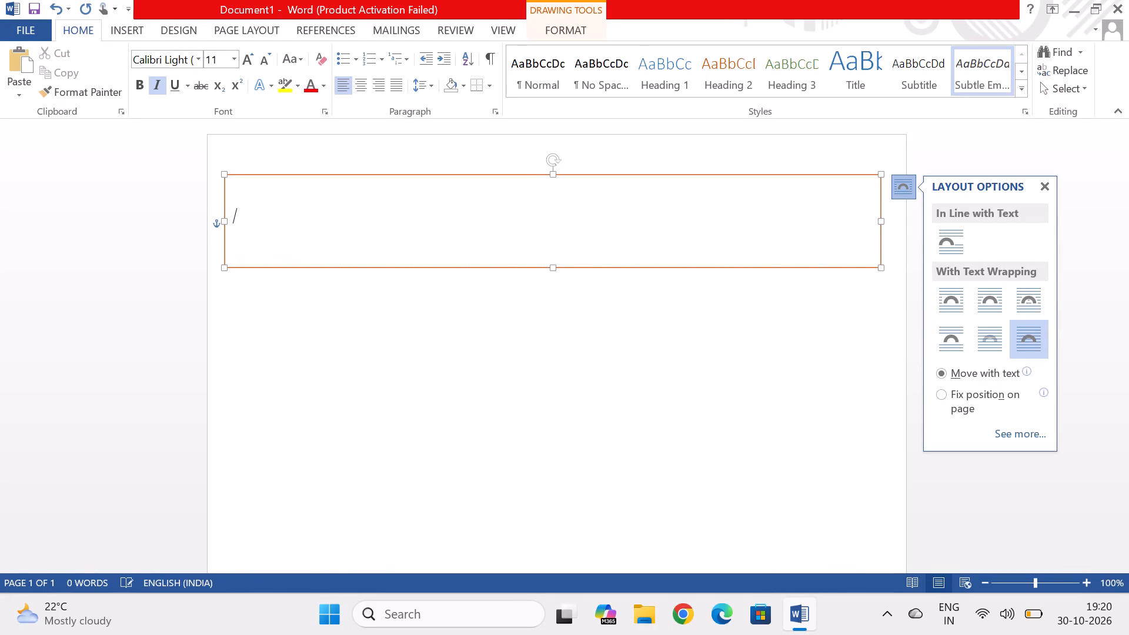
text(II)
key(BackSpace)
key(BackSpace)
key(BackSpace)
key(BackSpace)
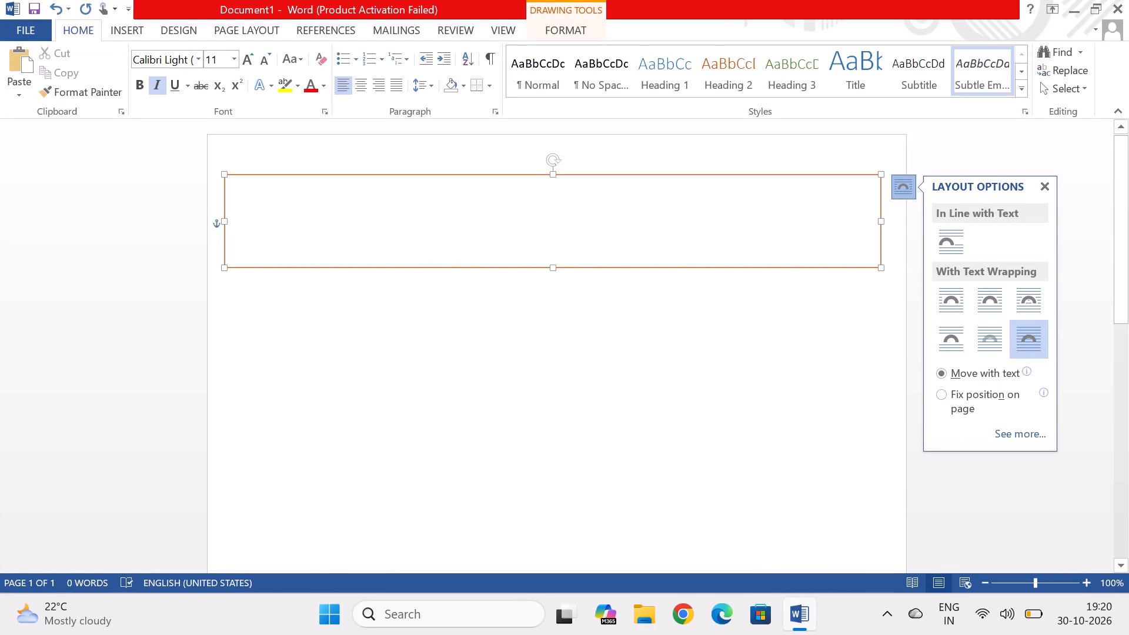
Delete the empty orange-outlined rectangle from the page.
click(603, 175)
click(530, 212)
right_click(530, 212)
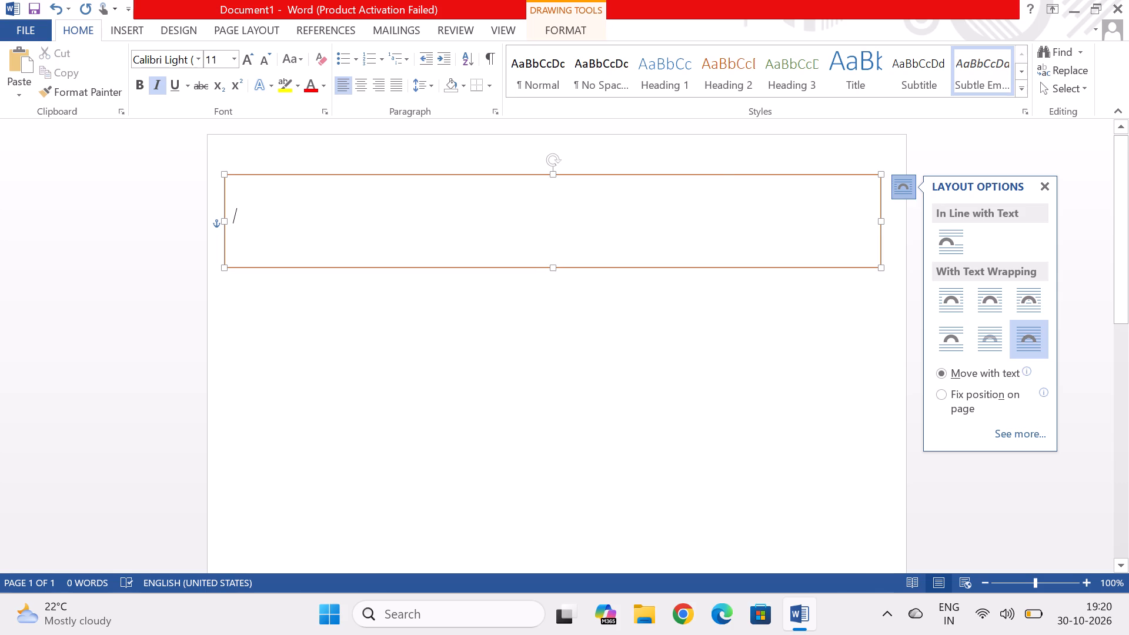
click(410, 263)
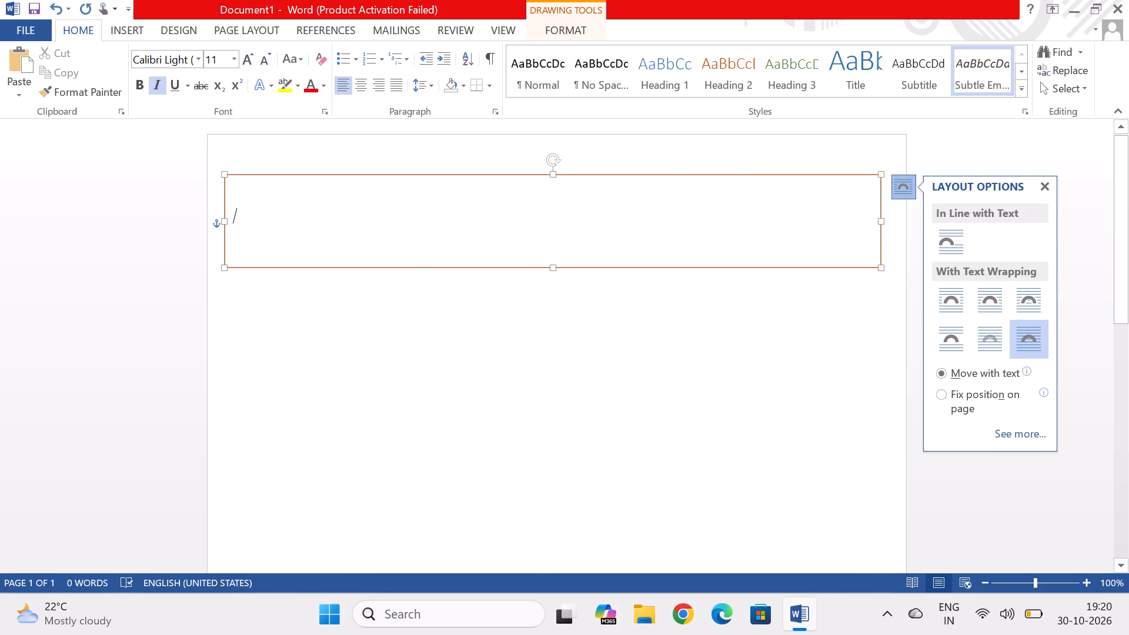
click(400, 219)
click(404, 220)
key(ctrl+a)
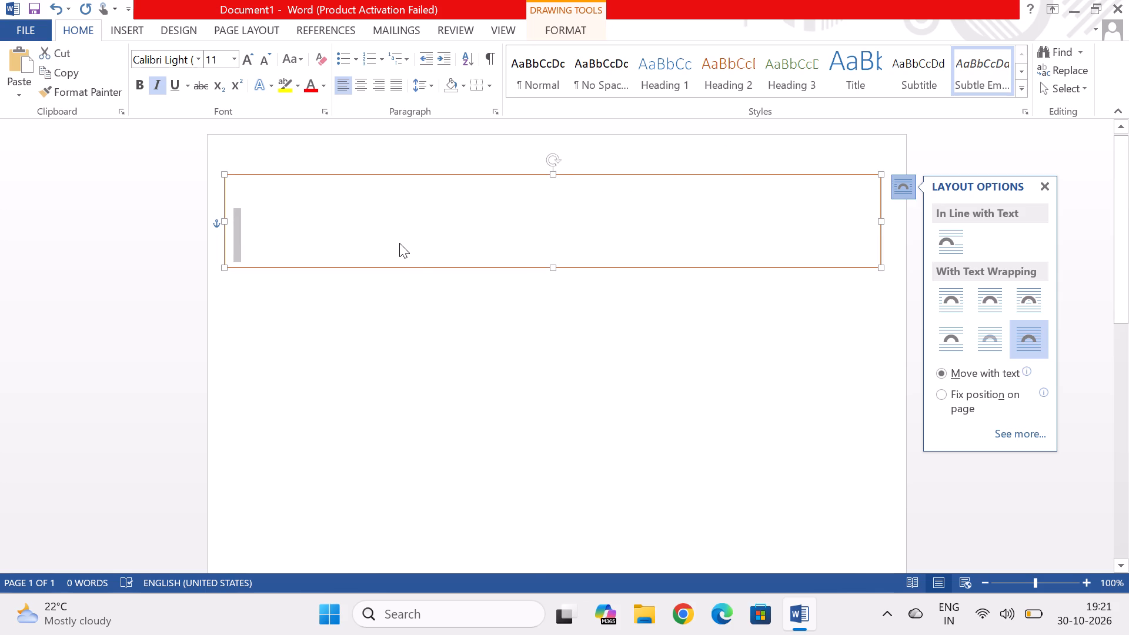
click(398, 243)
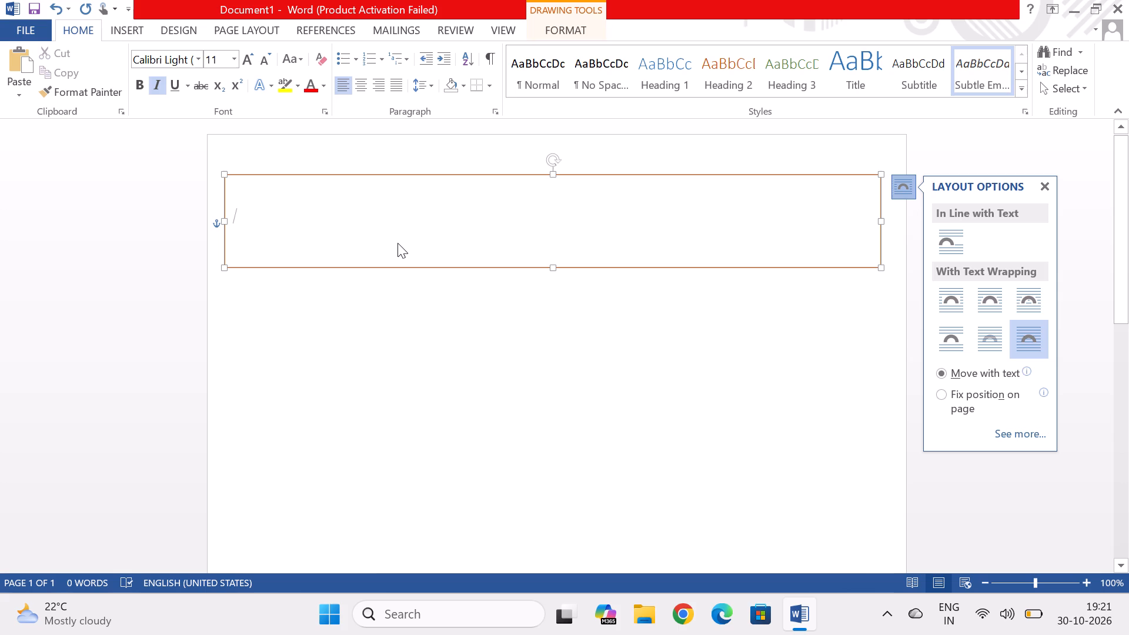
key(Delete)
key(Delete)
key(Delete)
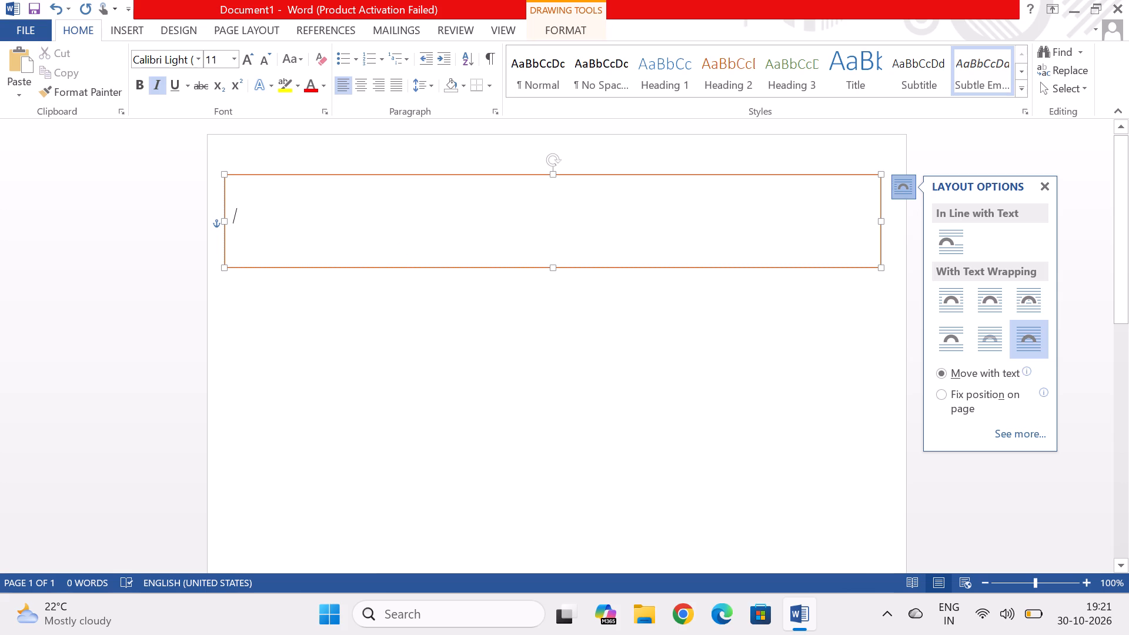
click(553, 266)
right_click(553, 266)
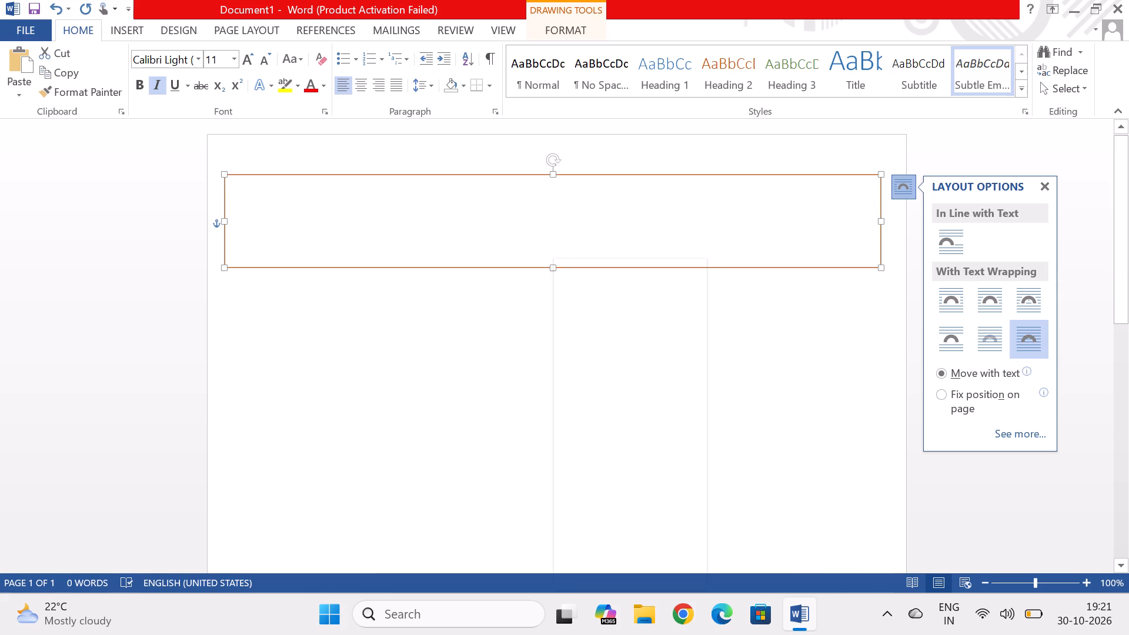
click(575, 266)
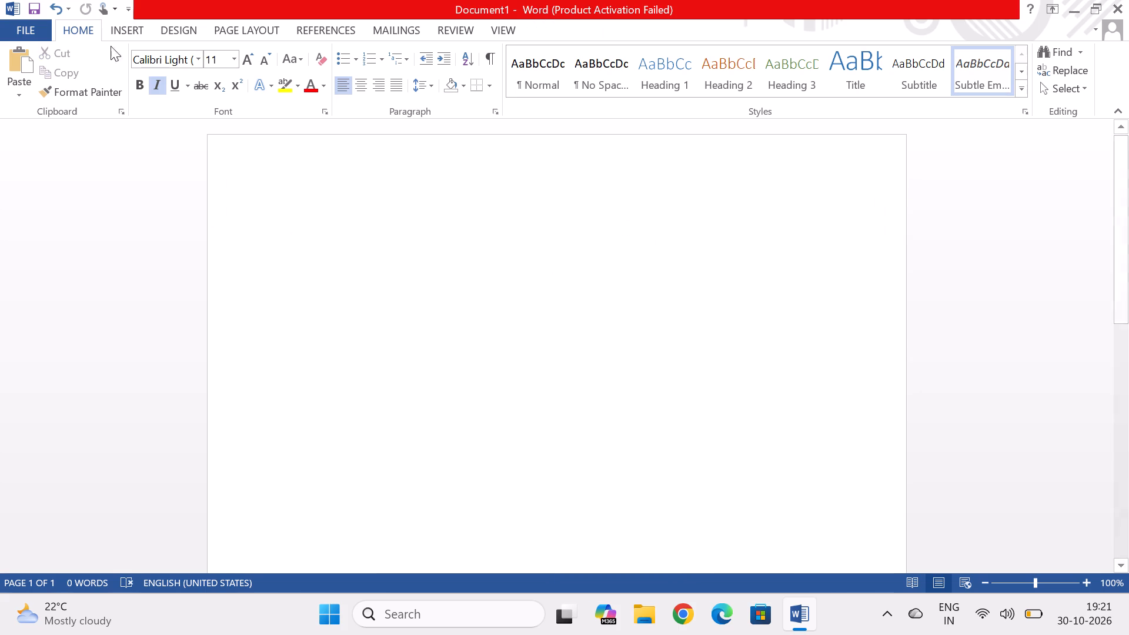
Draw a new wide rectangle across the top of the page, with a margin on both sides.
click(141, 28)
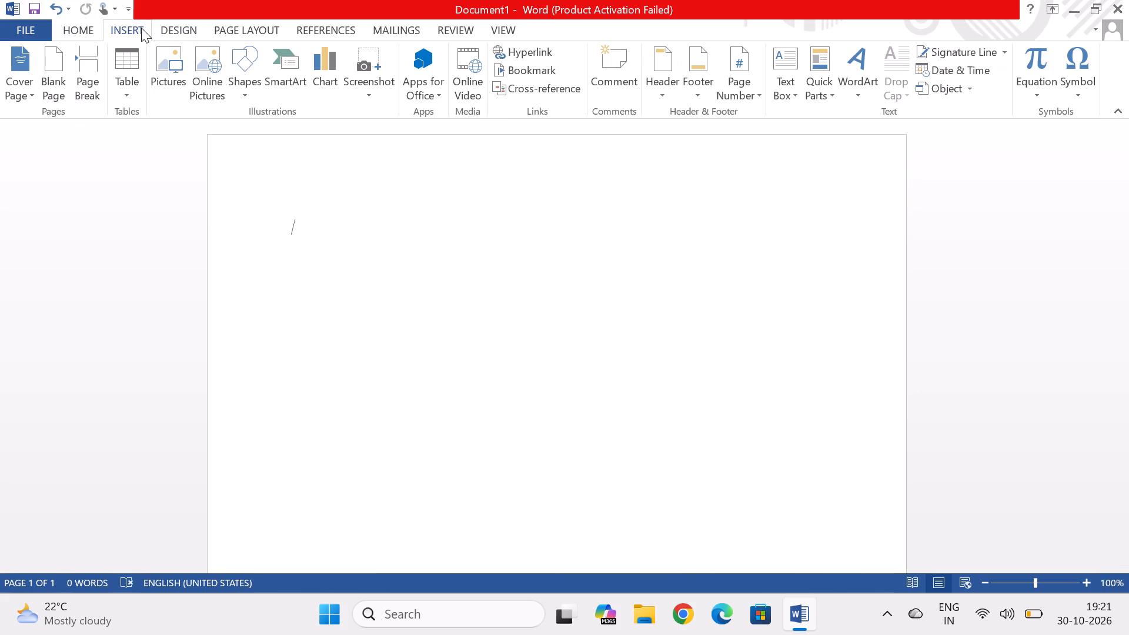
click(243, 88)
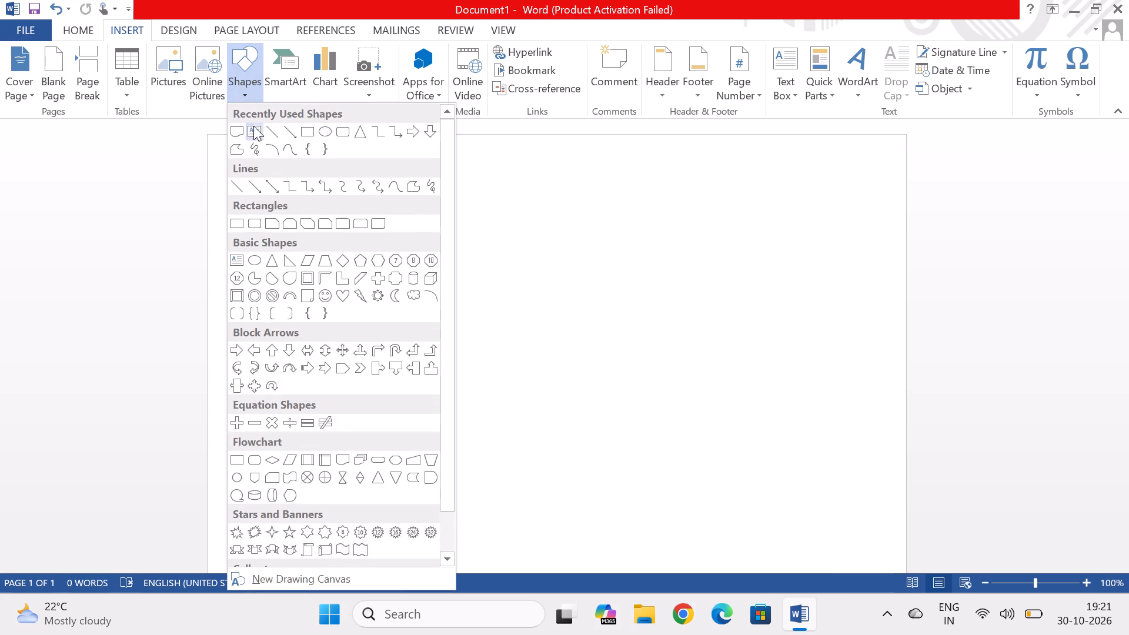
click(299, 126)
drag(249, 166, 681, 248)
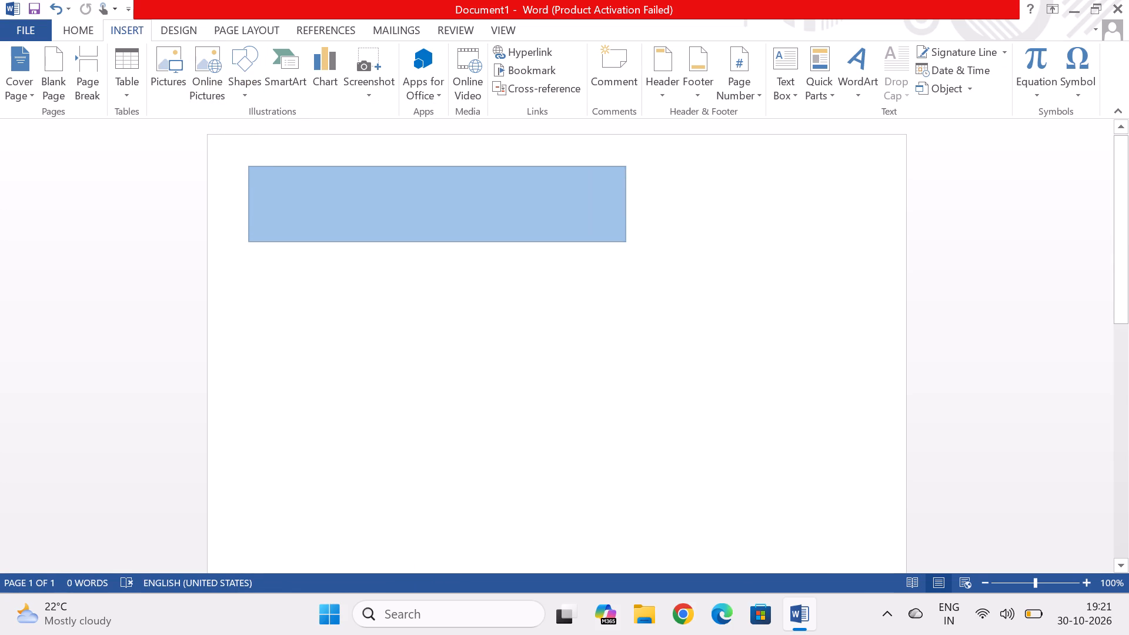
drag(681, 248, 856, 252)
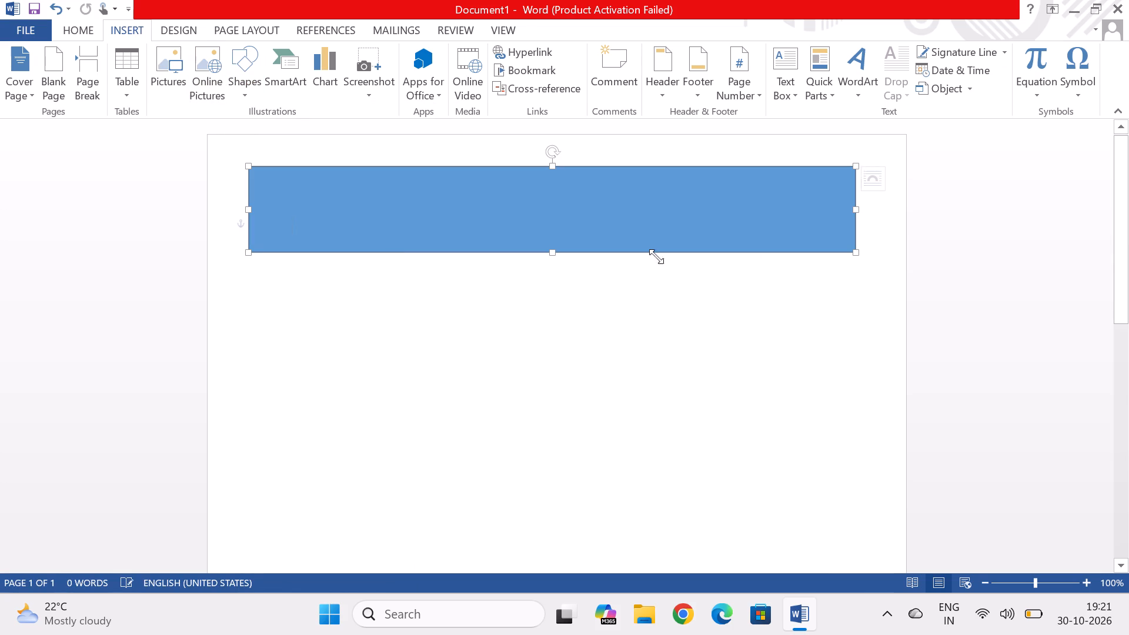
Widen the rectangle slightly toward the page's left edge and apply the shape style with white fill and orange outline.
click(247, 209)
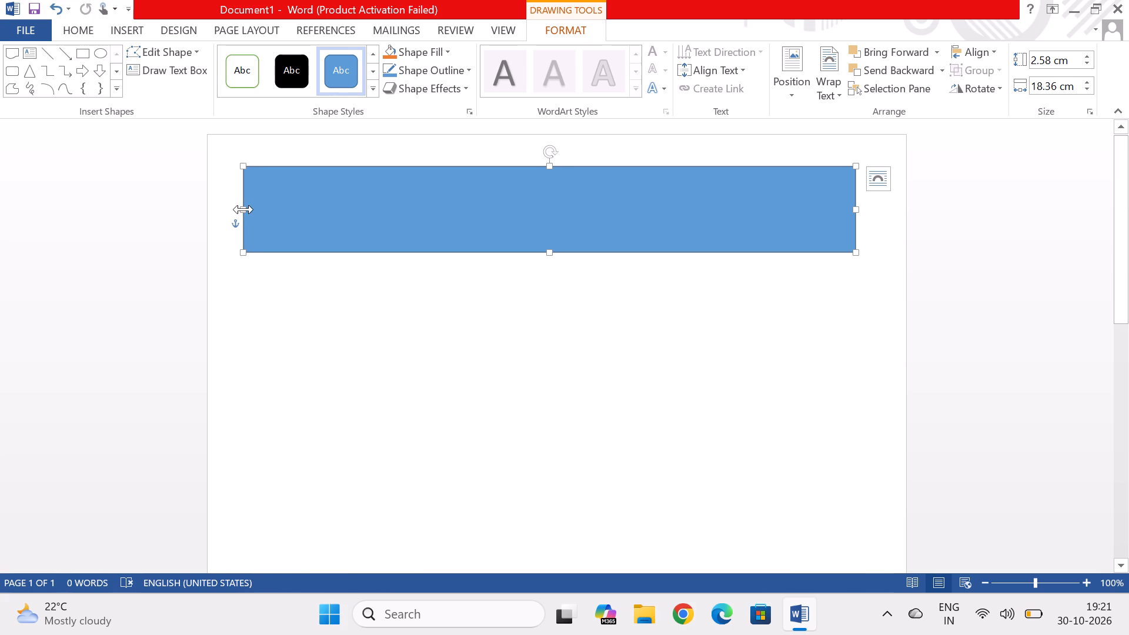
click(369, 92)
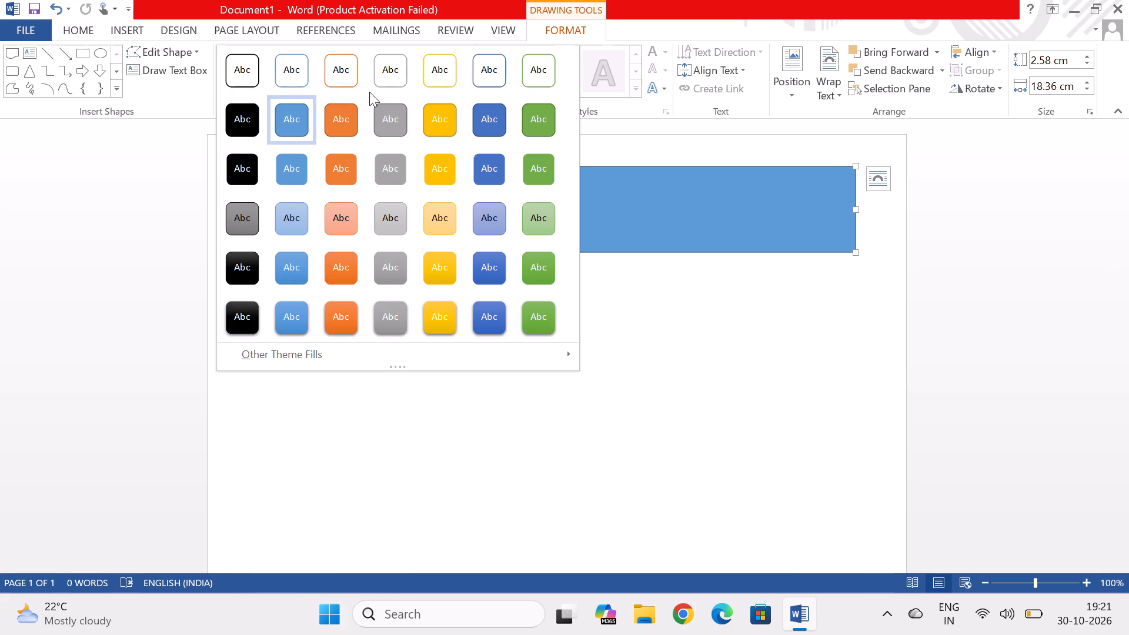
click(330, 76)
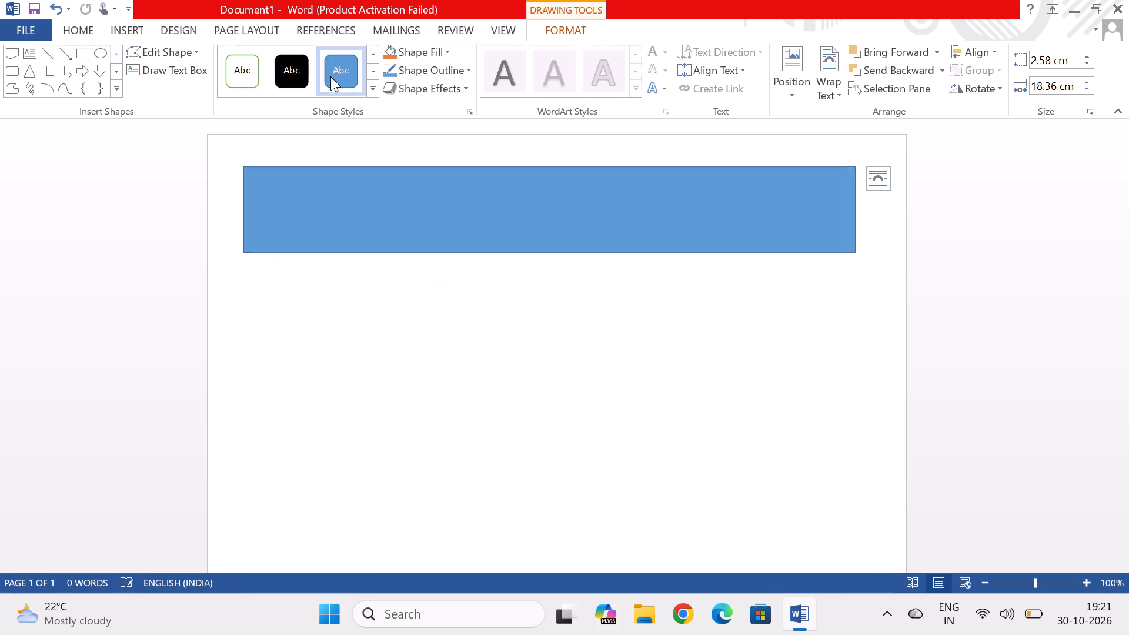
Enter the text IIT-JEE/MEDICAL/CUET inside the orange-outlined rectangle.
click(409, 222)
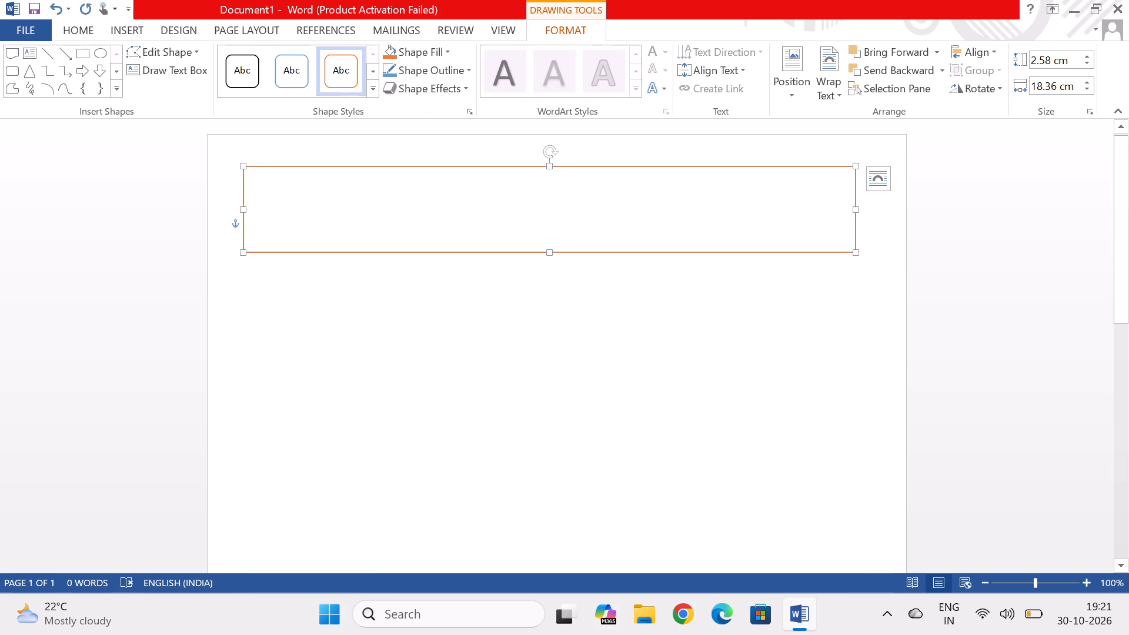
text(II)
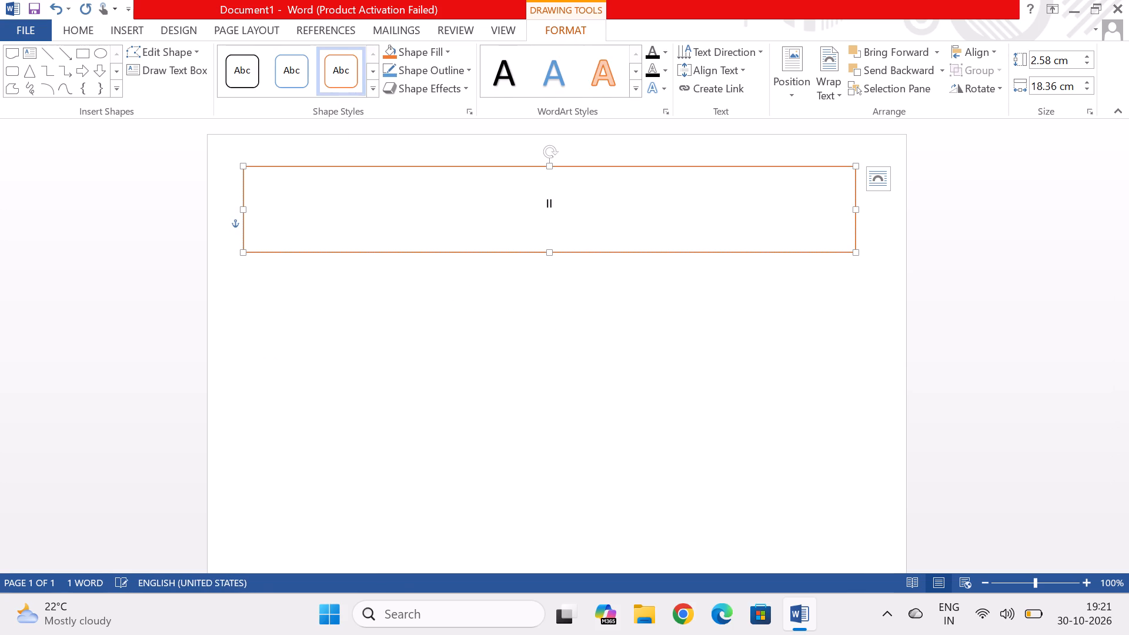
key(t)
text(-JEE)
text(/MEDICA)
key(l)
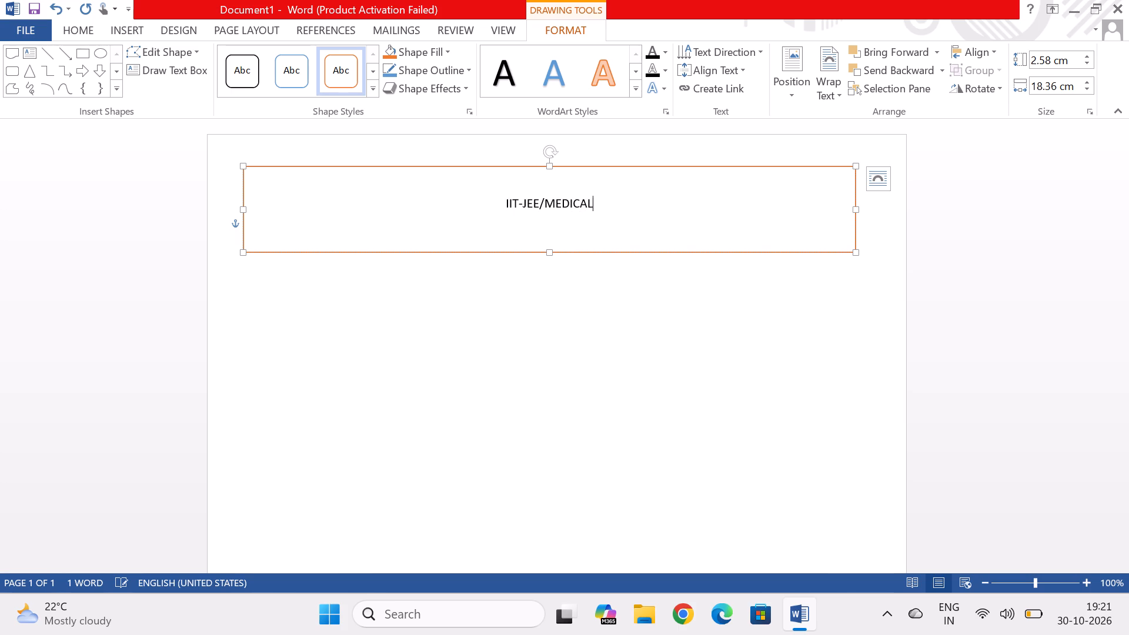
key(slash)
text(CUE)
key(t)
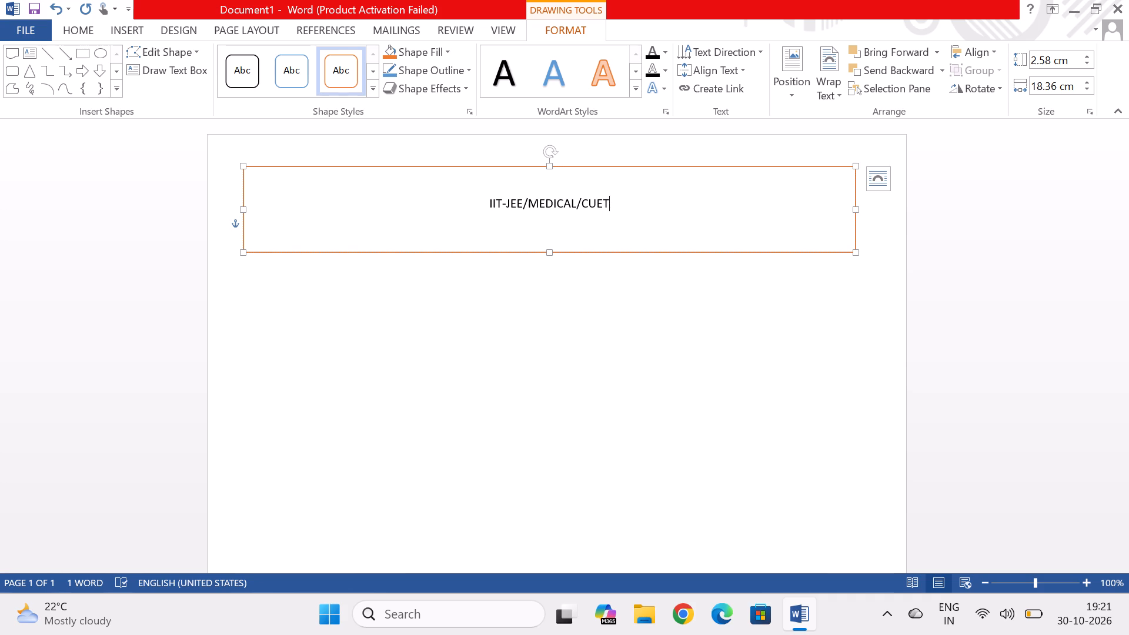
Set the font size of the whole IIT-JEE/MEDICAL/CUET text to 28.
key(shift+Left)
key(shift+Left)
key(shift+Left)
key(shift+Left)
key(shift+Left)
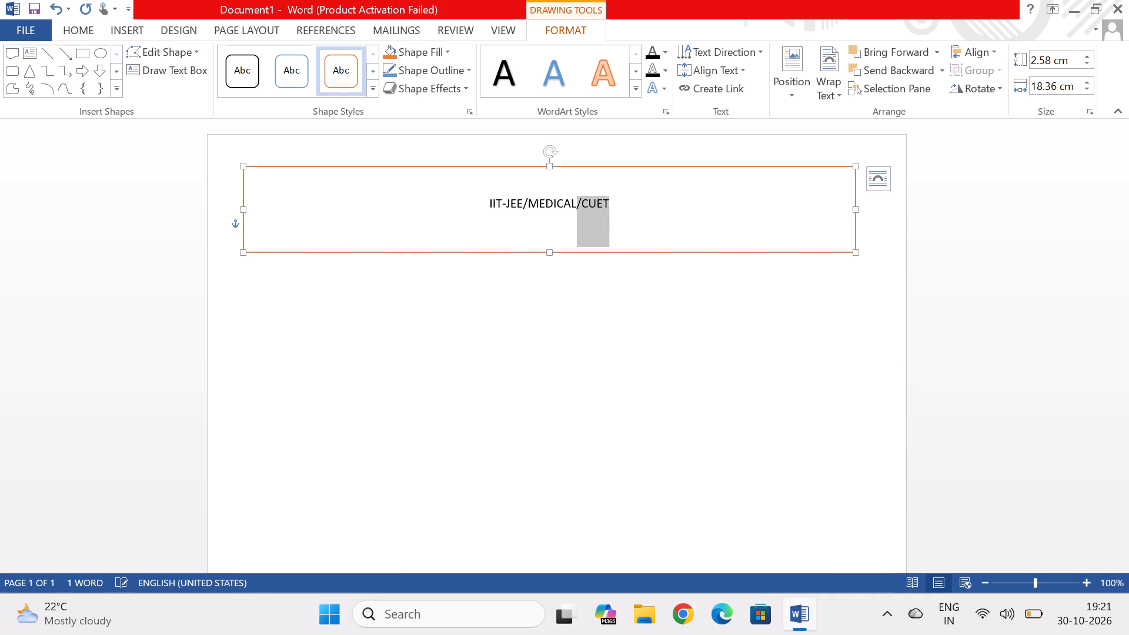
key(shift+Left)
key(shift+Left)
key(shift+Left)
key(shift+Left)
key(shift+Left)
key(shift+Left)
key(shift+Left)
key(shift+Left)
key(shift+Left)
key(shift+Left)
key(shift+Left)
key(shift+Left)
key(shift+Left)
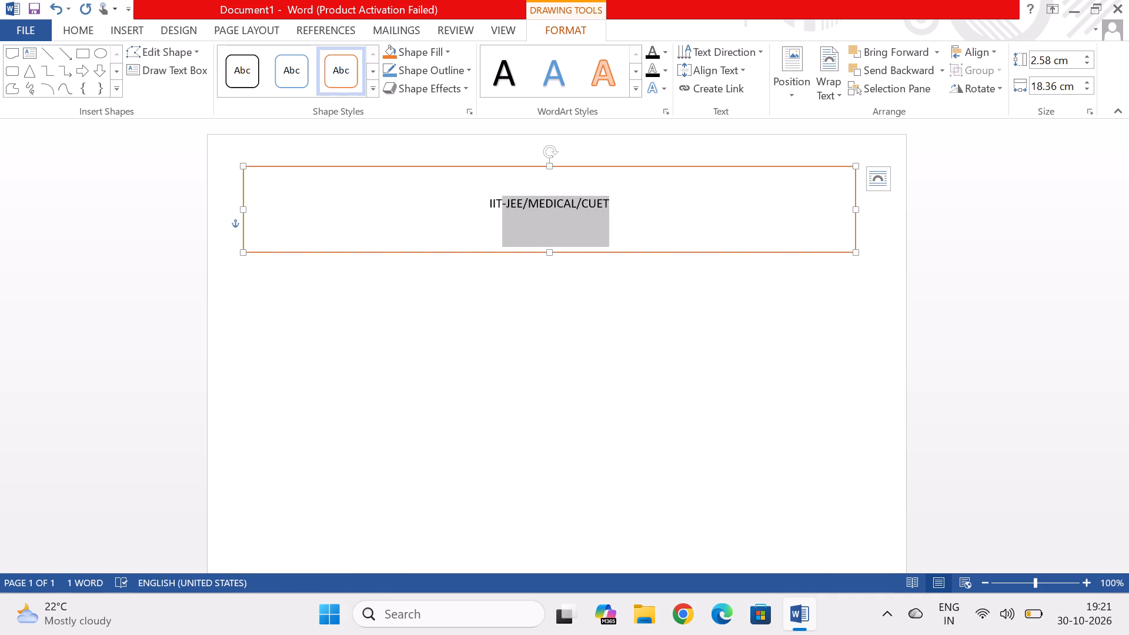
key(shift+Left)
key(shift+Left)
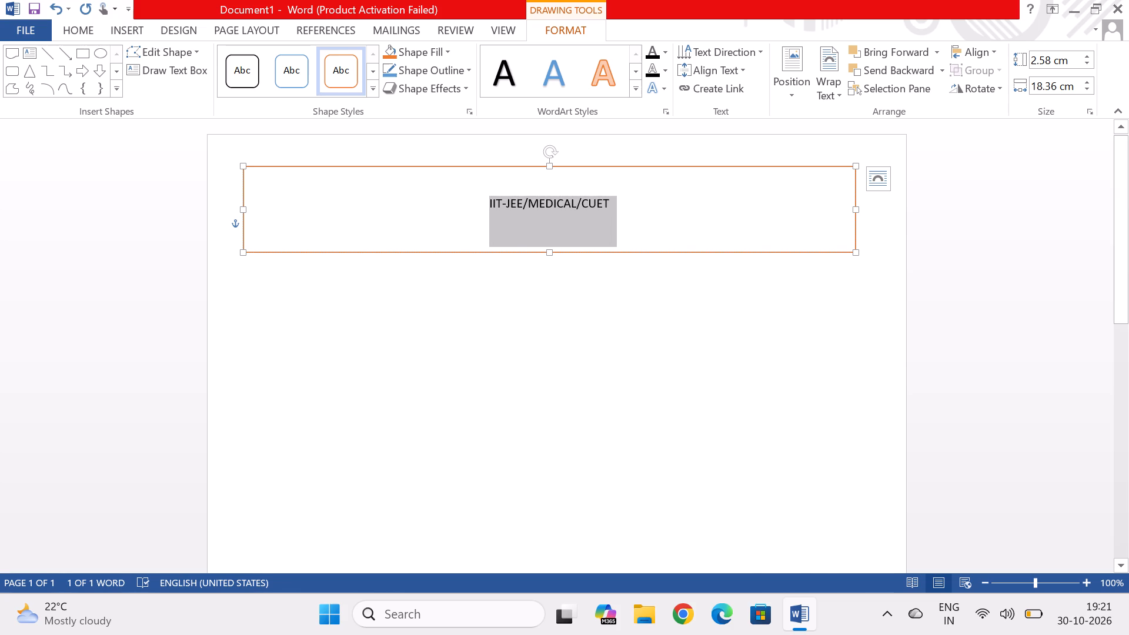
click(125, 18)
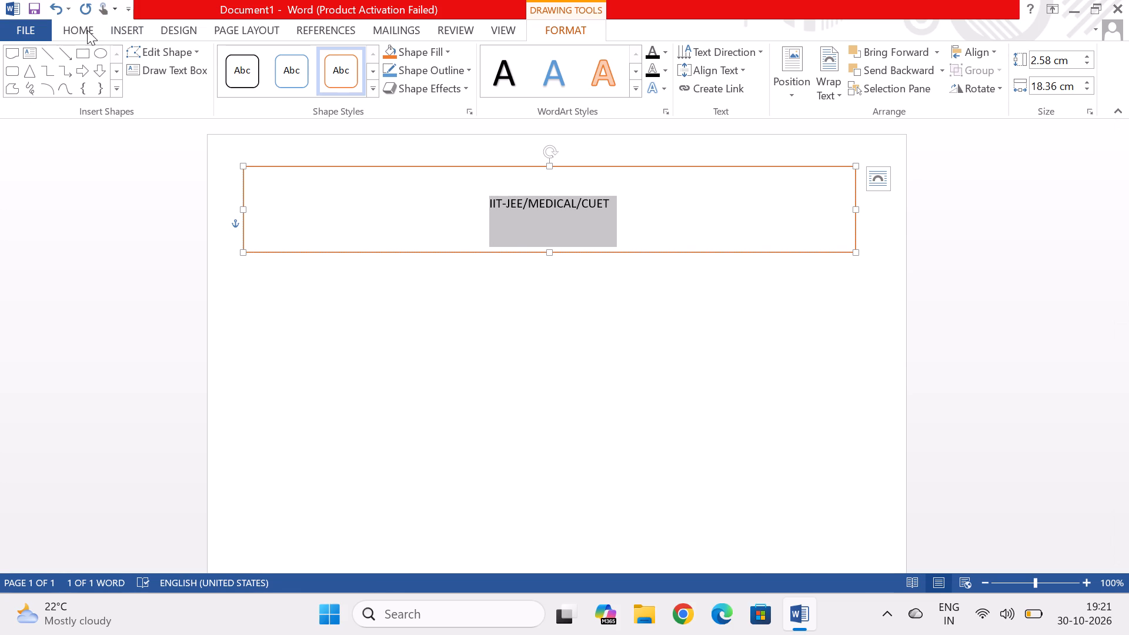
click(84, 29)
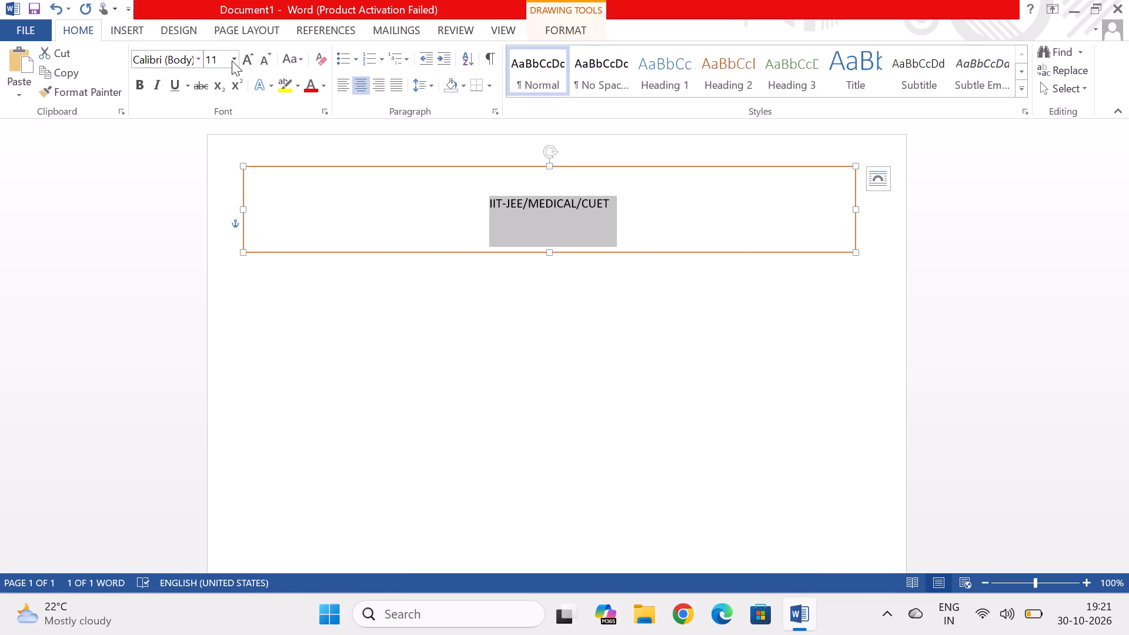
click(235, 56)
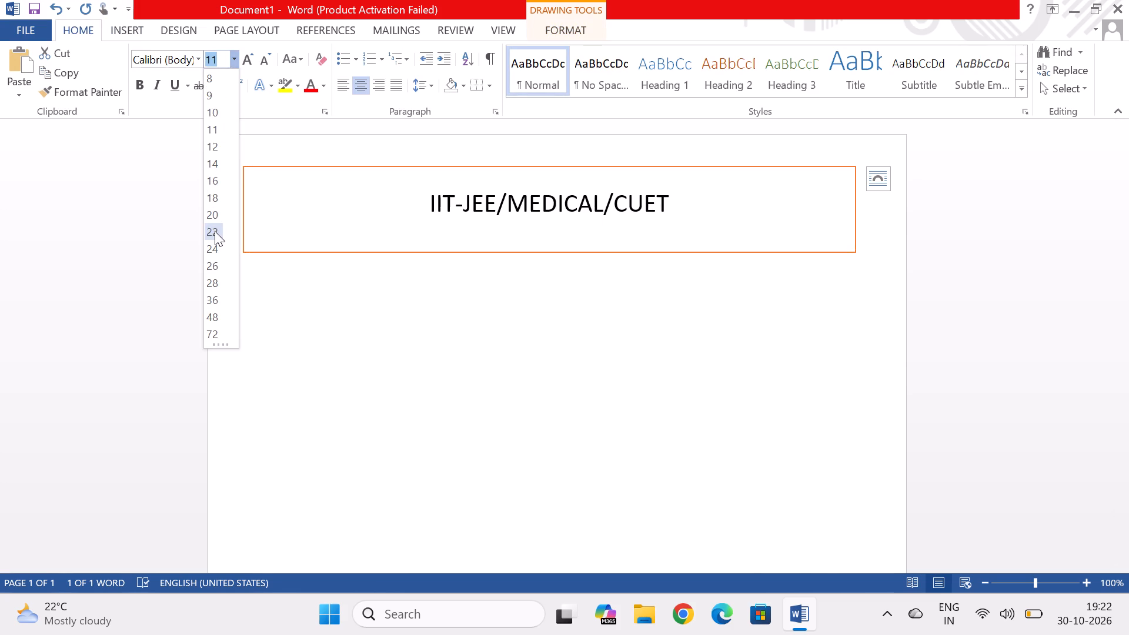
click(218, 285)
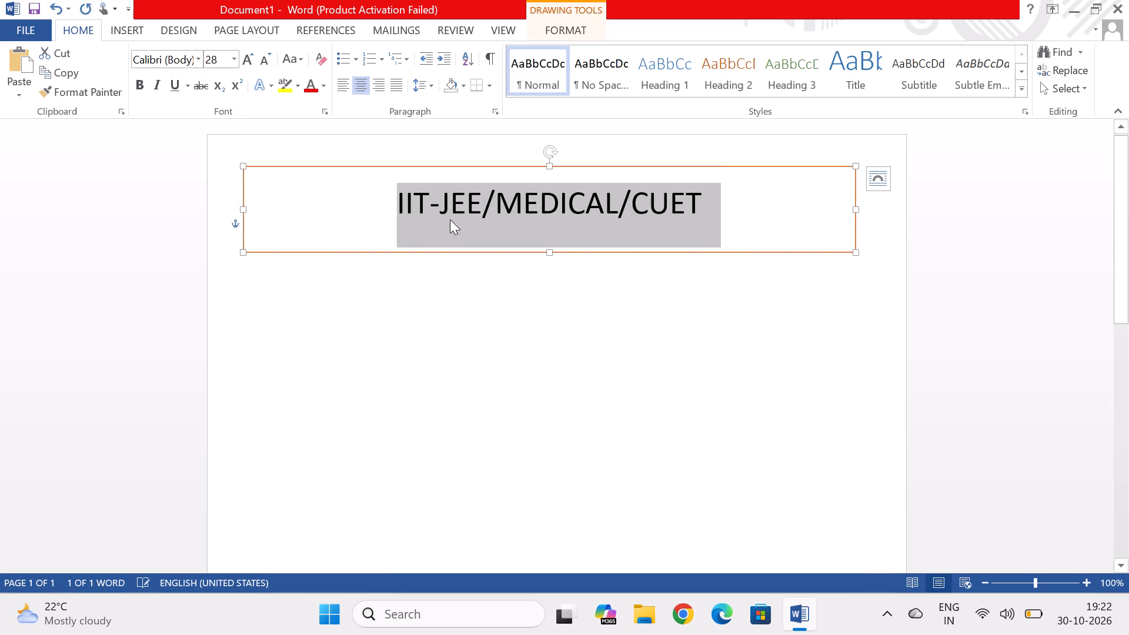
click(471, 214)
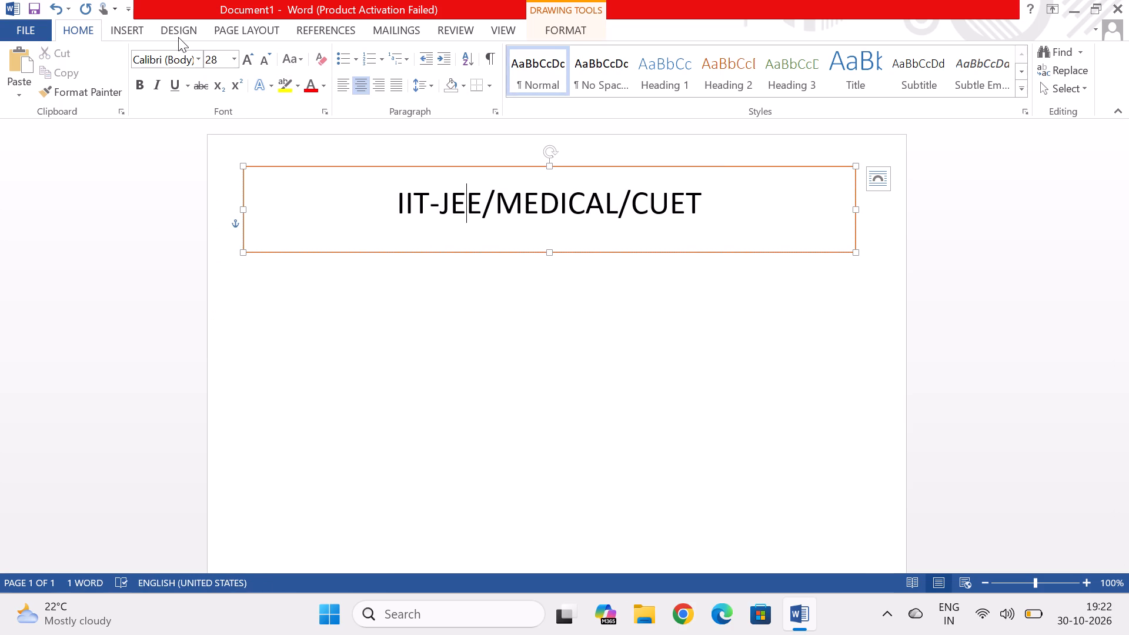
Fill the heading rectangle with standard red.
click(123, 29)
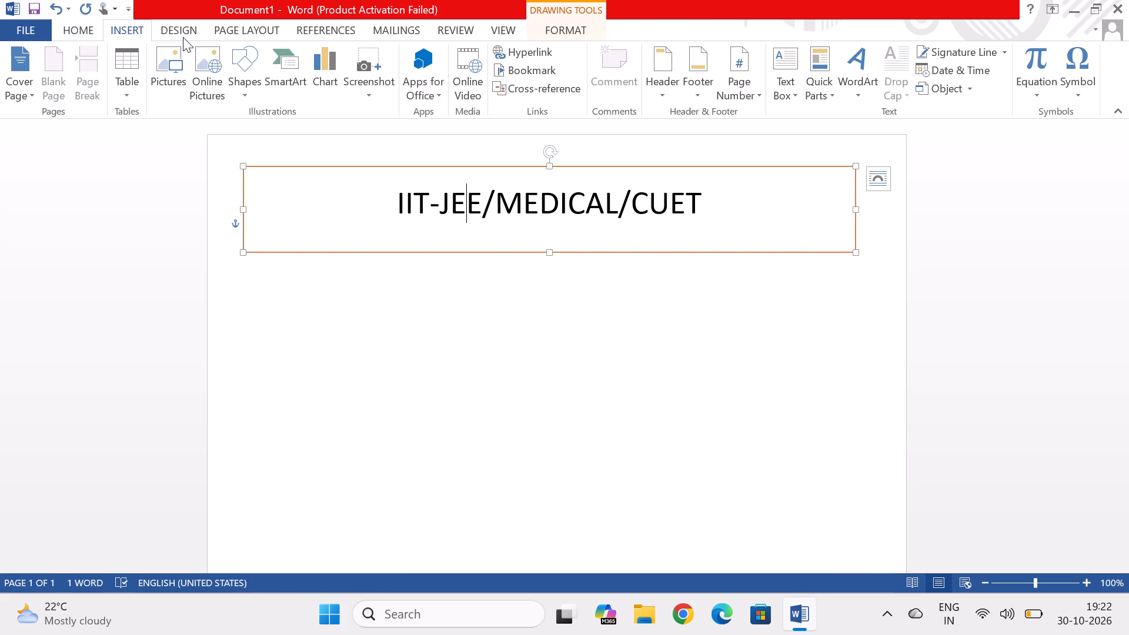
click(183, 34)
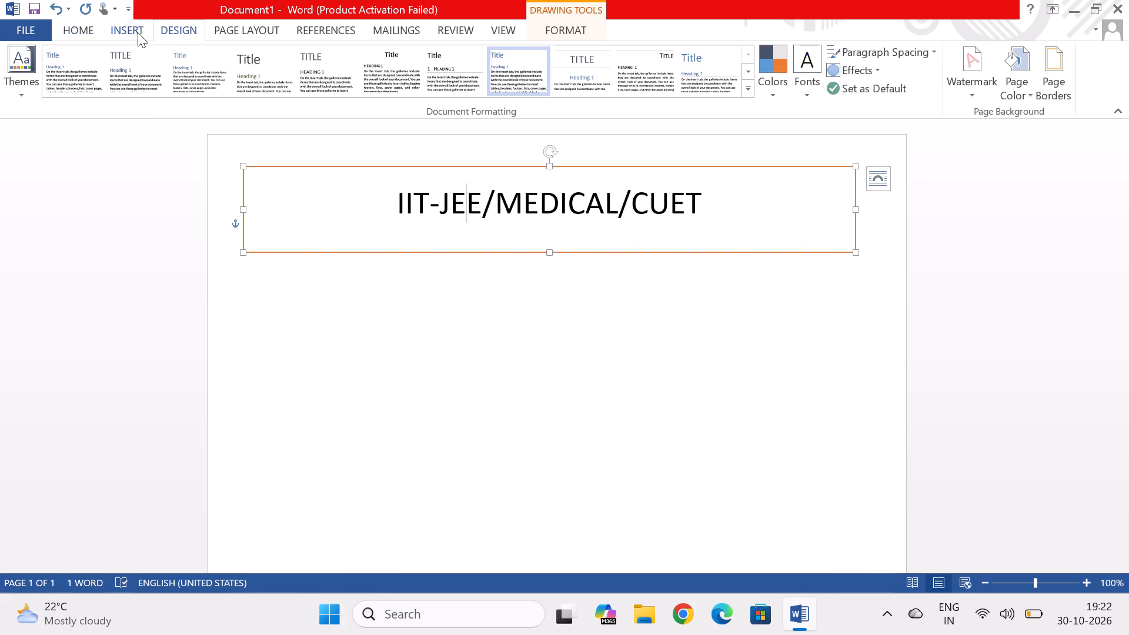
click(137, 32)
click(576, 31)
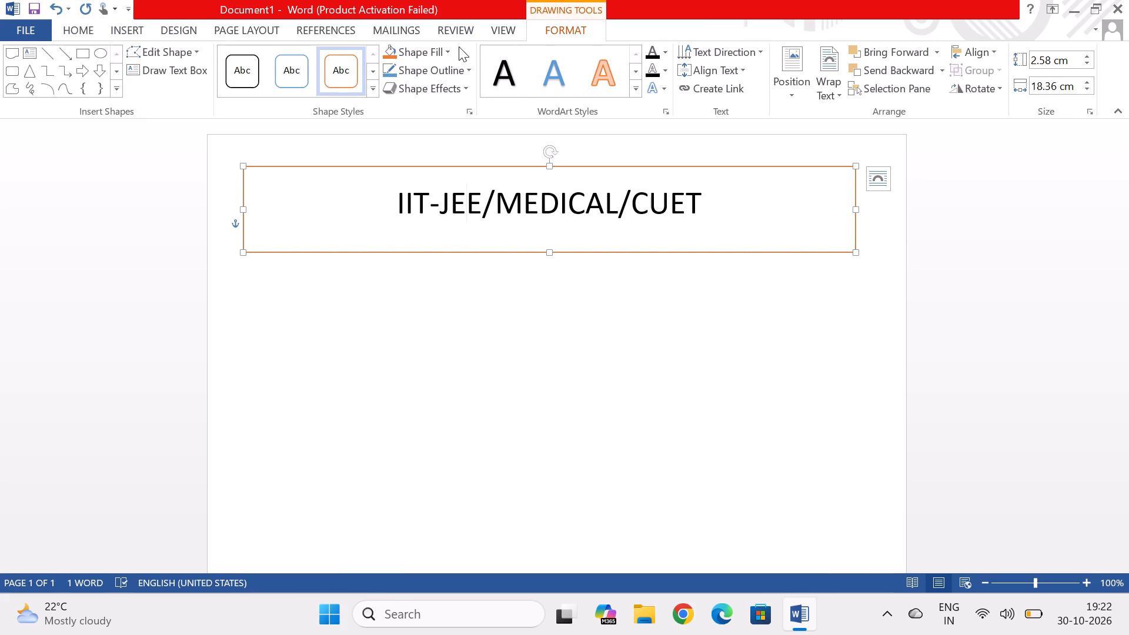
click(452, 47)
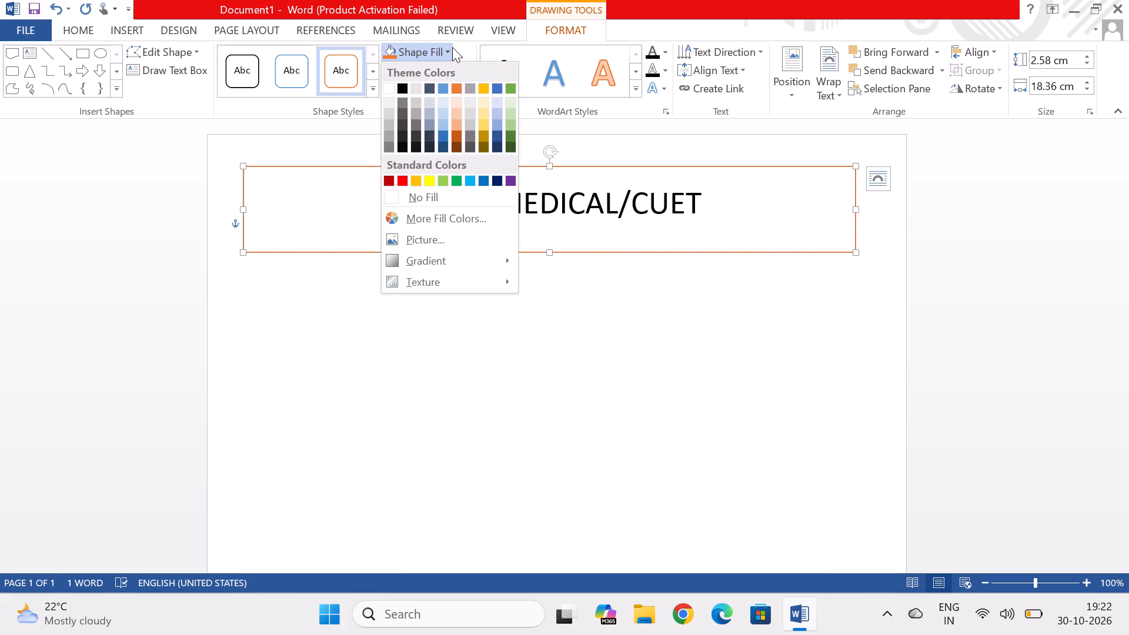
click(407, 181)
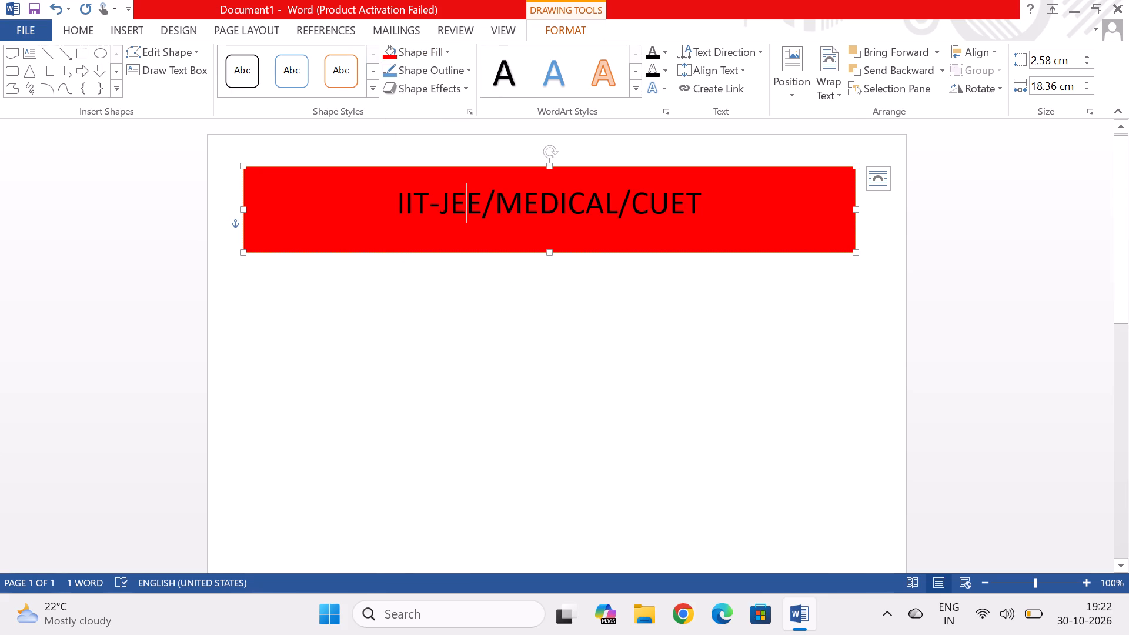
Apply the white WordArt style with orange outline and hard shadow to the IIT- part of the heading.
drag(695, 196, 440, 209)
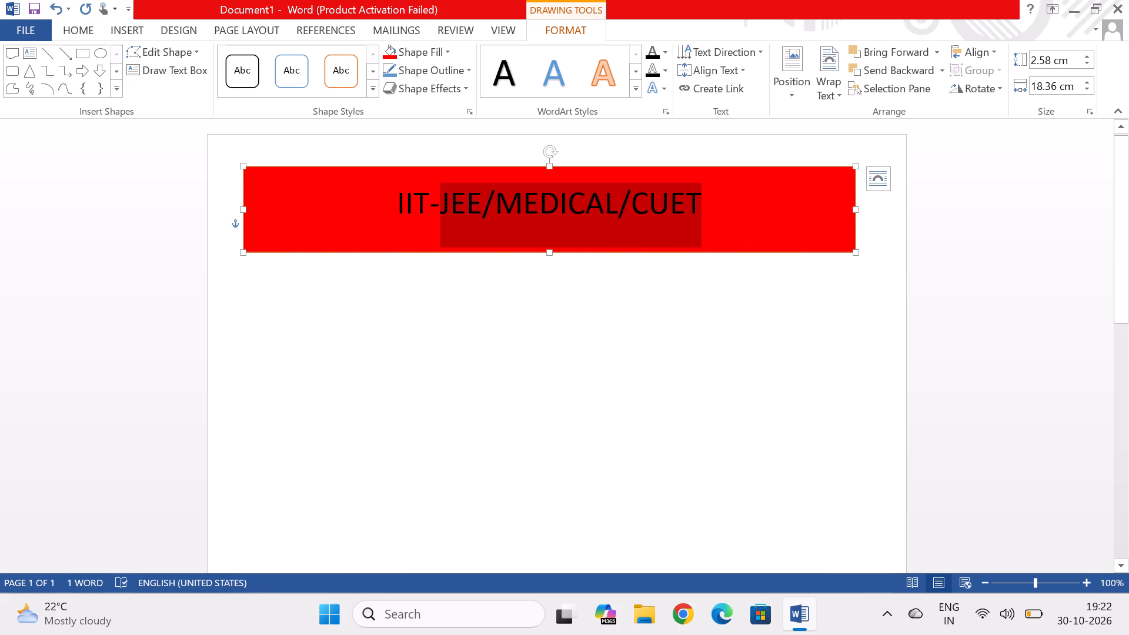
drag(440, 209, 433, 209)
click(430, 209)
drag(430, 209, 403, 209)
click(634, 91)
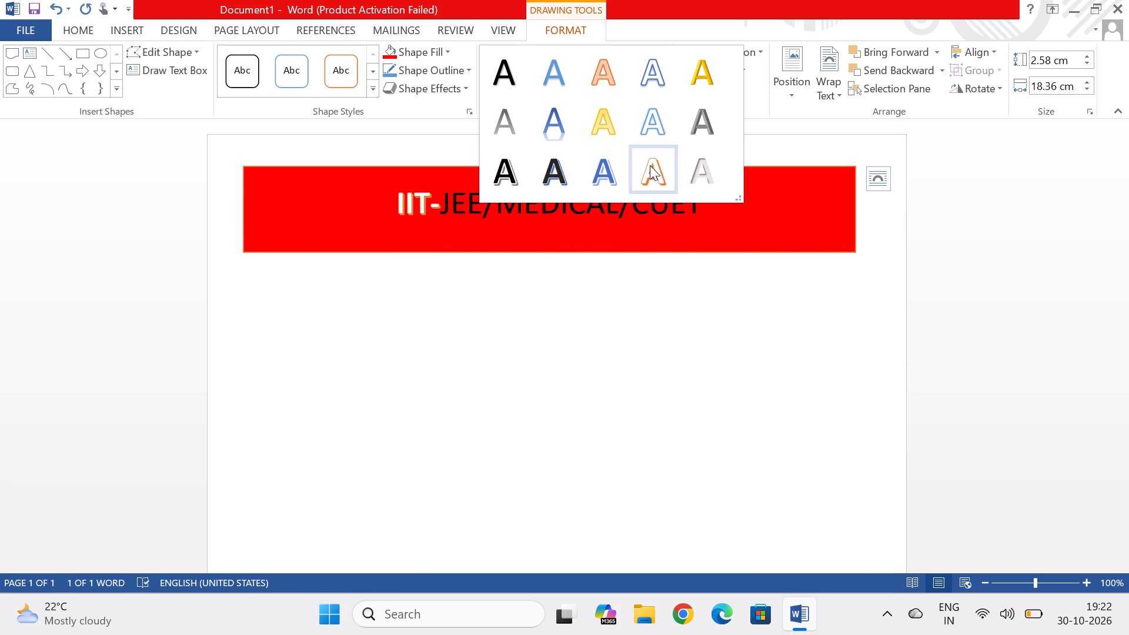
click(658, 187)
Apply the white WordArt style with orange outline and hard shadow to the whole IIT-JEE/MEDICAL/CUET heading.
click(709, 202)
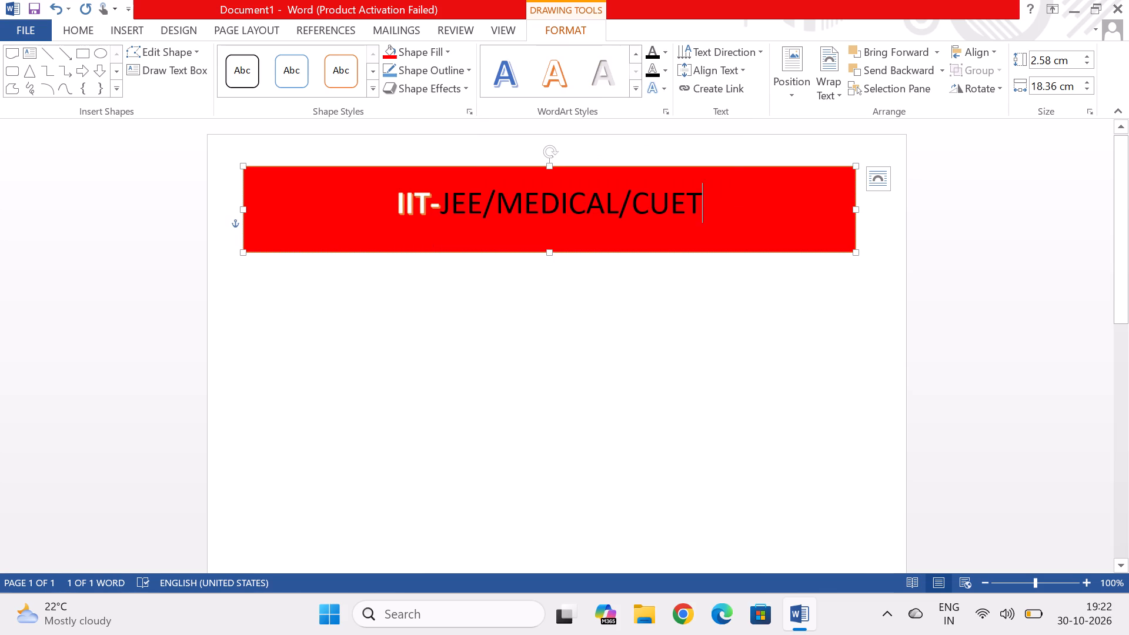
drag(709, 202, 414, 207)
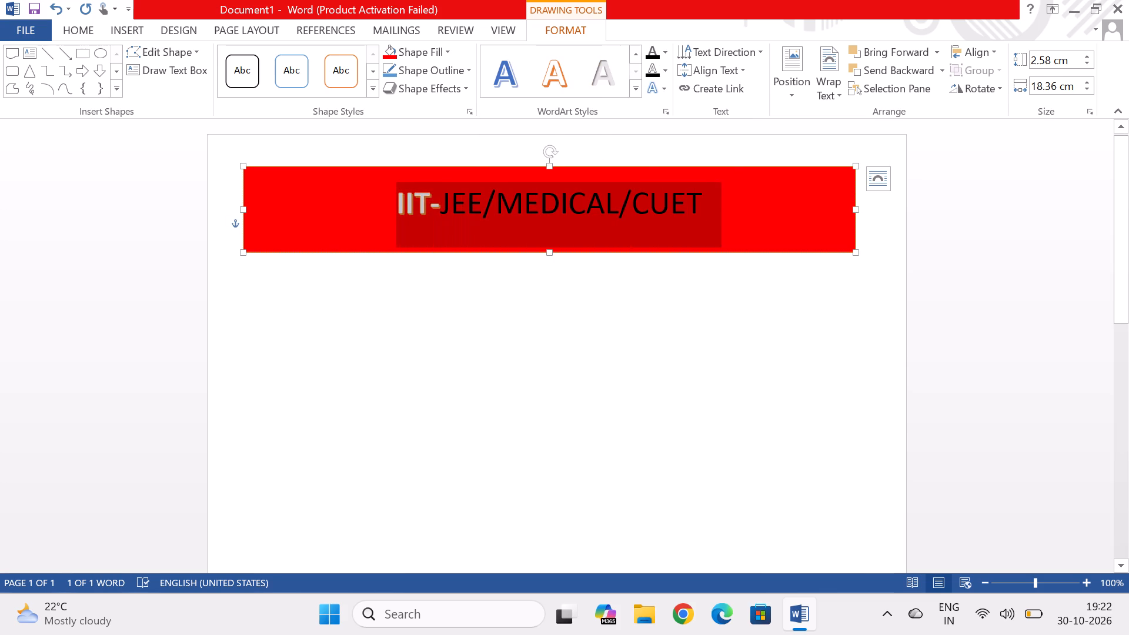
drag(414, 207, 413, 207)
click(634, 95)
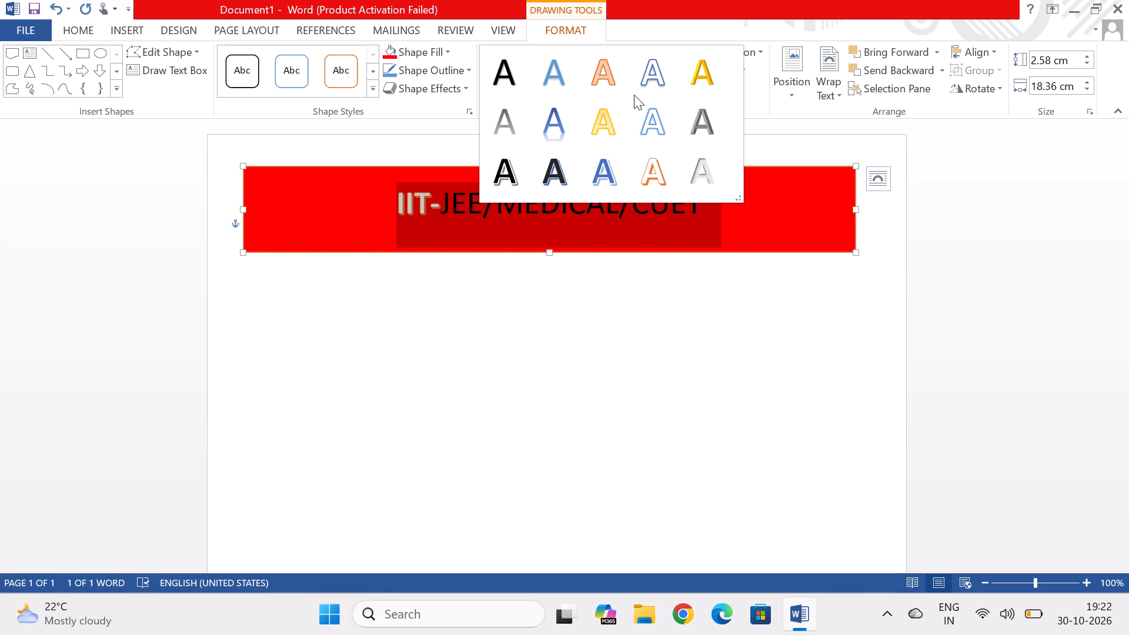
click(640, 180)
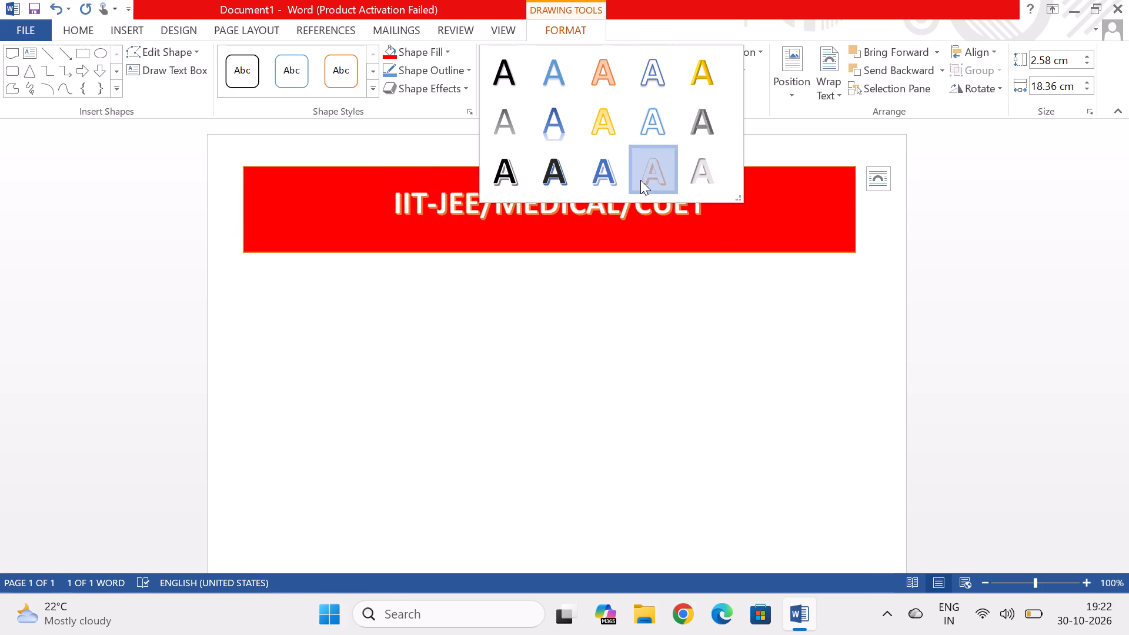
click(647, 212)
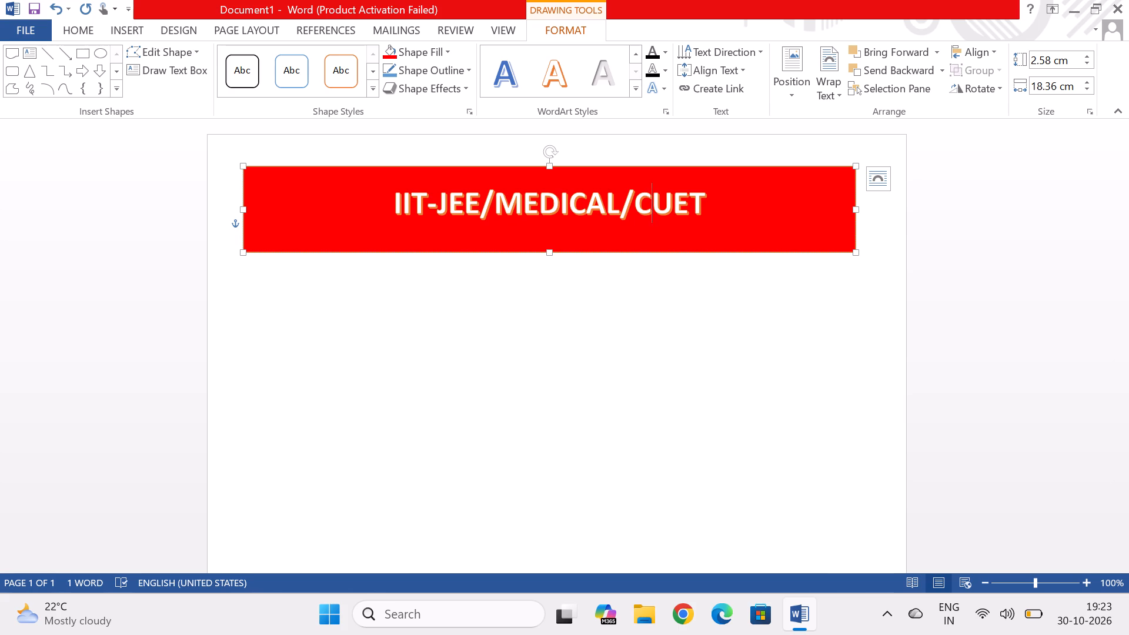
Draw a rectangle about 4.1 cm wide and 0.7 cm high just below the left end of the red heading banner.
click(724, 241)
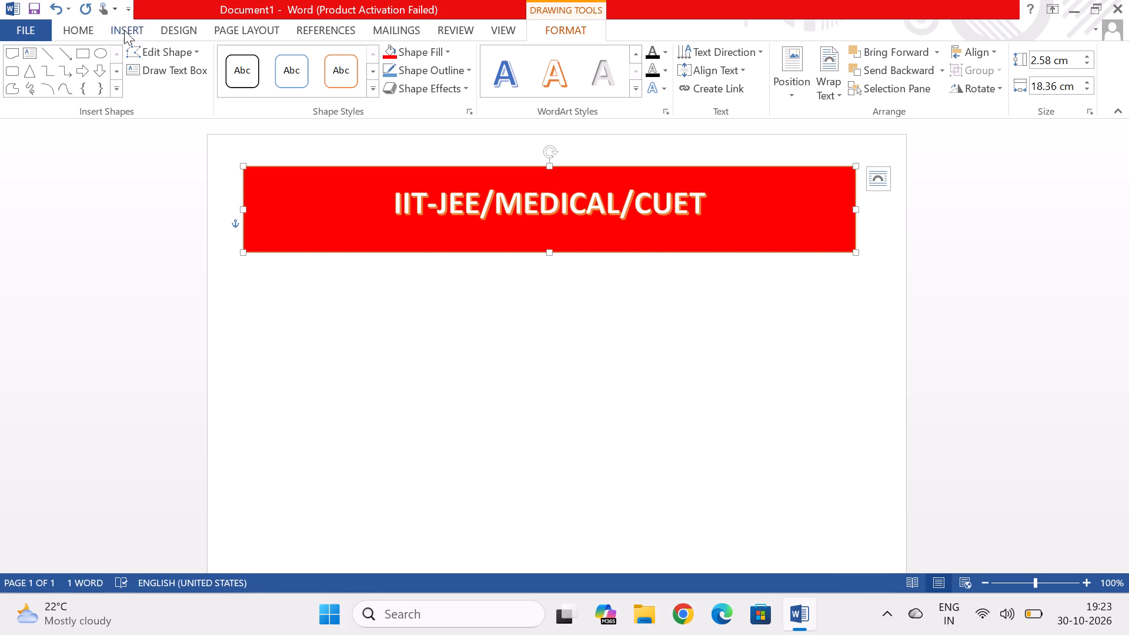
click(131, 28)
click(92, 25)
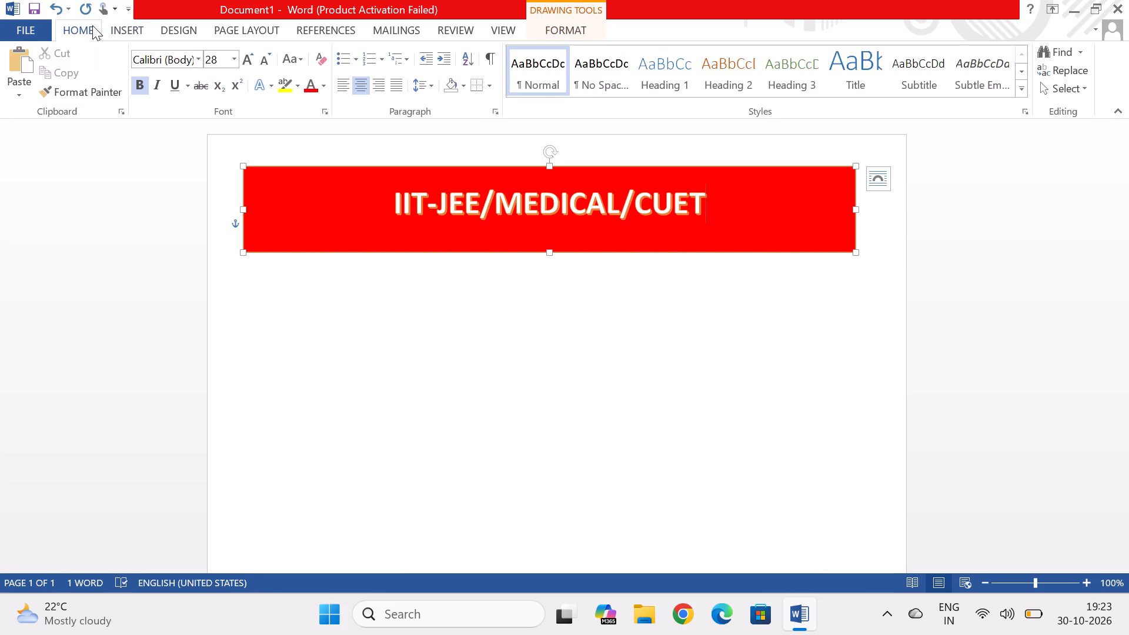
click(107, 26)
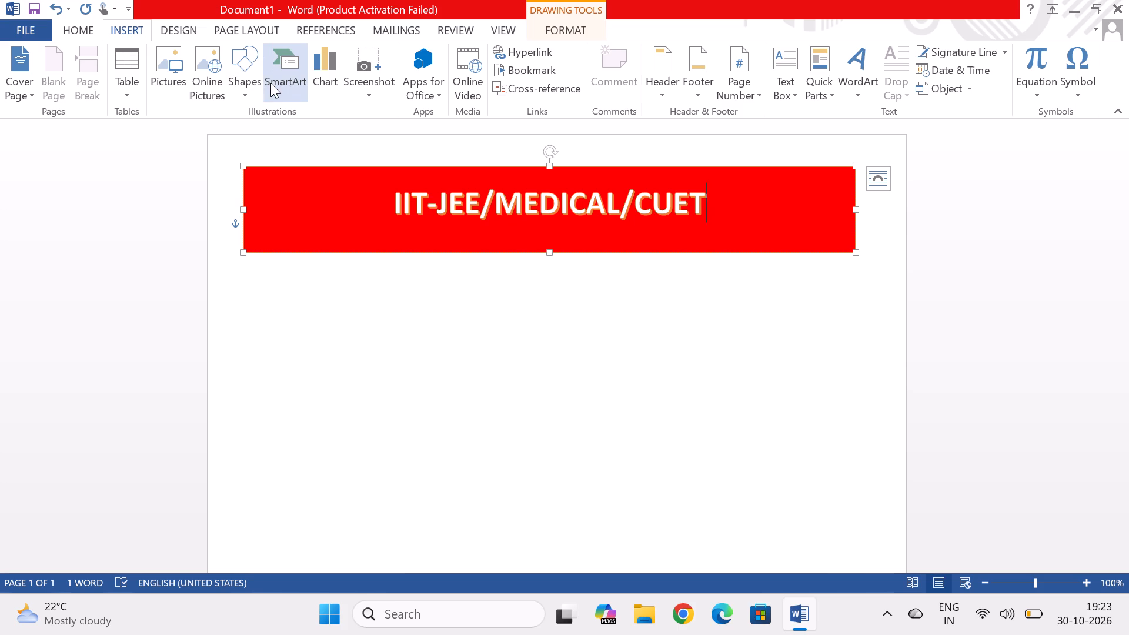
click(253, 82)
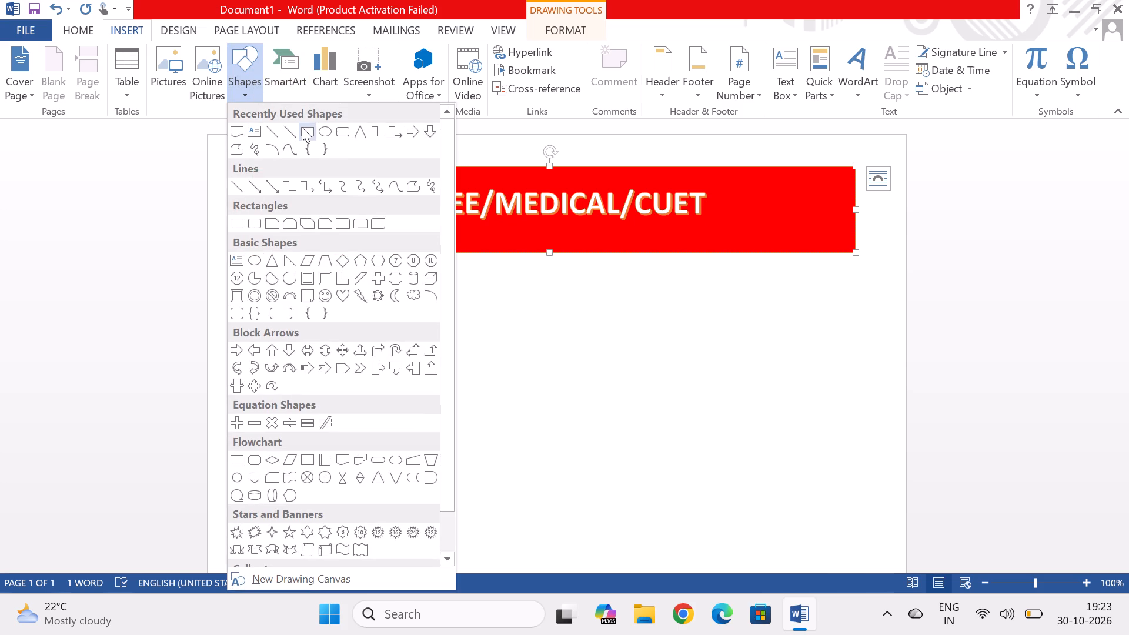
click(302, 127)
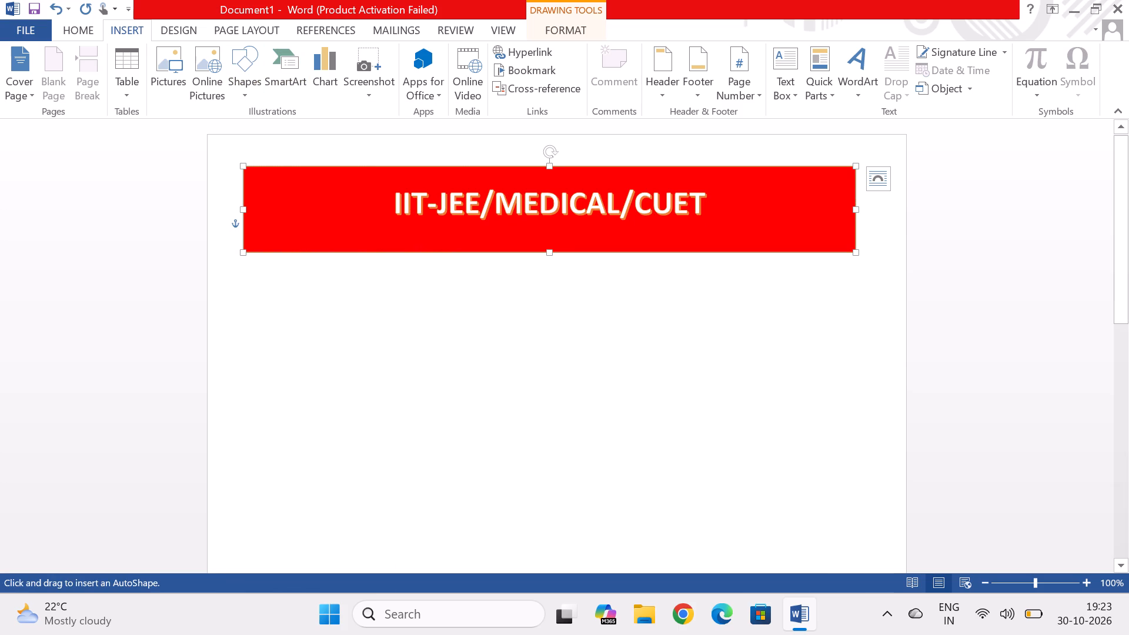
drag(266, 276, 310, 276)
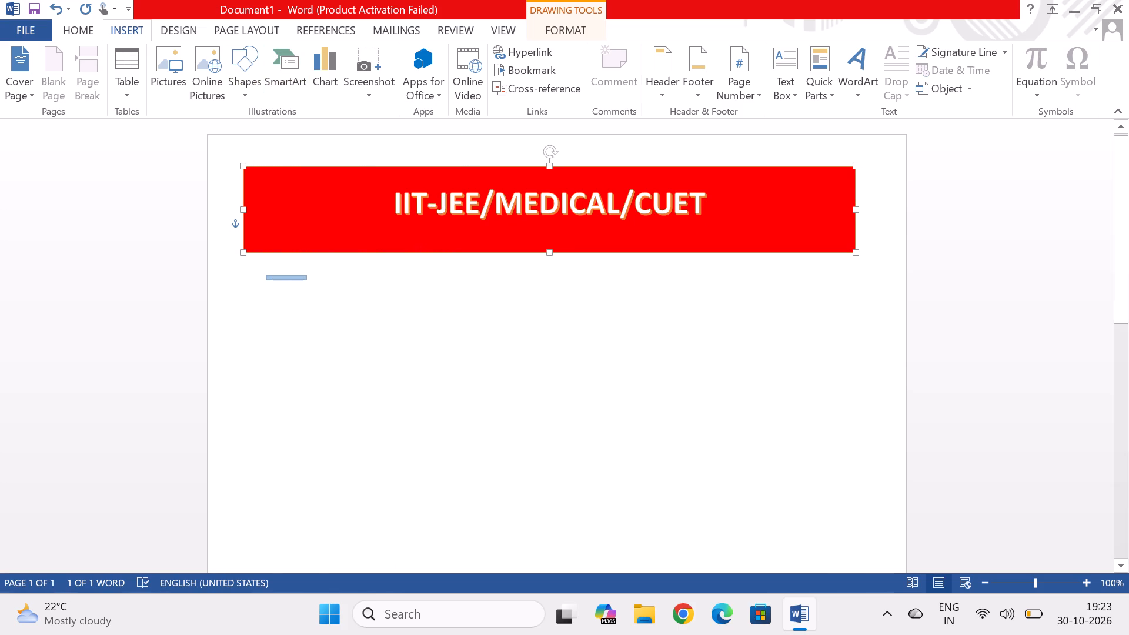
drag(310, 276, 396, 301)
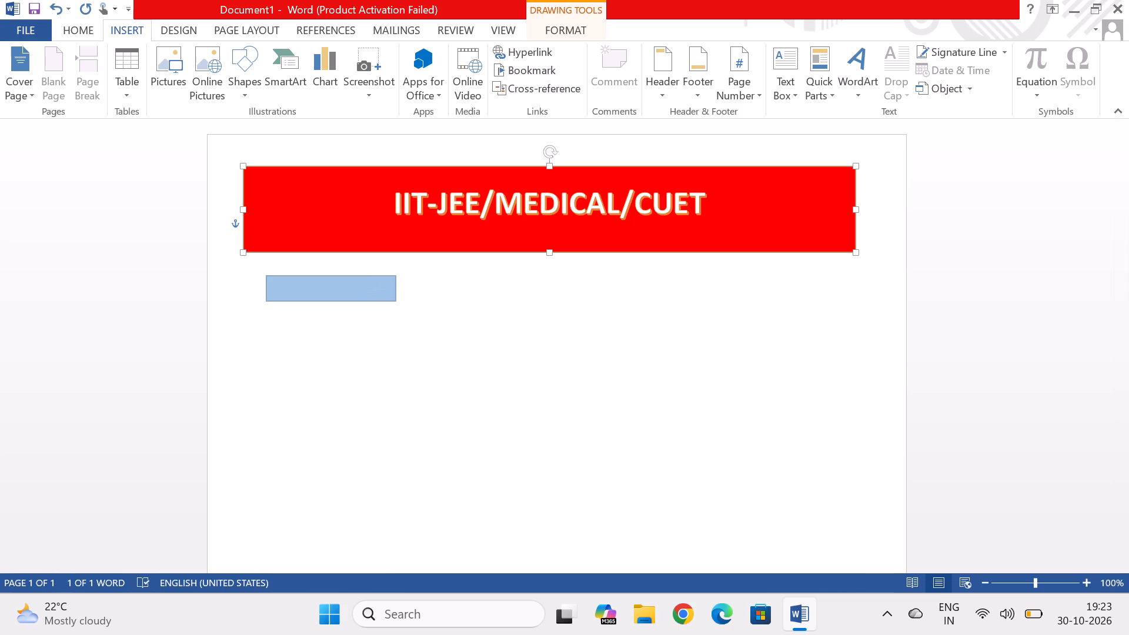
drag(396, 301, 402, 299)
drag(402, 299, 402, 300)
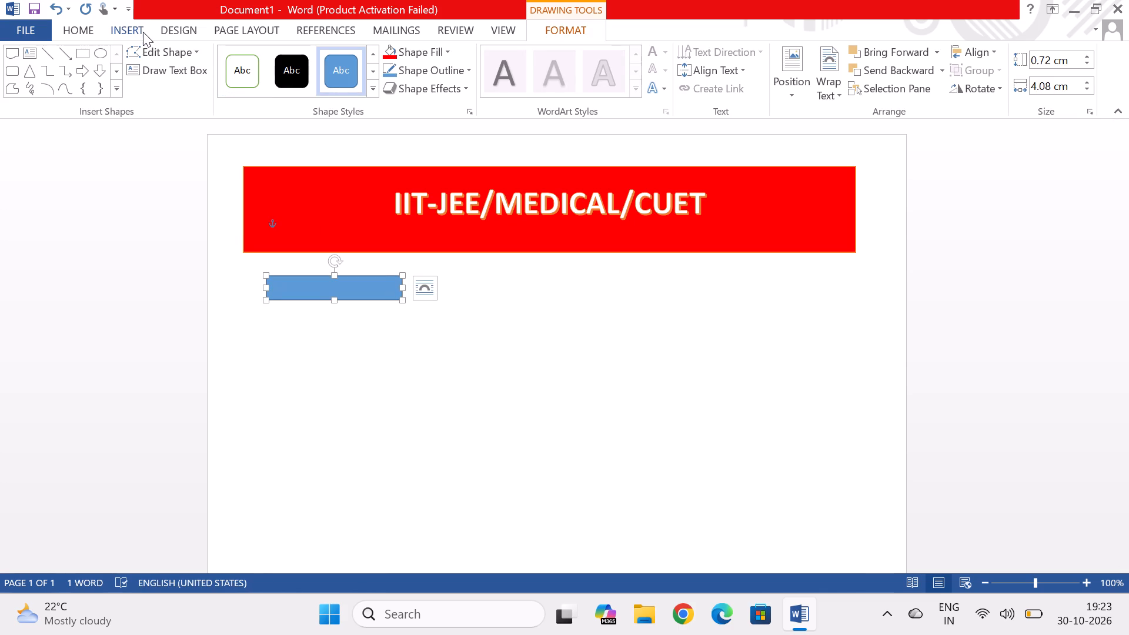
Draw a second rectangle about 4.6 cm wide and 0.7 cm high below the right end of the heading banner, level with the first.
click(81, 55)
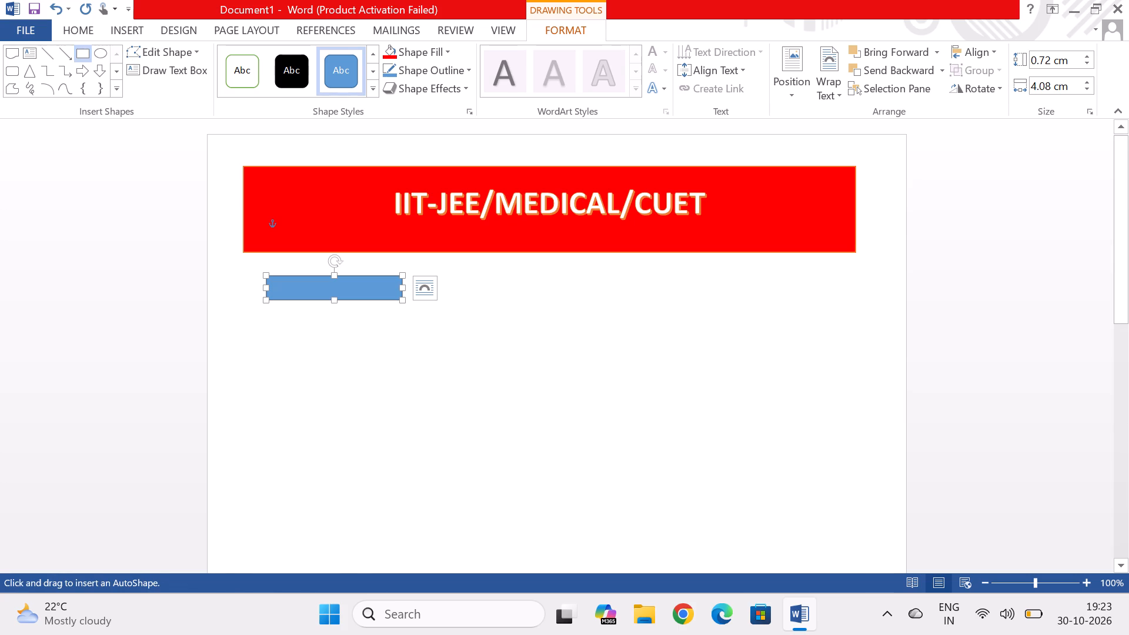
drag(672, 276, 728, 293)
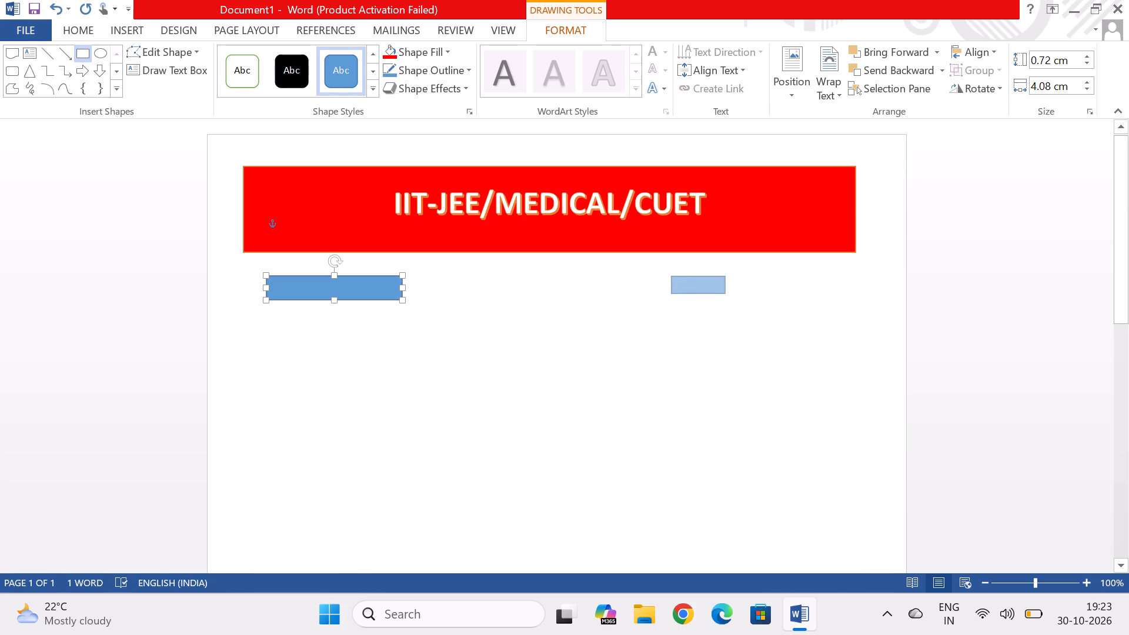
drag(728, 293, 823, 298)
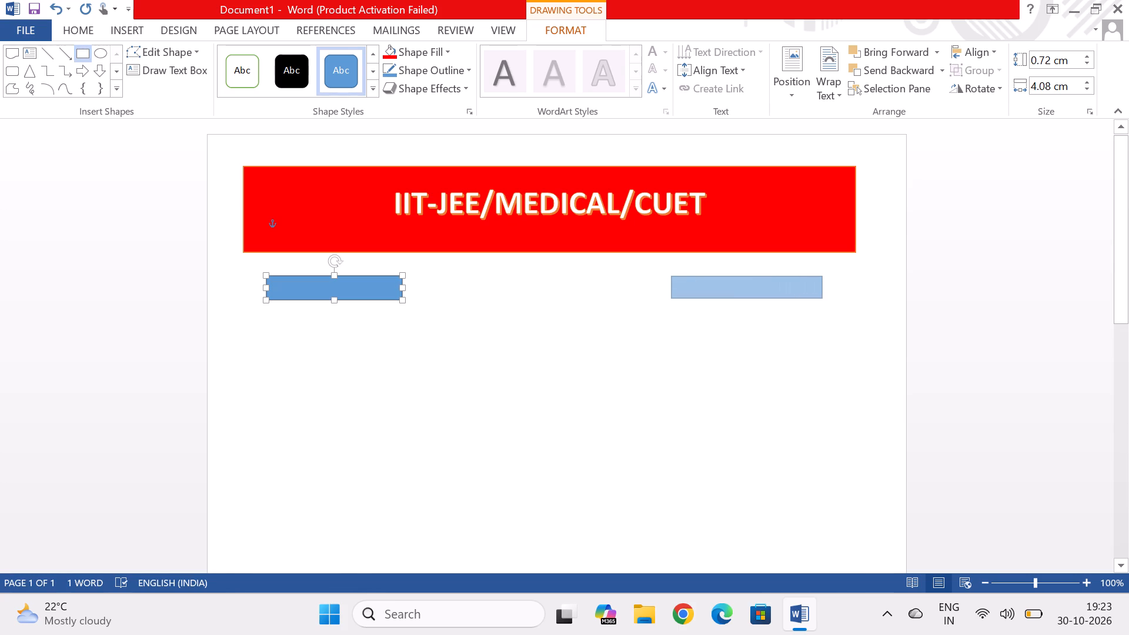
drag(823, 298, 823, 299)
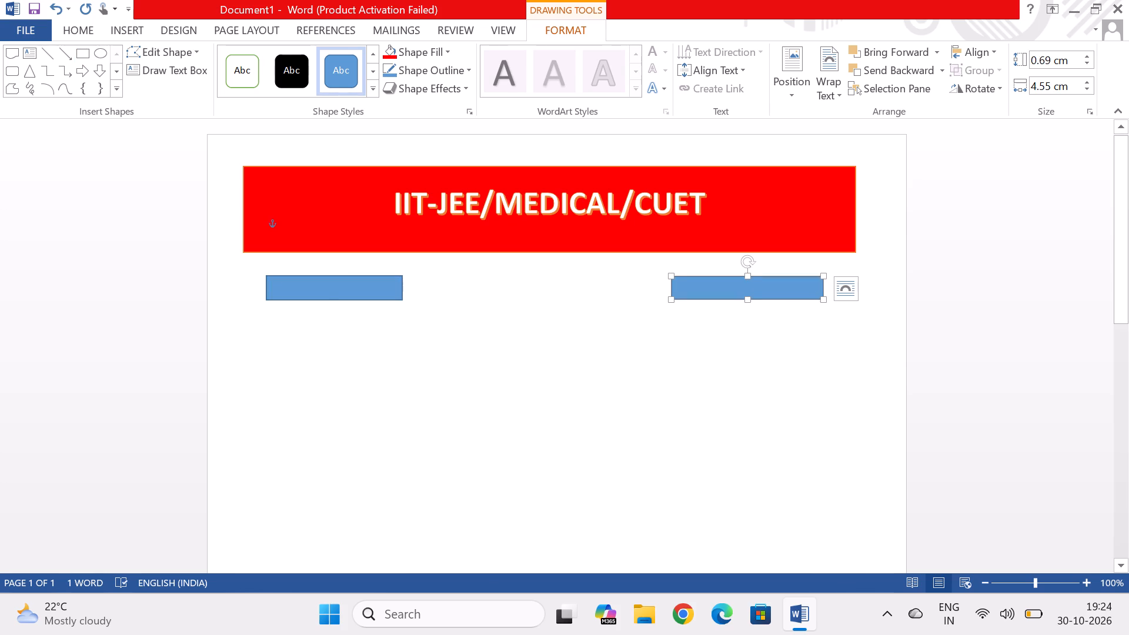
Apply the white-filled shape style with black outline to the left rectangle below the banner.
click(335, 288)
right_click(335, 288)
right_click(335, 288)
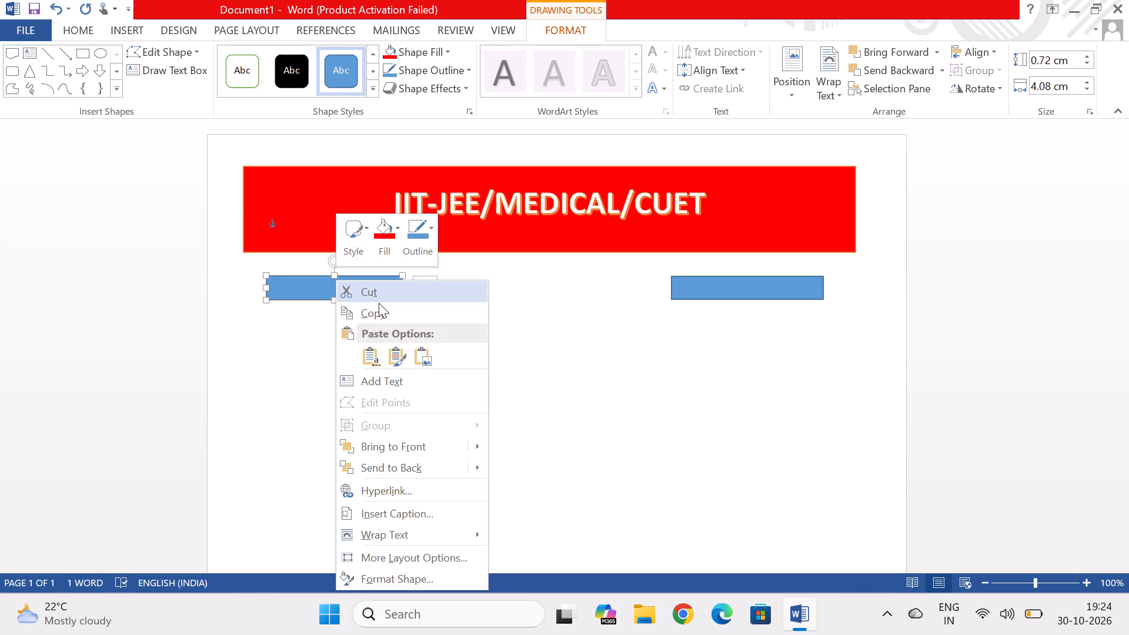
click(253, 329)
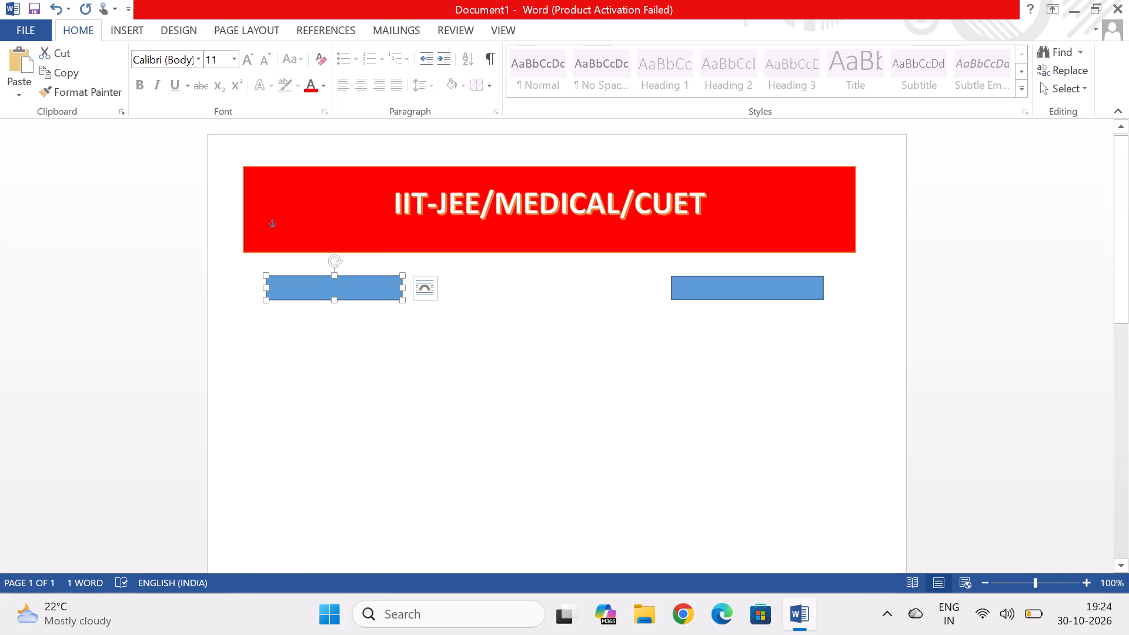
click(348, 305)
click(348, 303)
click(350, 298)
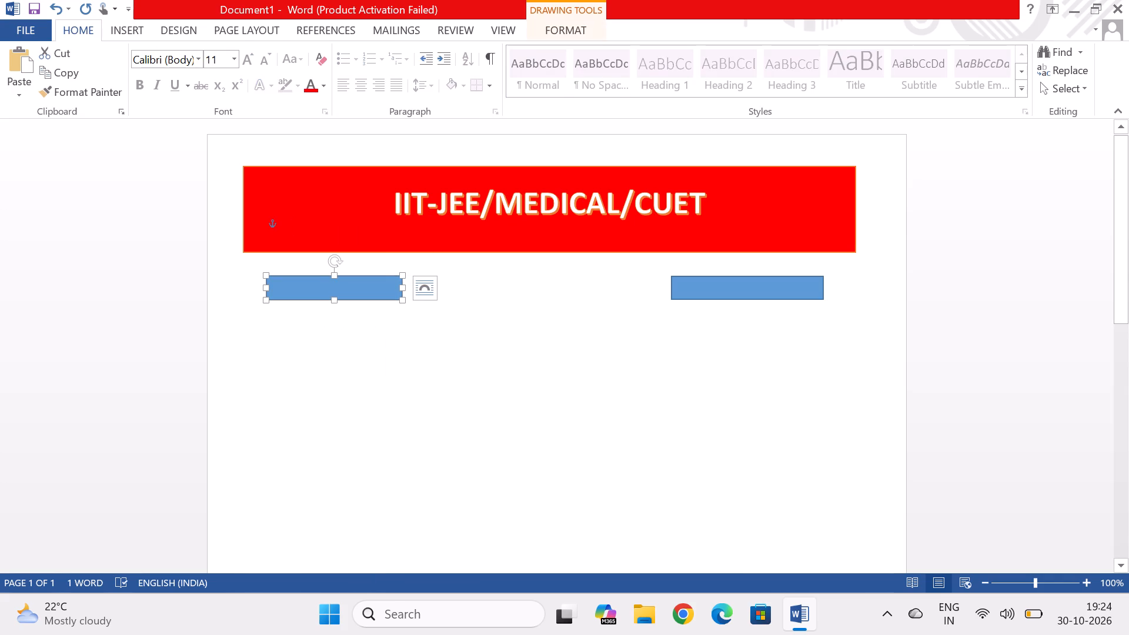
click(538, 28)
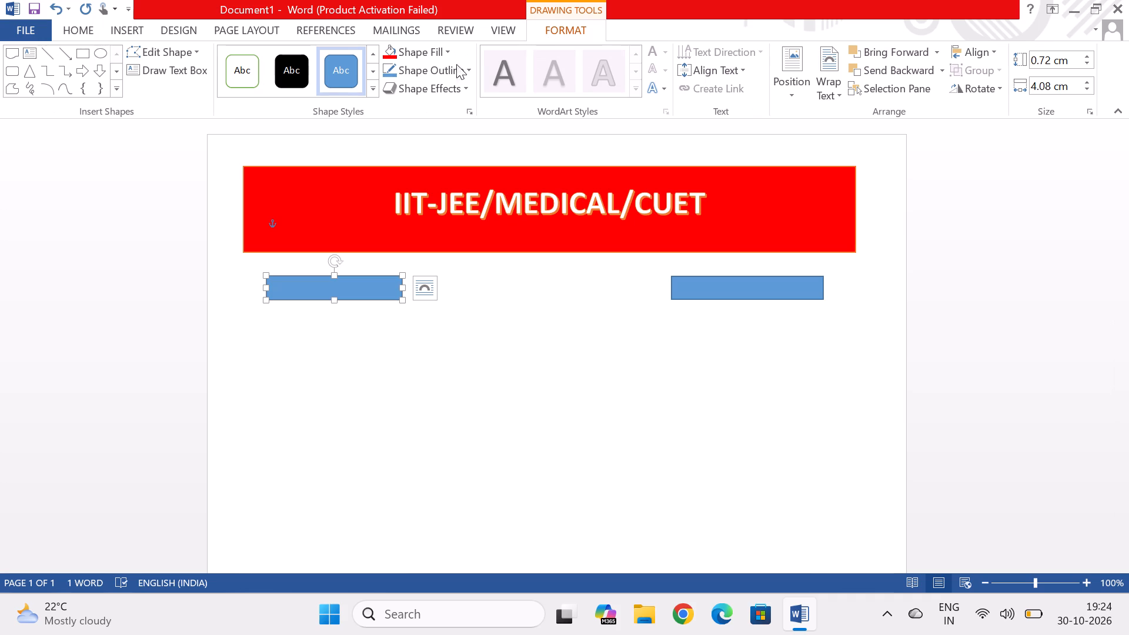
click(373, 88)
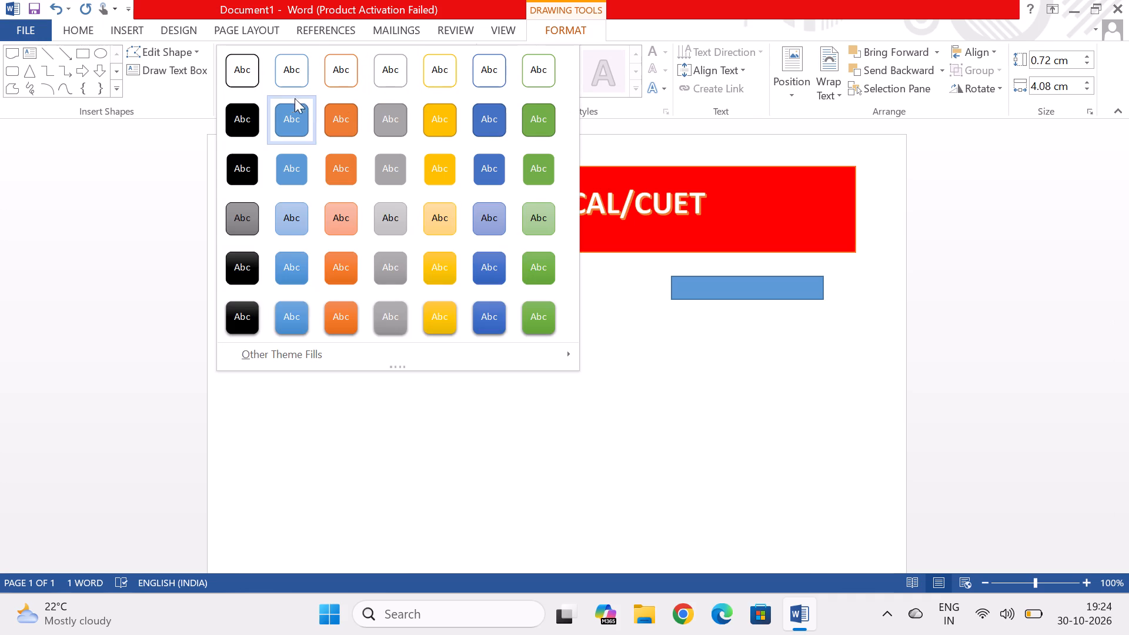
click(250, 76)
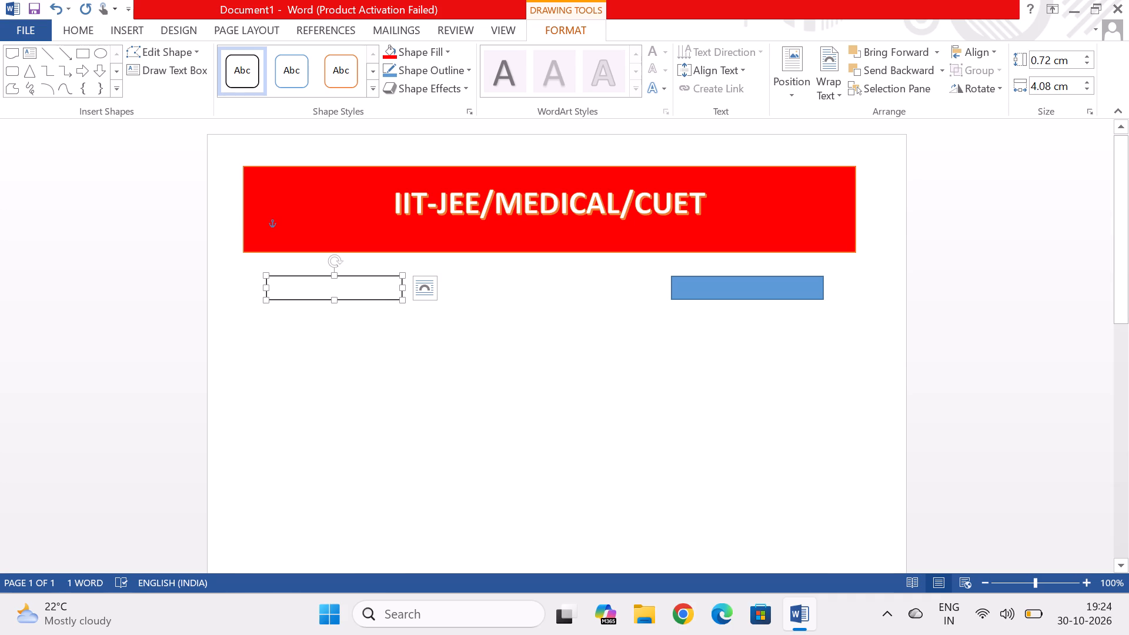
Add the text "2 year courses" inside the left rectangle.
click(313, 290)
right_click(313, 290)
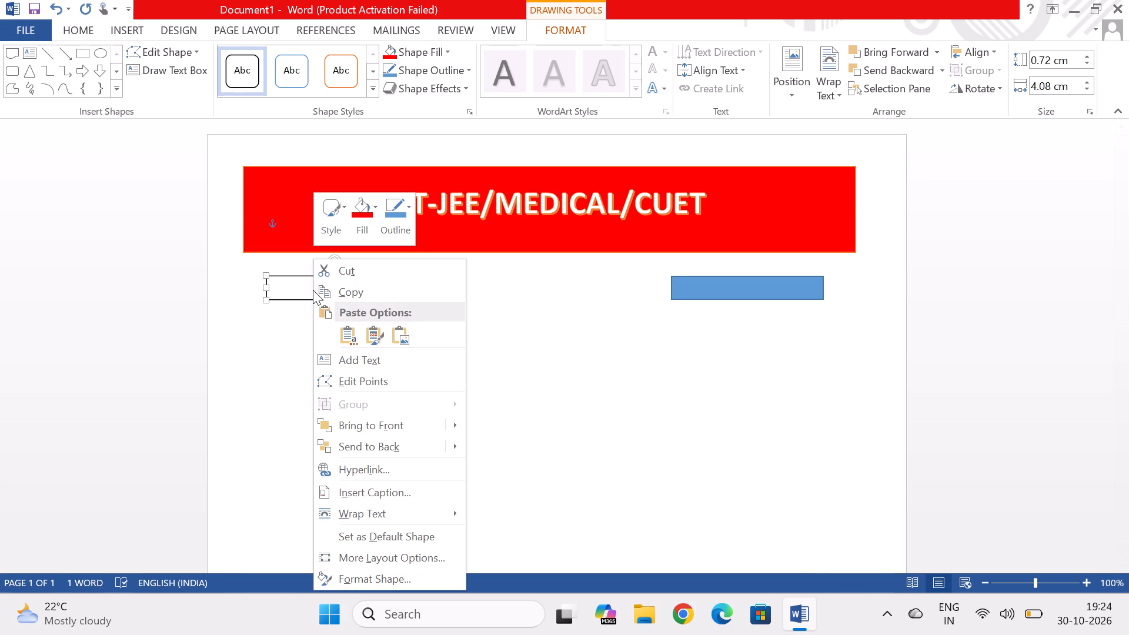
click(330, 366)
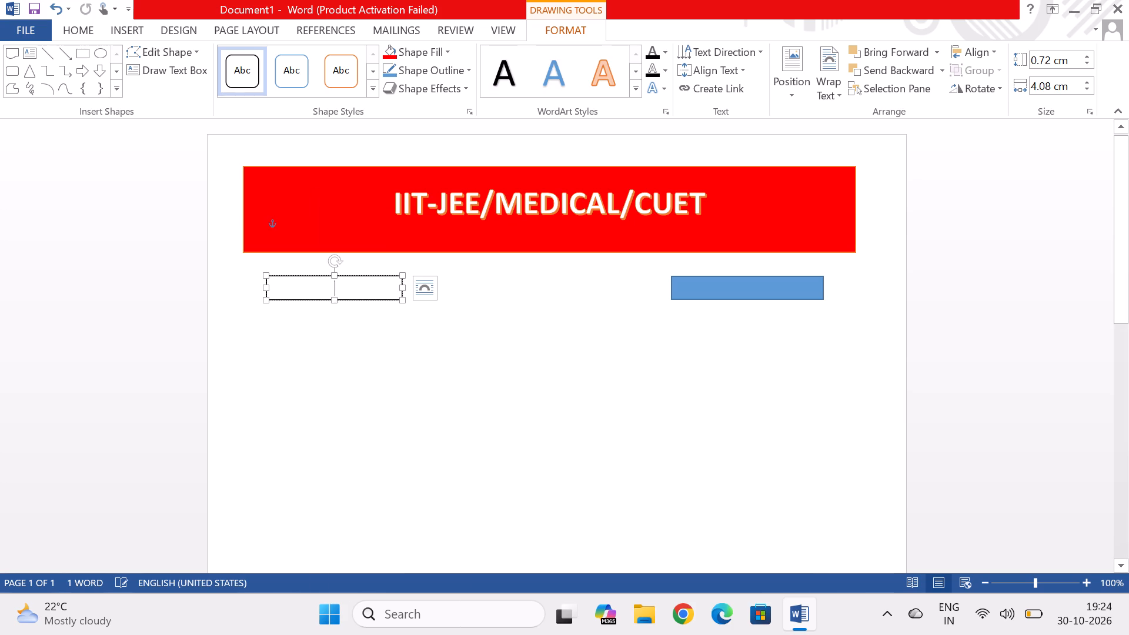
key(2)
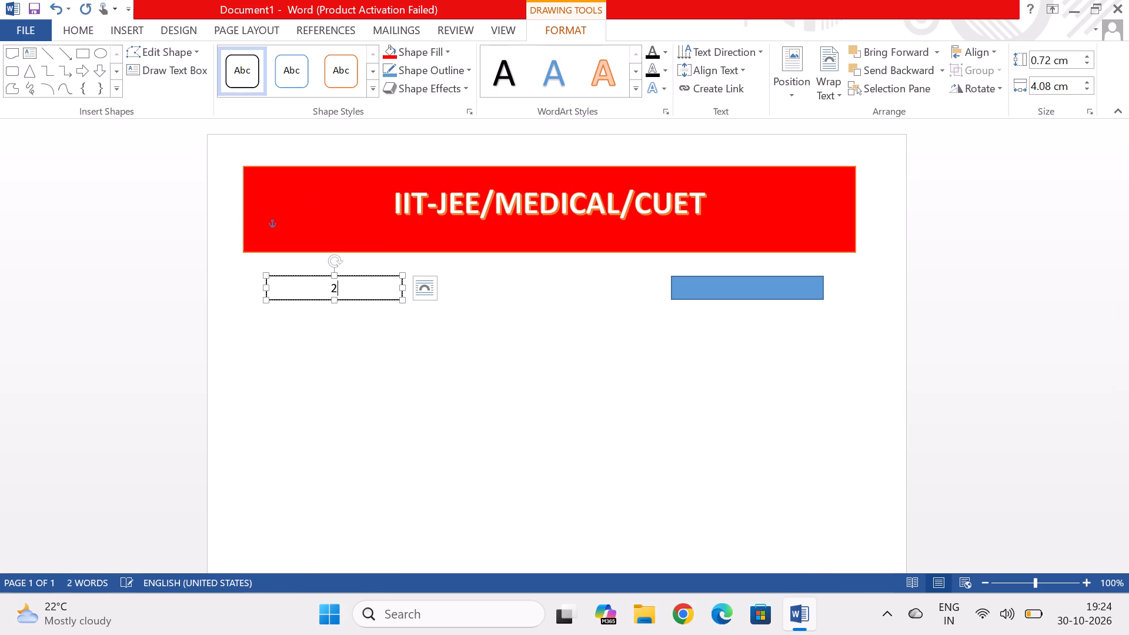
scroll(335, 285, up, 2)
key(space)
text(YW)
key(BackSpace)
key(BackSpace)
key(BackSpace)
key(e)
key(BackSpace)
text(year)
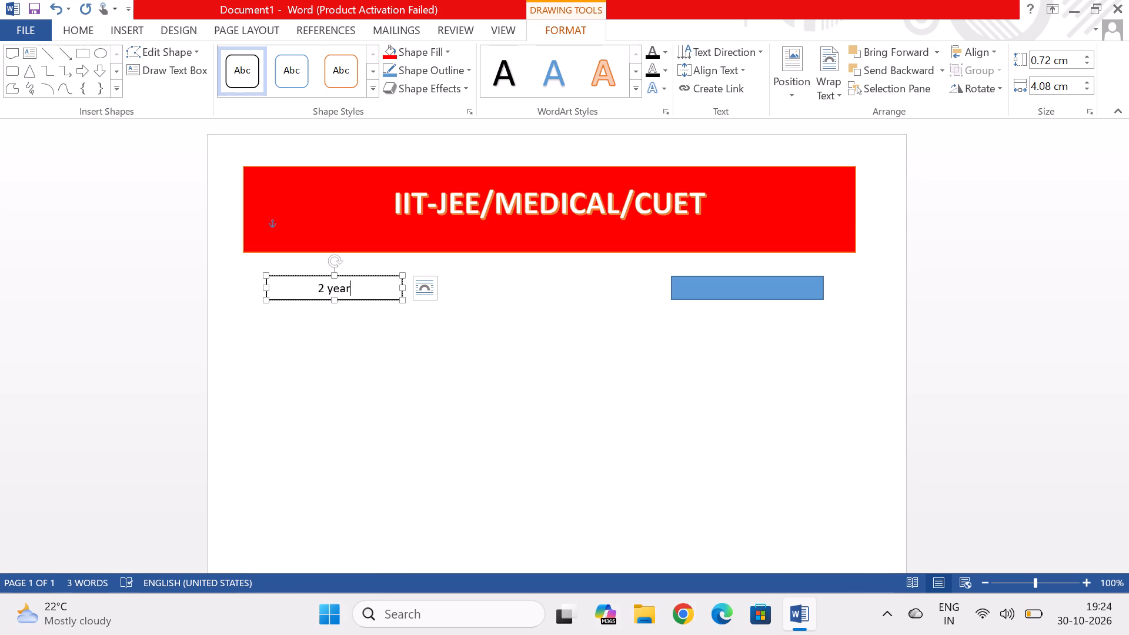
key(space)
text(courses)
Add the text "1 year courses" to the right rectangle and give it the white-filled shape style with black outline.
click(696, 288)
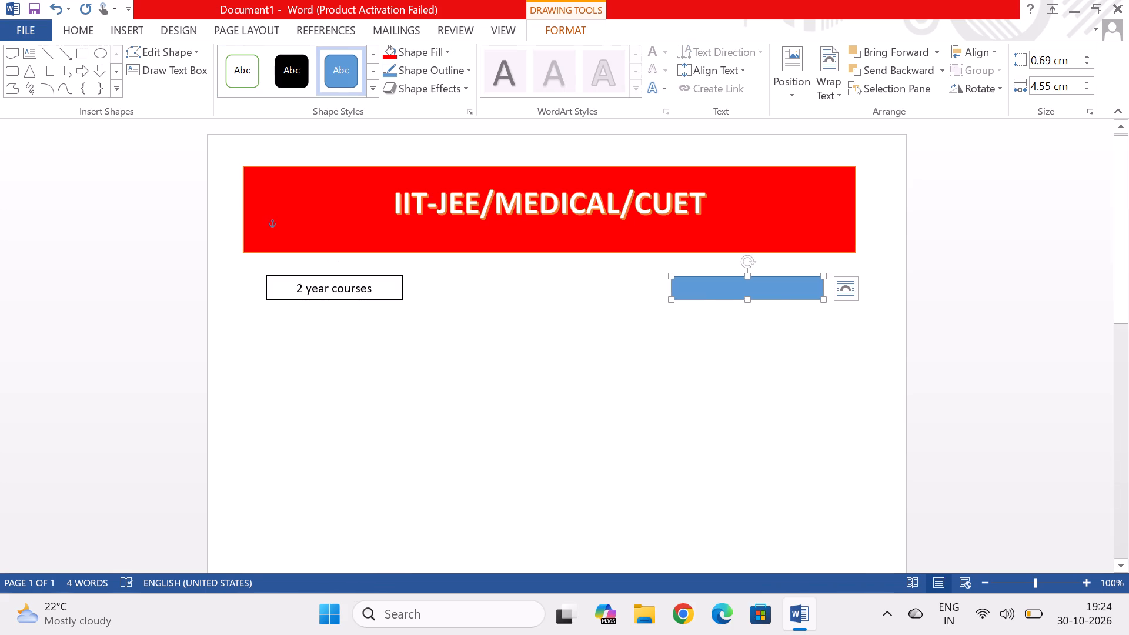
right_click(696, 288)
click(746, 363)
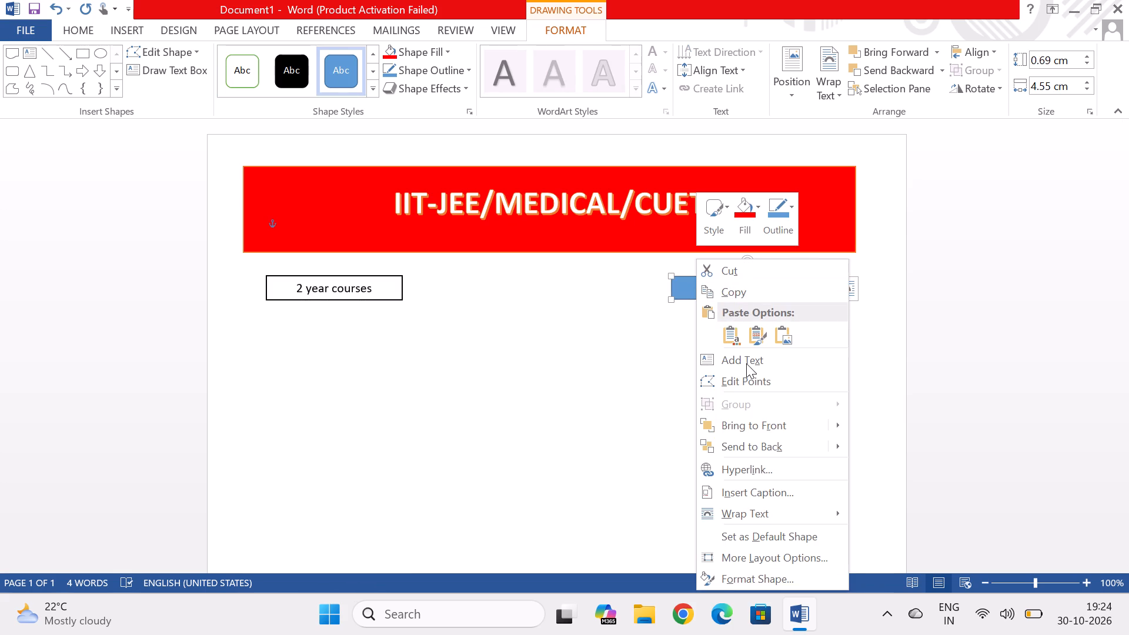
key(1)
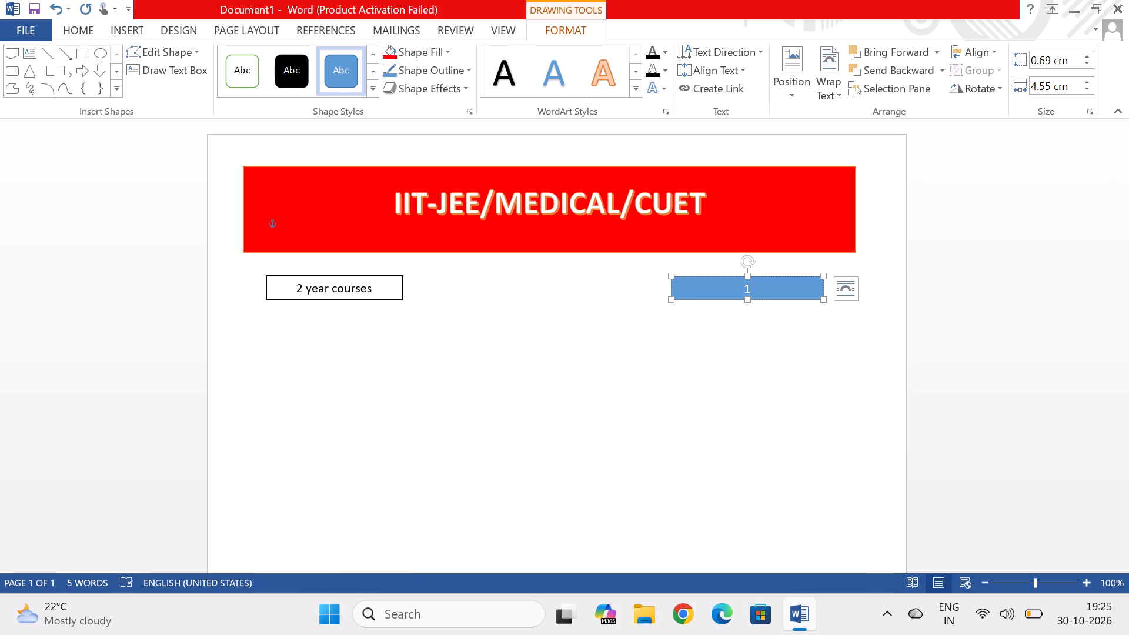
click(366, 86)
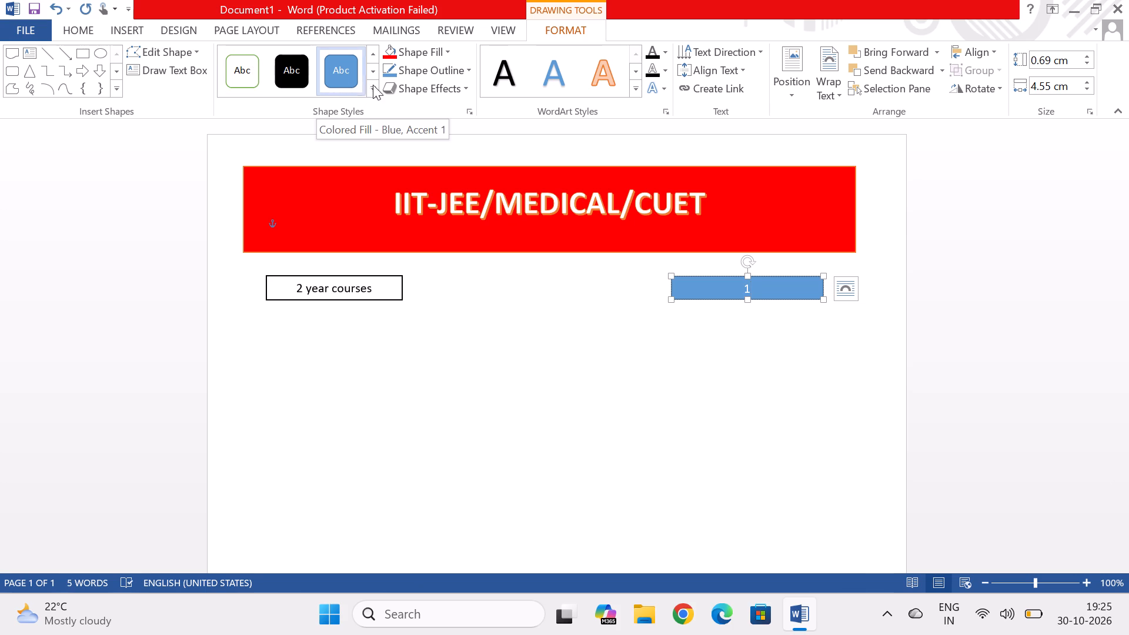
click(369, 91)
click(255, 77)
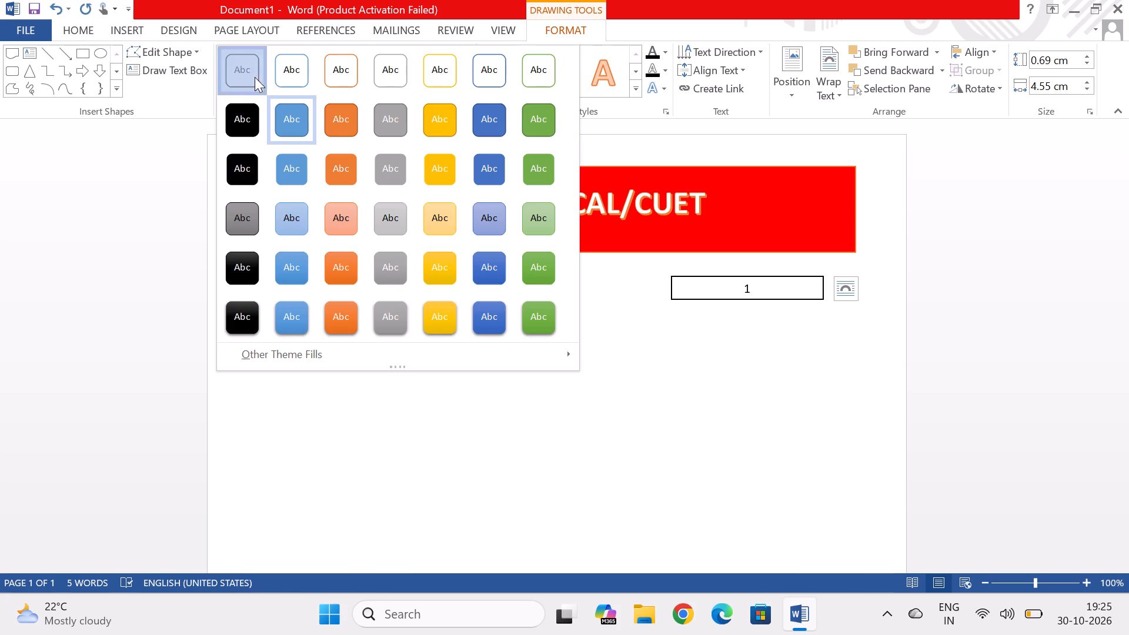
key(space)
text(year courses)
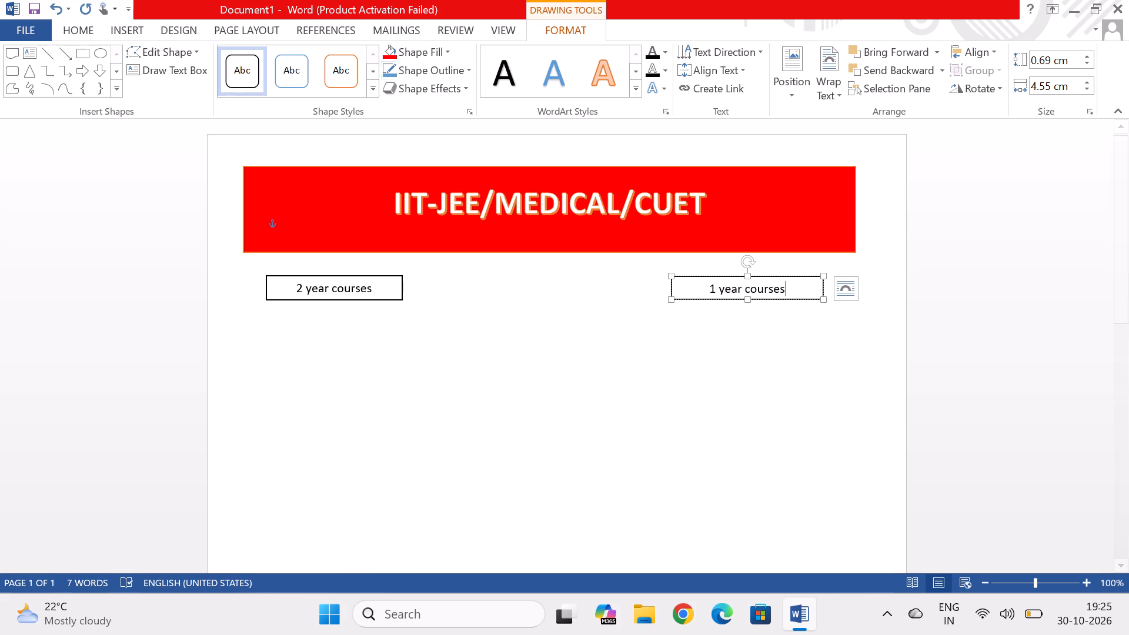
Fill the "2 year courses" box with standard red.
click(369, 277)
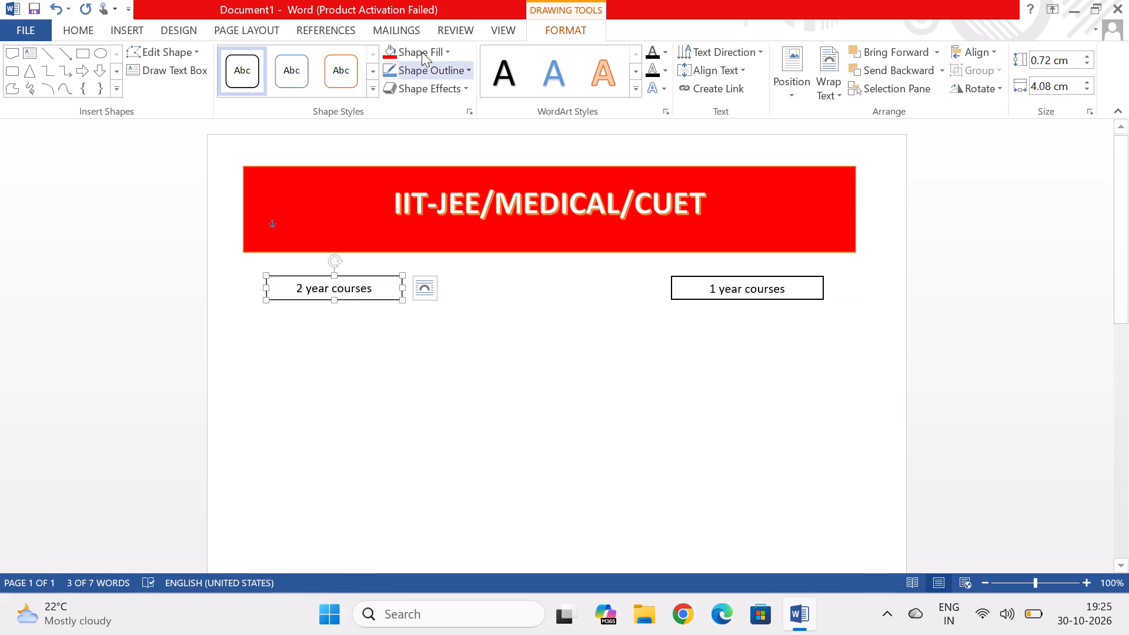
click(447, 52)
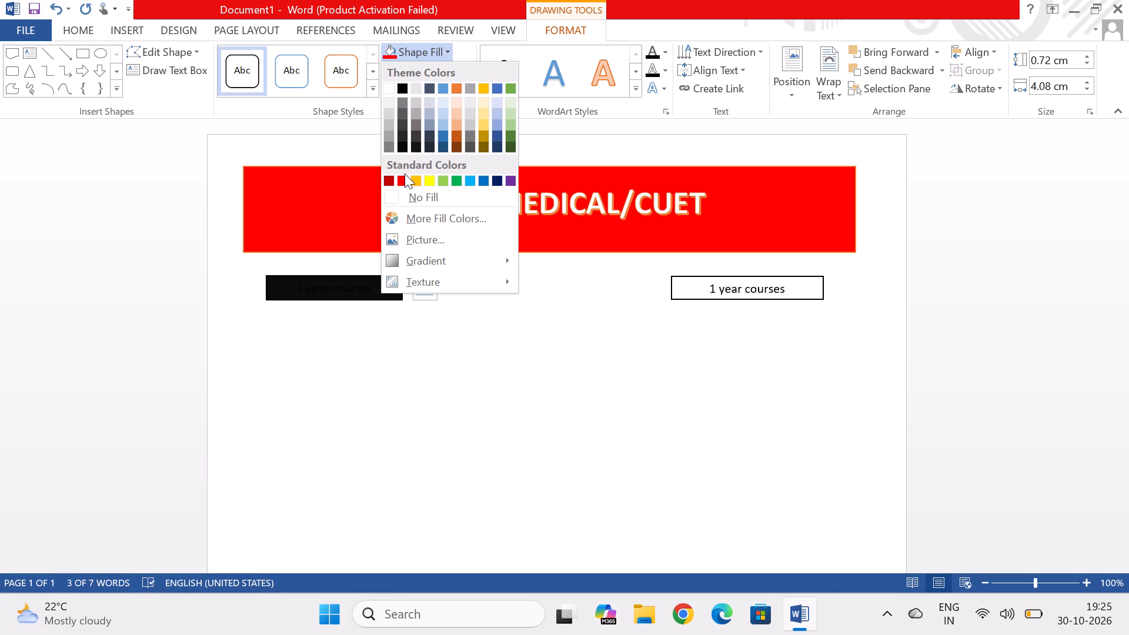
click(405, 175)
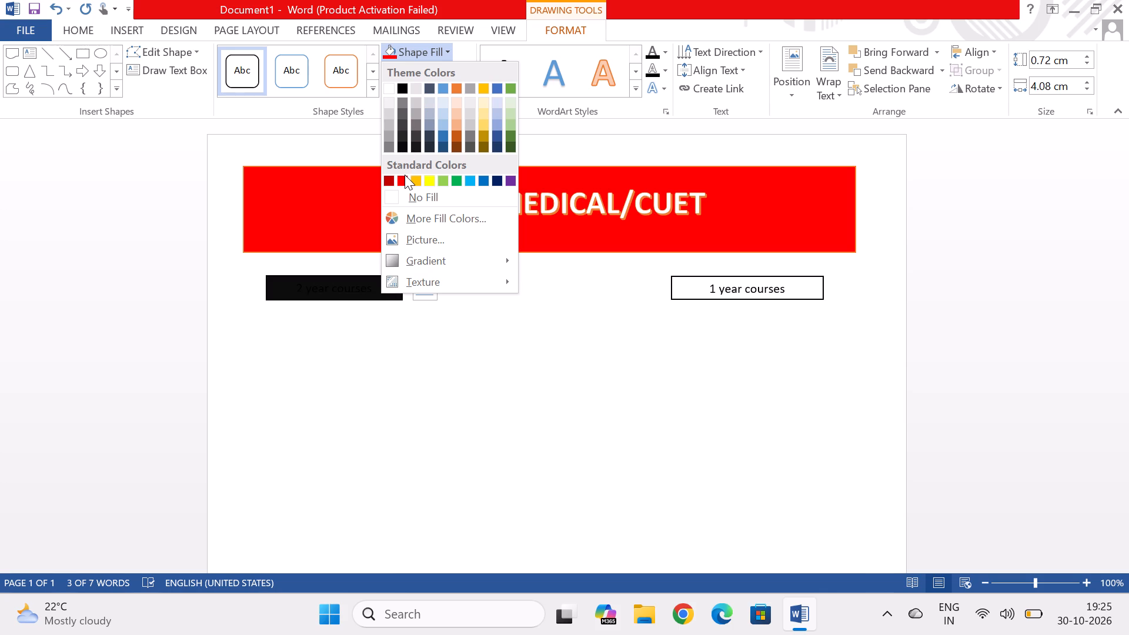
click(401, 179)
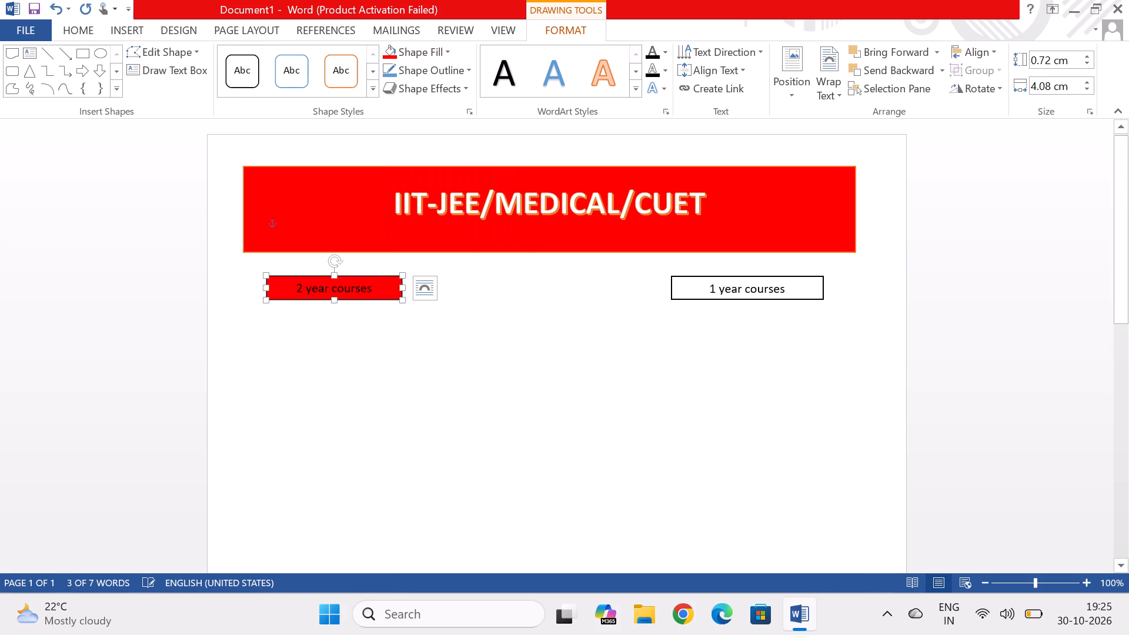
Apply the white WordArt style with orange outline and hard shadow to the "2 year courses" text.
click(642, 88)
click(638, 88)
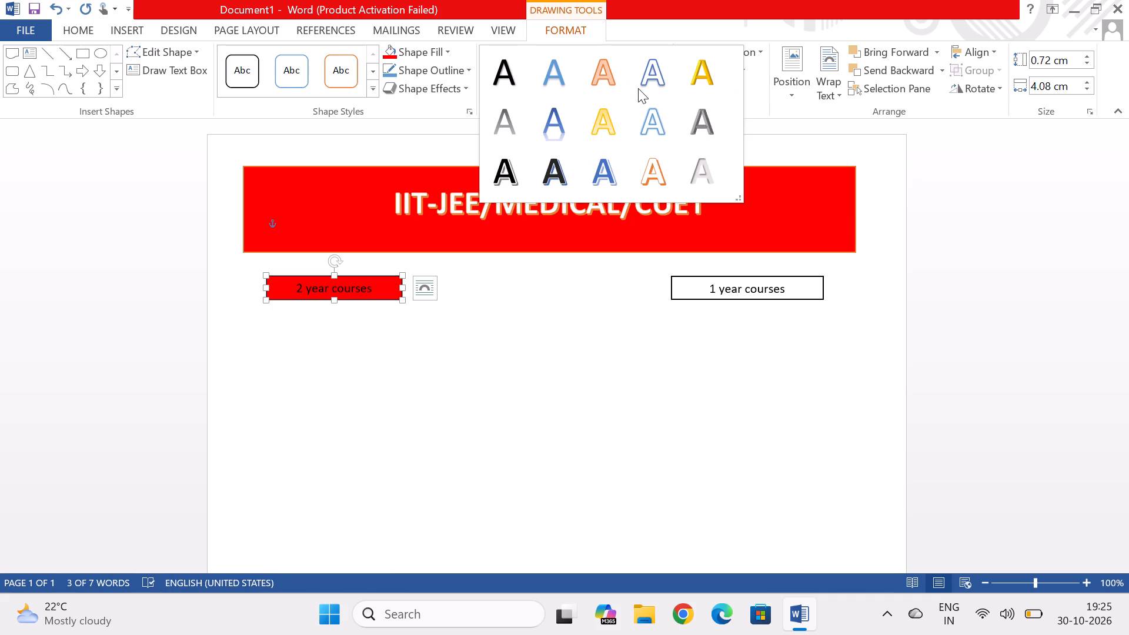
click(644, 77)
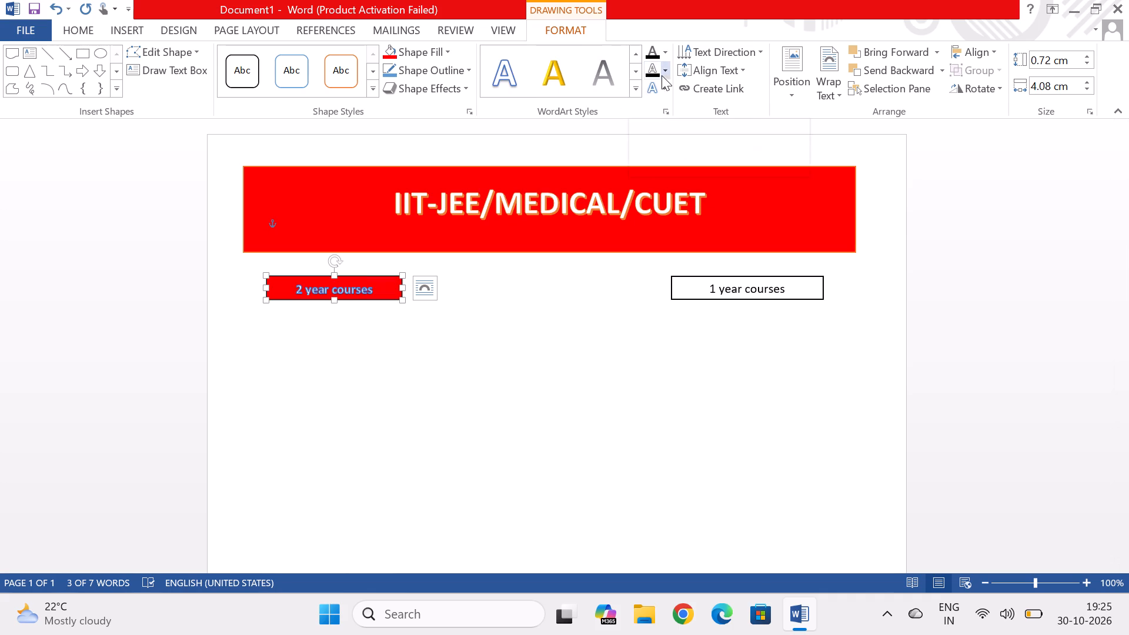
click(640, 86)
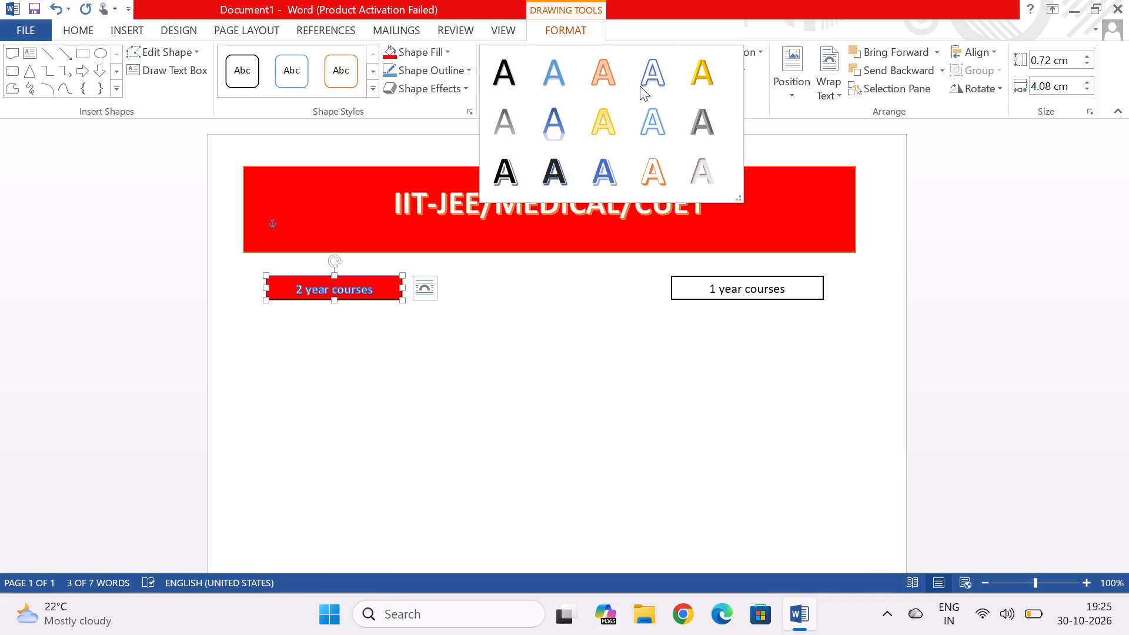
click(734, 195)
click(764, 151)
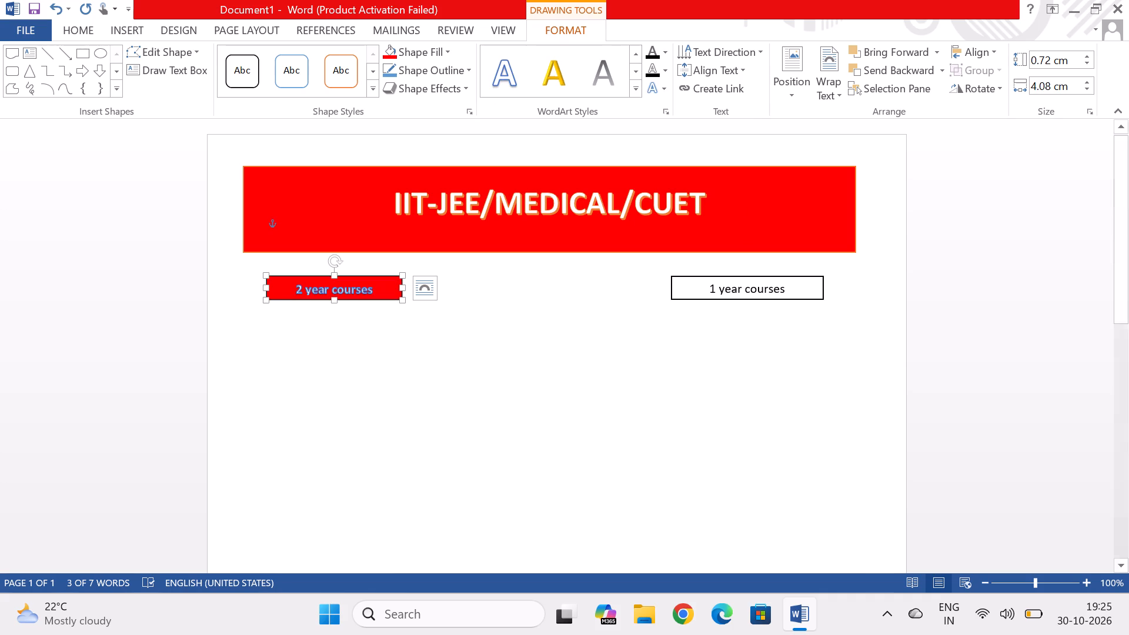
click(635, 78)
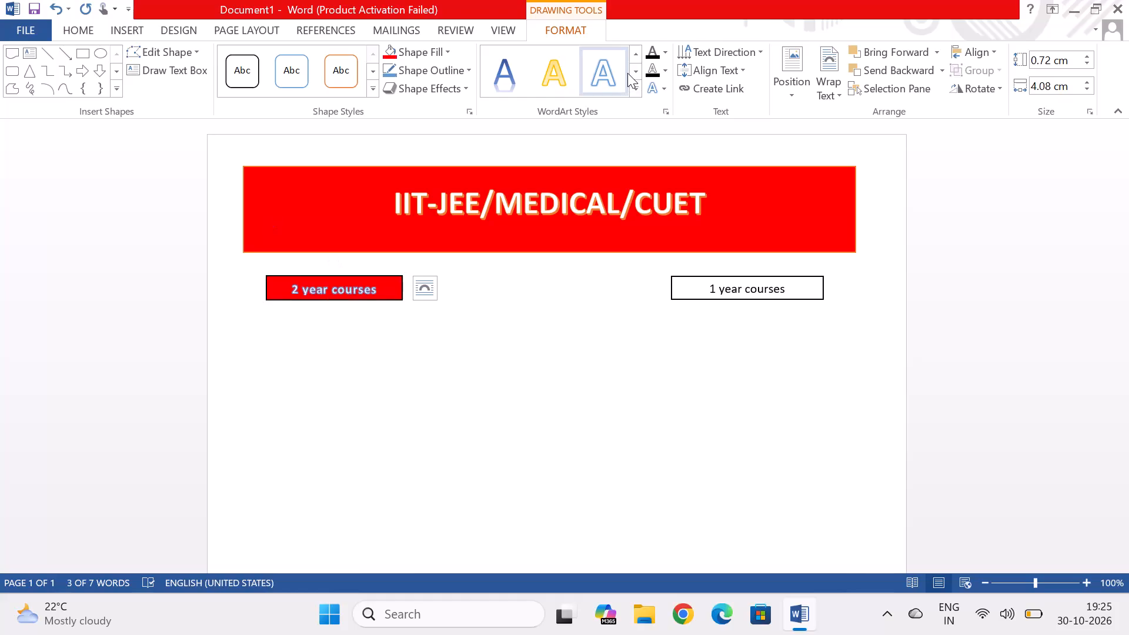
click(634, 76)
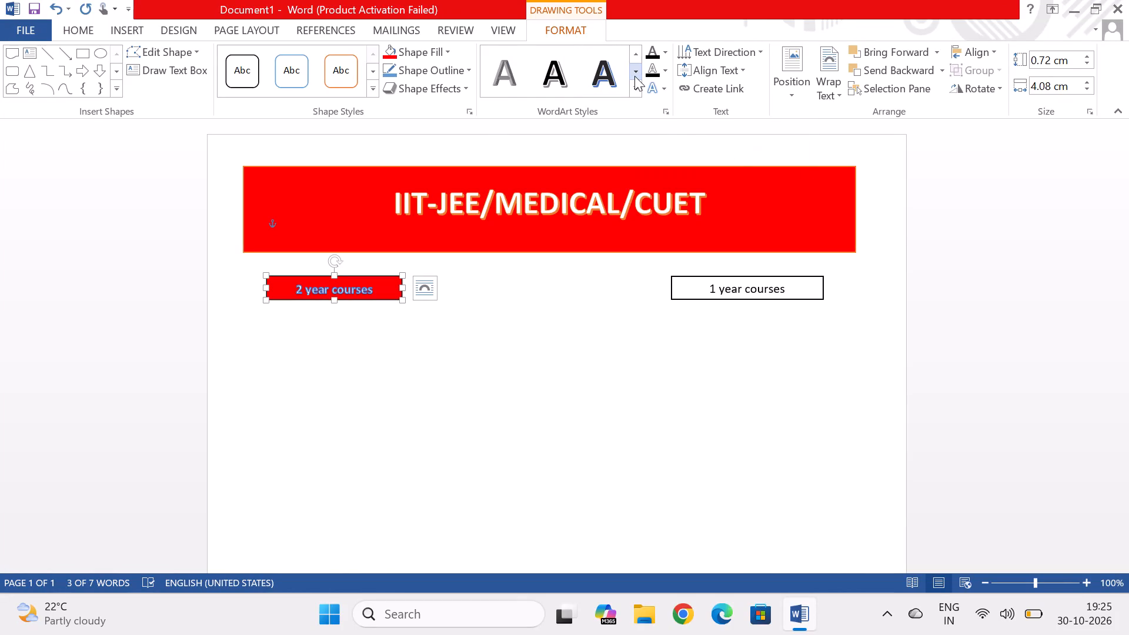
click(636, 88)
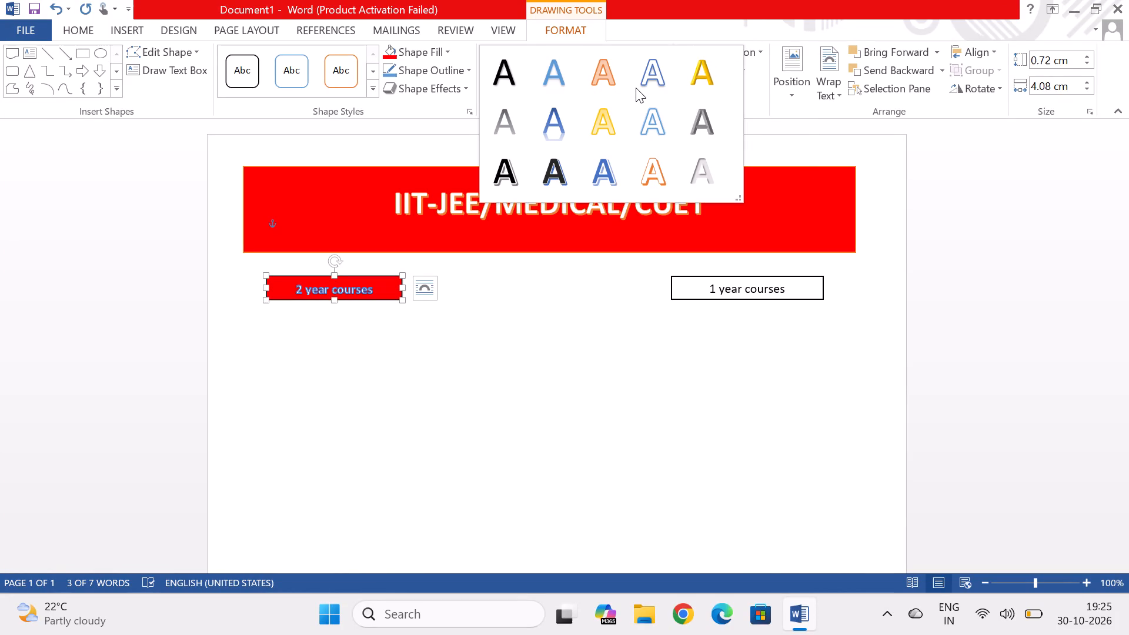
click(649, 176)
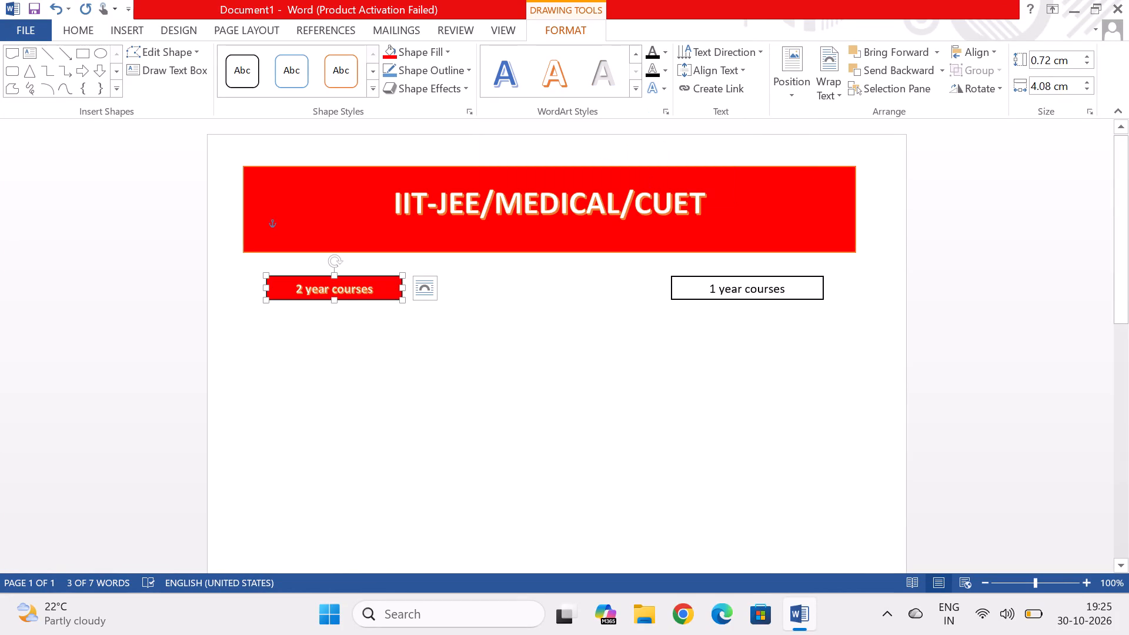
Fill the "1 year courses" box with red and give its text the white WordArt style with orange outline and hard shadow.
click(680, 290)
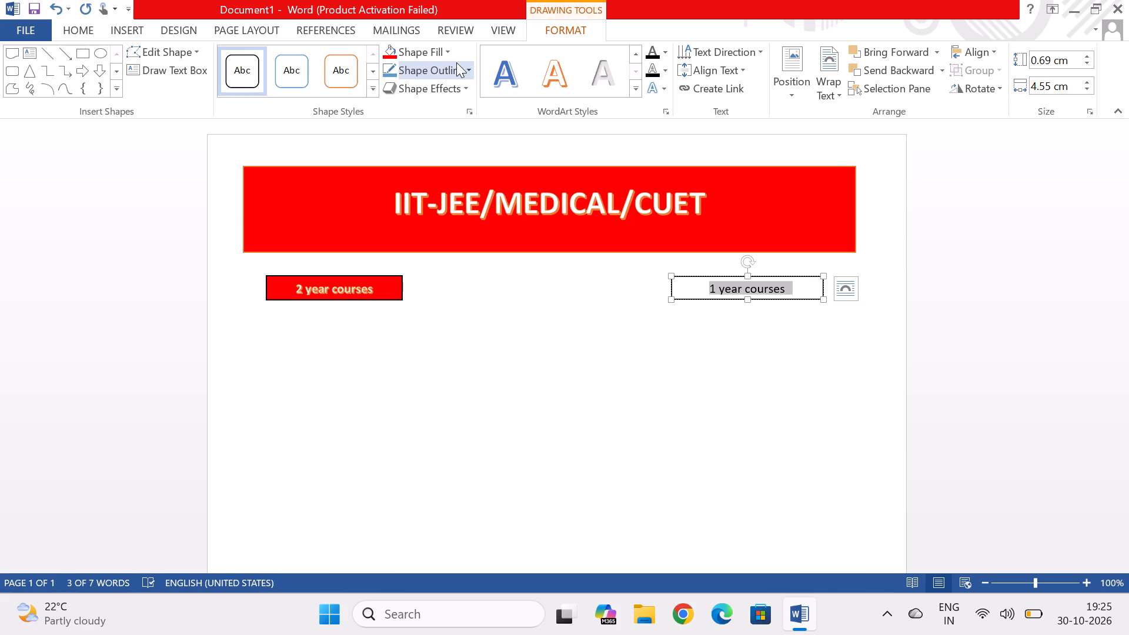
click(444, 53)
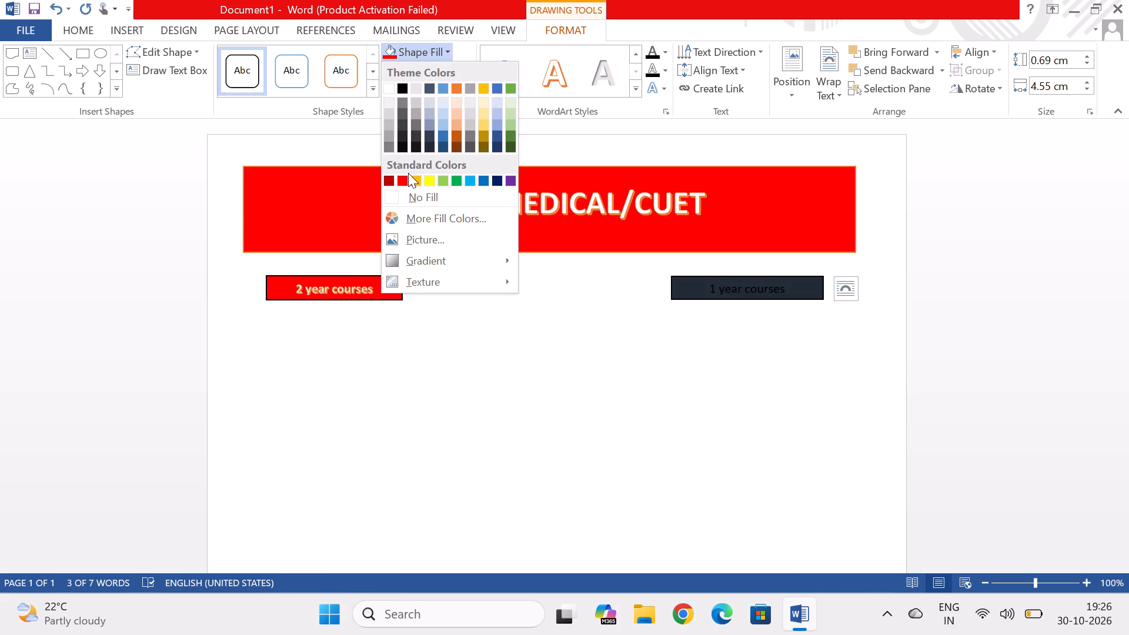
click(408, 177)
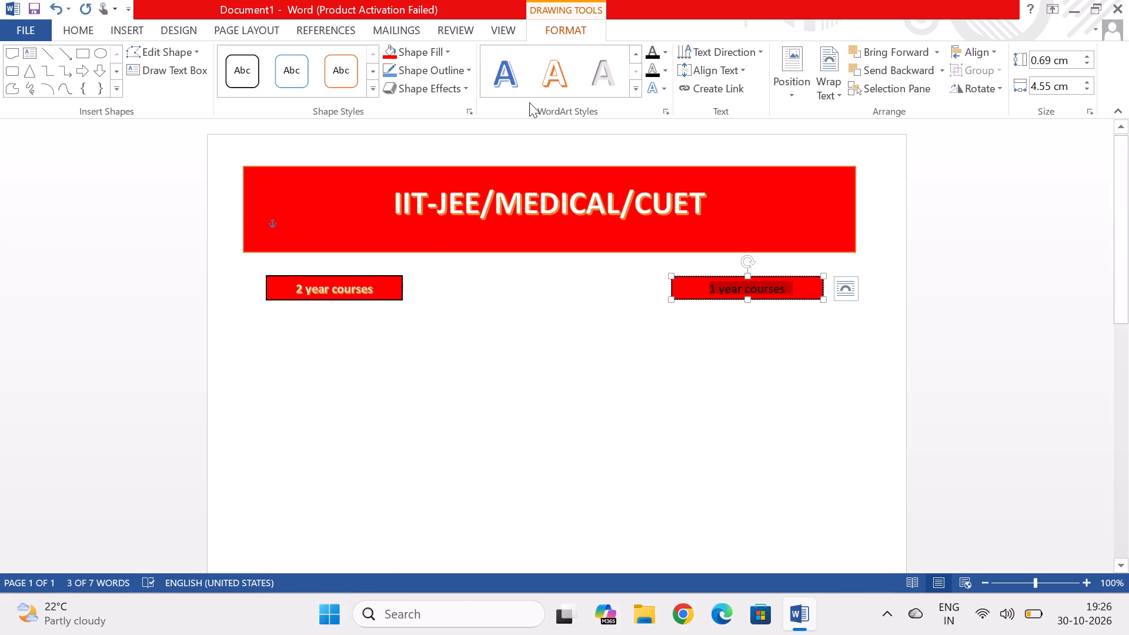
click(633, 86)
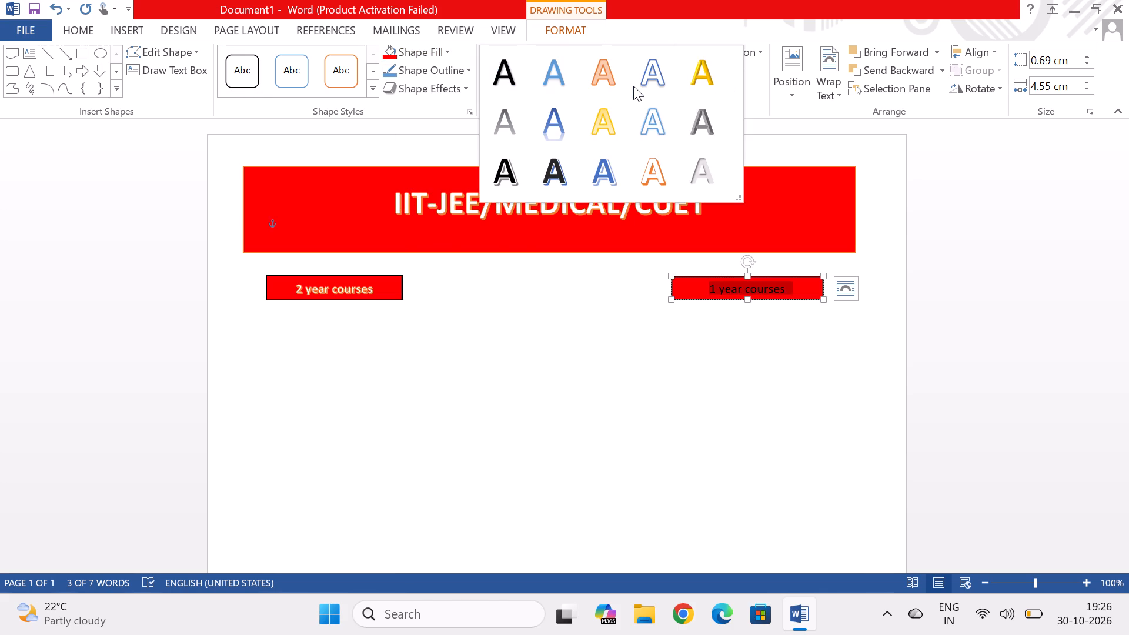
click(659, 183)
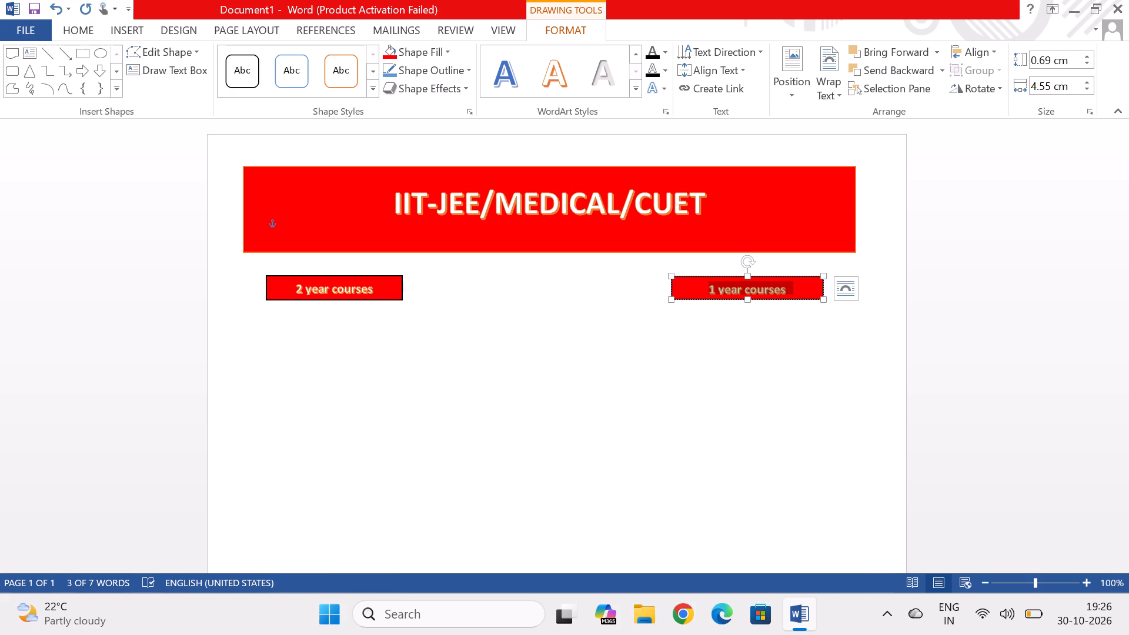
click(753, 305)
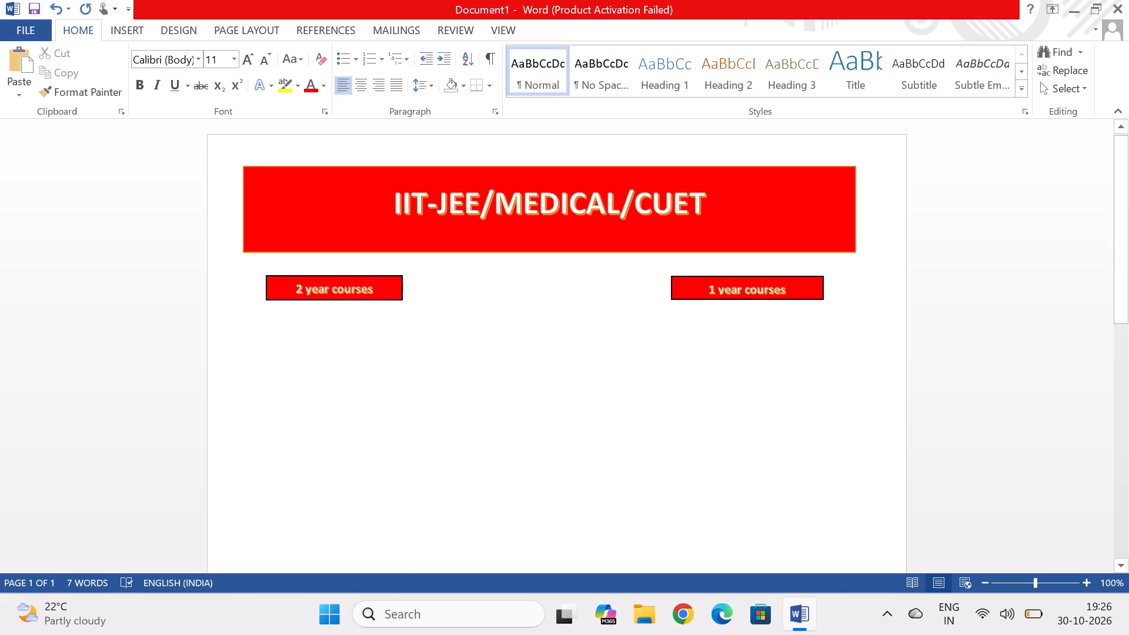
Reduce the height of the heading banner to about 1.85 cm by raising its lower edge.
click(365, 200)
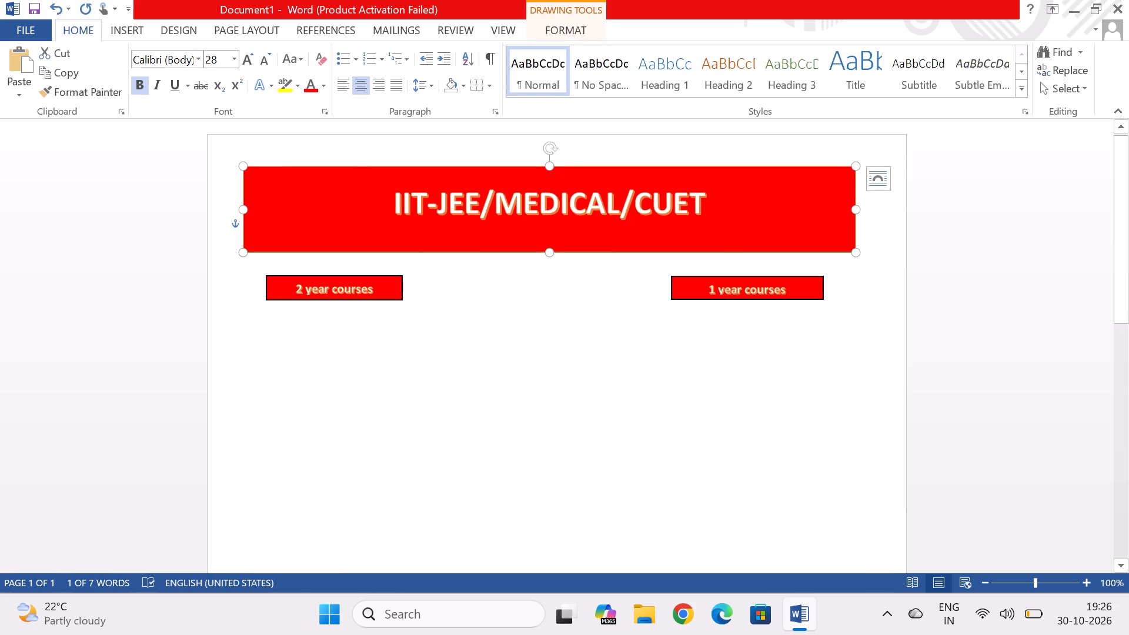
drag(553, 252, 553, 232)
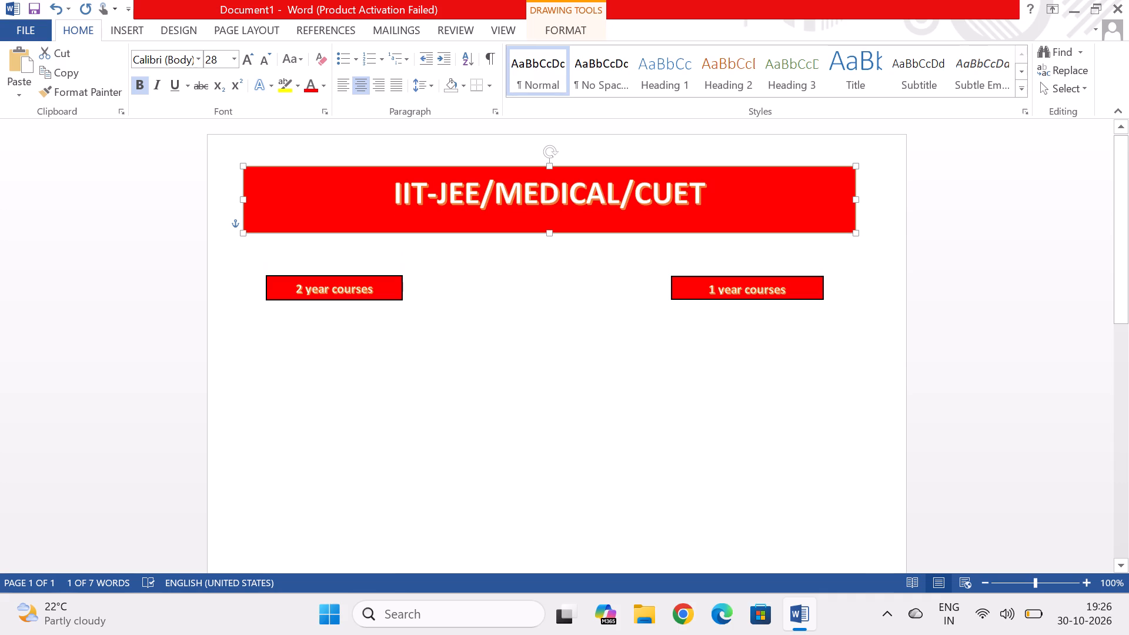
drag(553, 232, 553, 228)
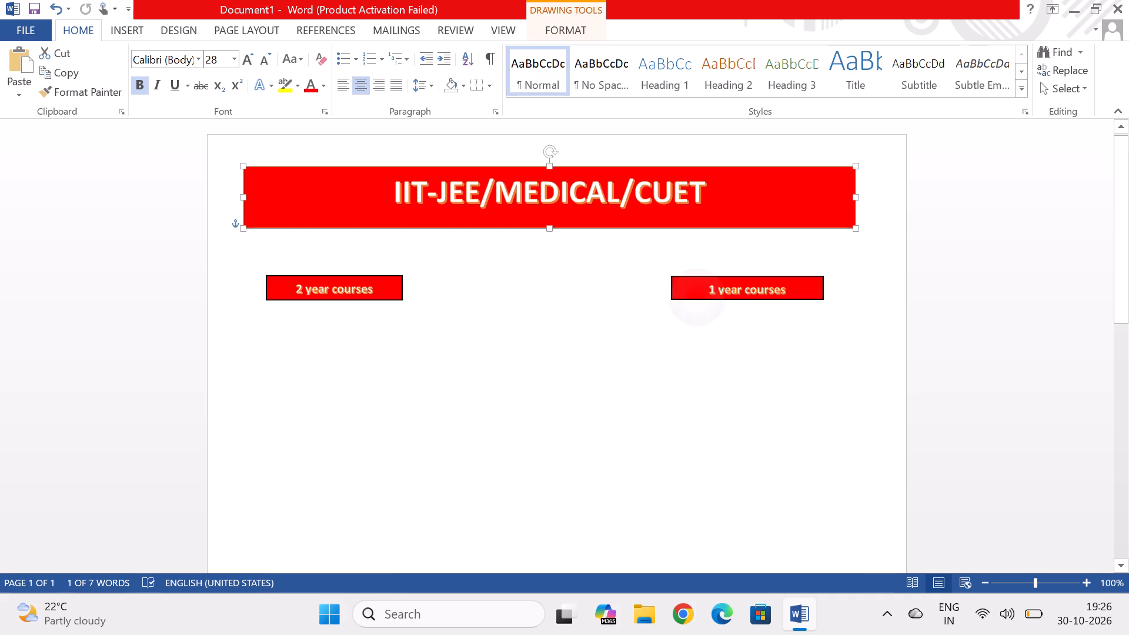
click(346, 215)
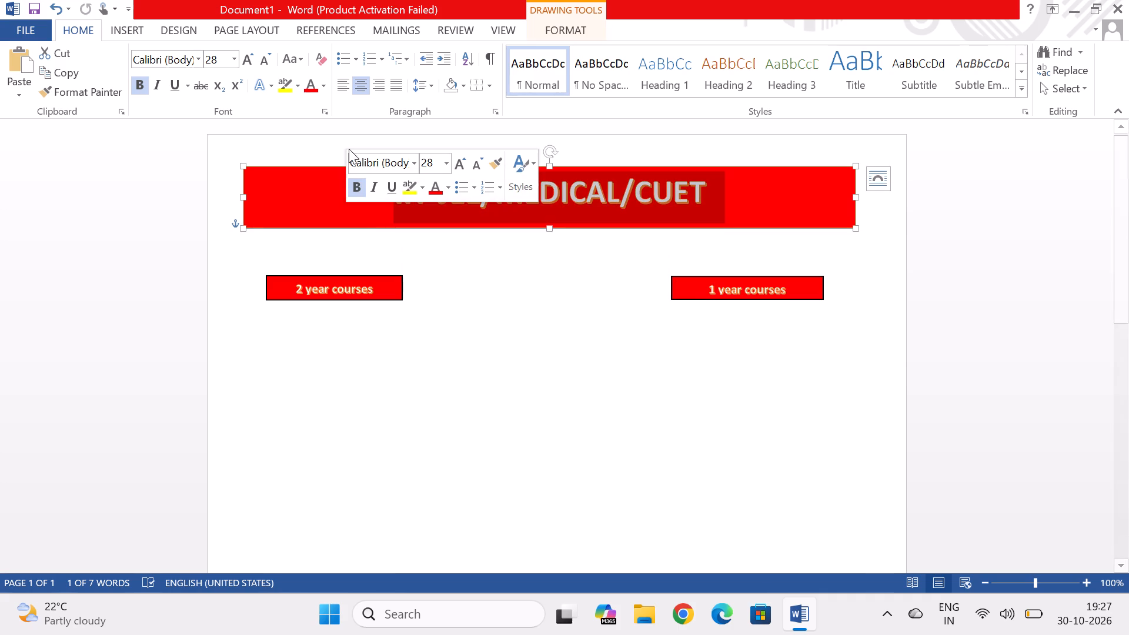
click(417, 282)
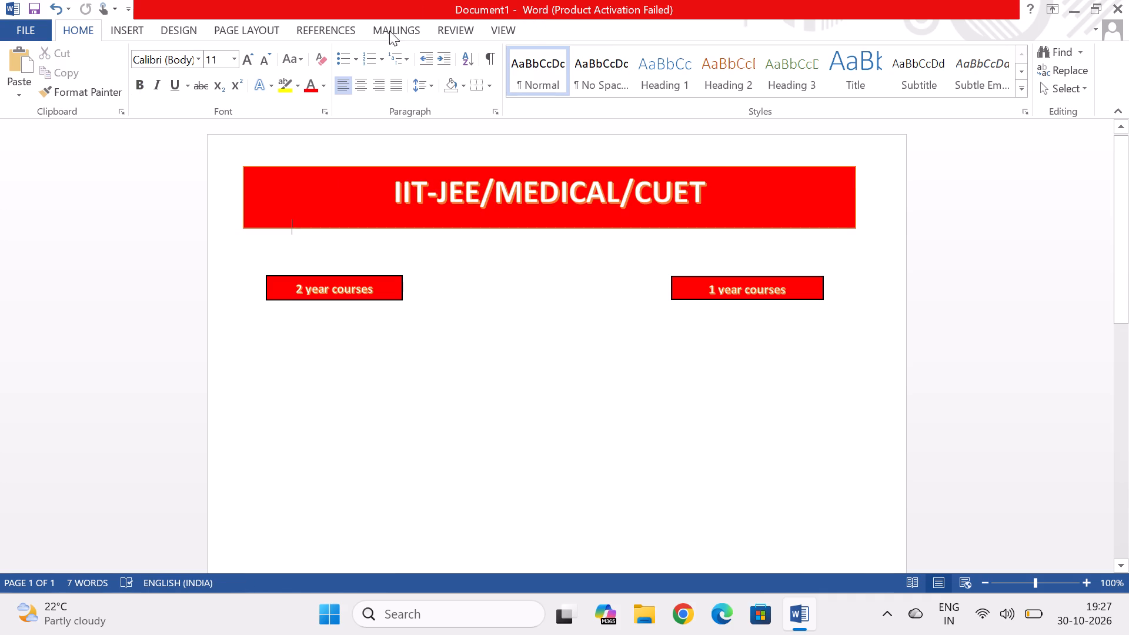
Try a black outline on the heading banner, and set the banner to no outline.
click(376, 218)
click(359, 225)
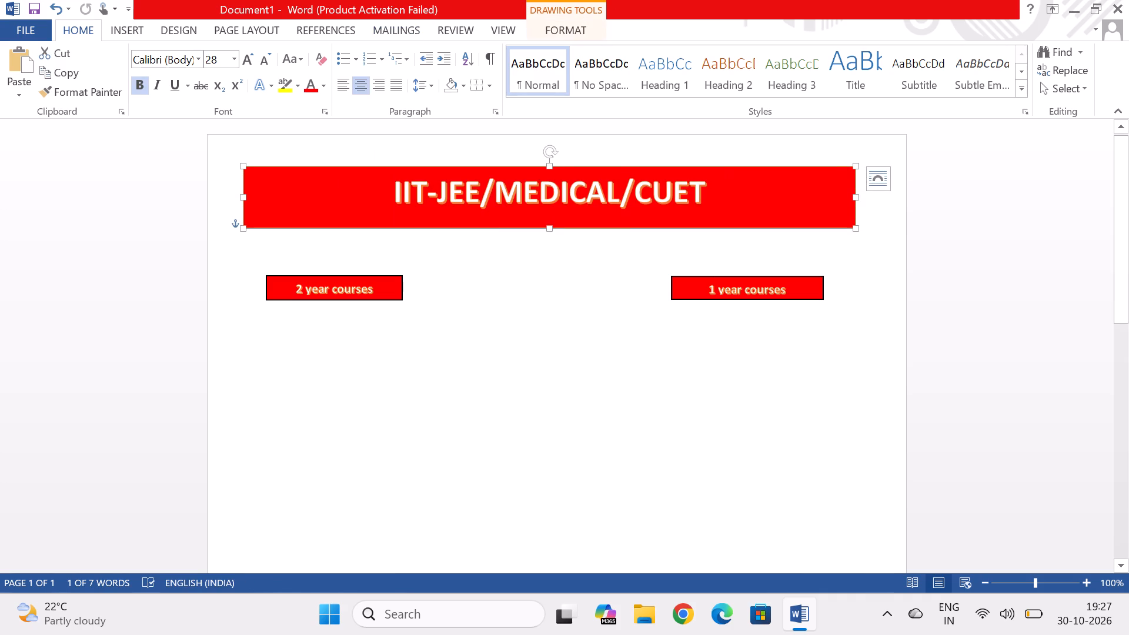
click(579, 24)
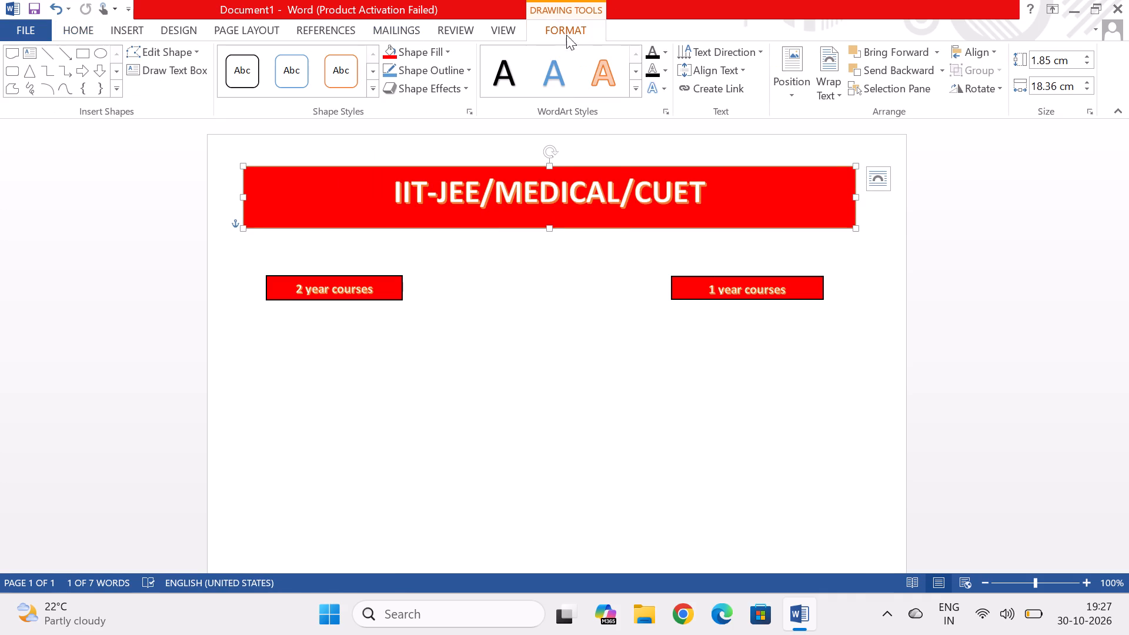
click(464, 70)
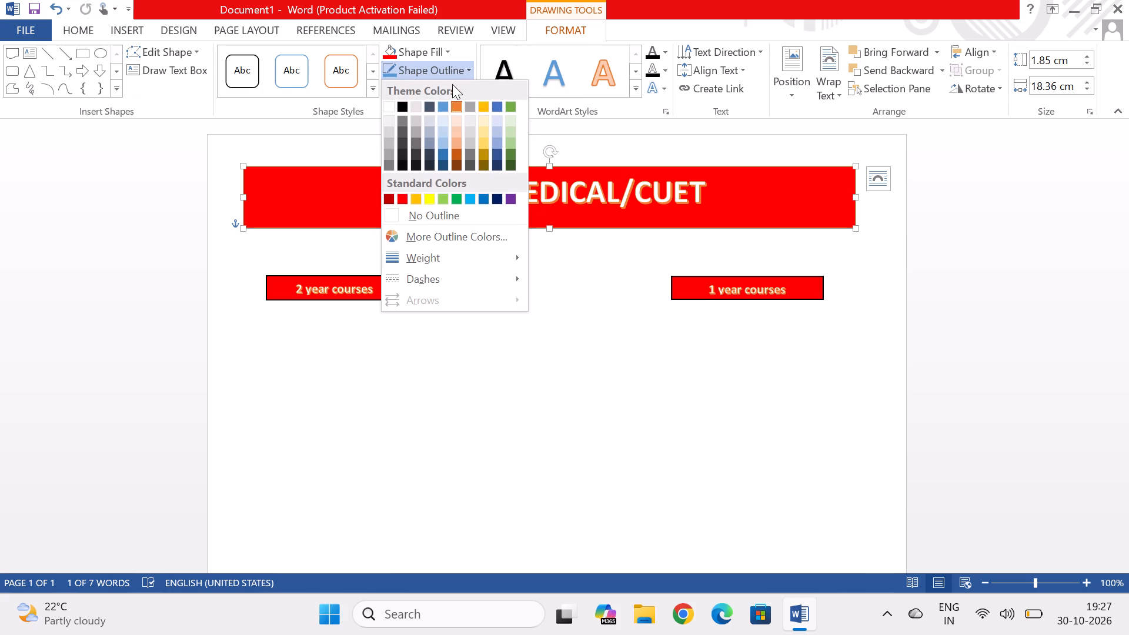
click(406, 103)
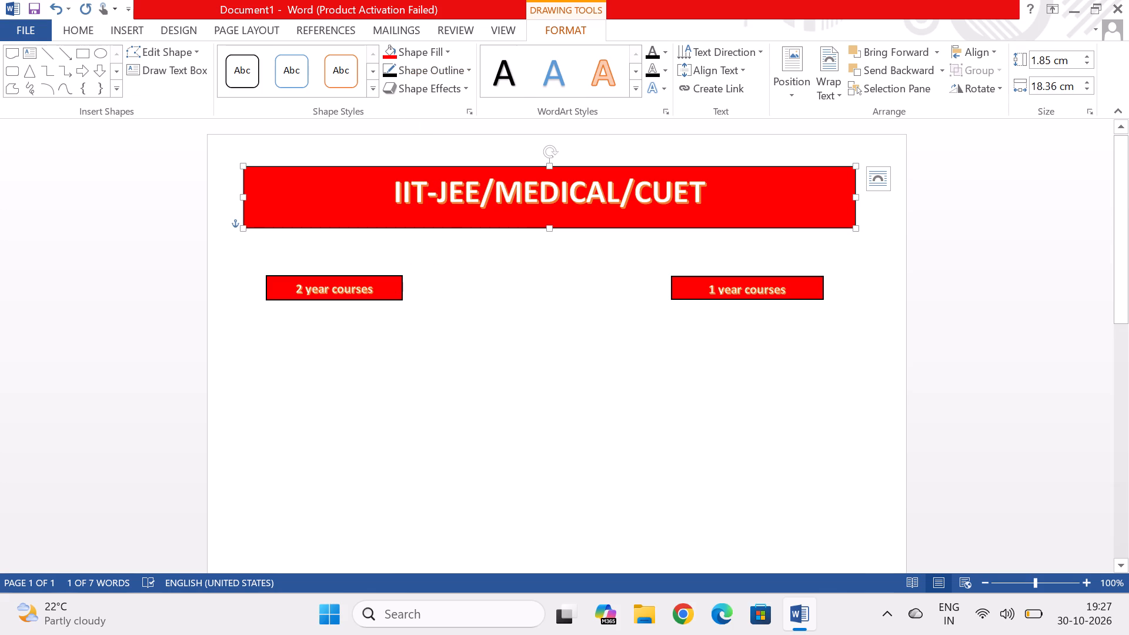
click(430, 66)
click(418, 215)
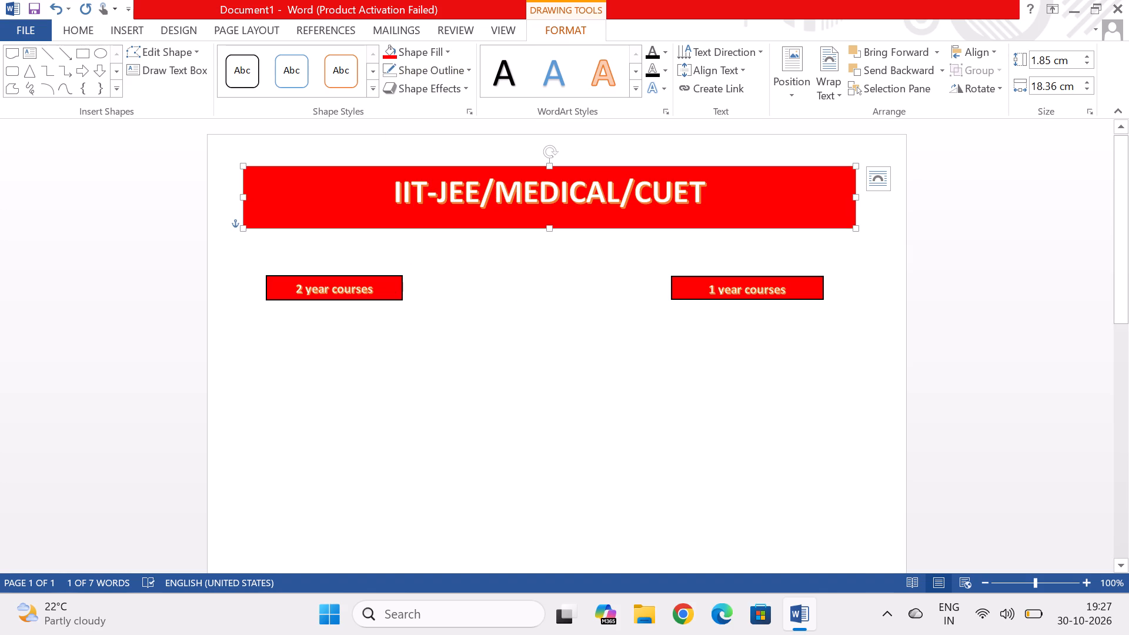
Apply the first Warp text transform to the IIT-JEE/MEDICAL/CUET heading, stretching it across the banner.
drag(351, 193, 677, 193)
click(653, 89)
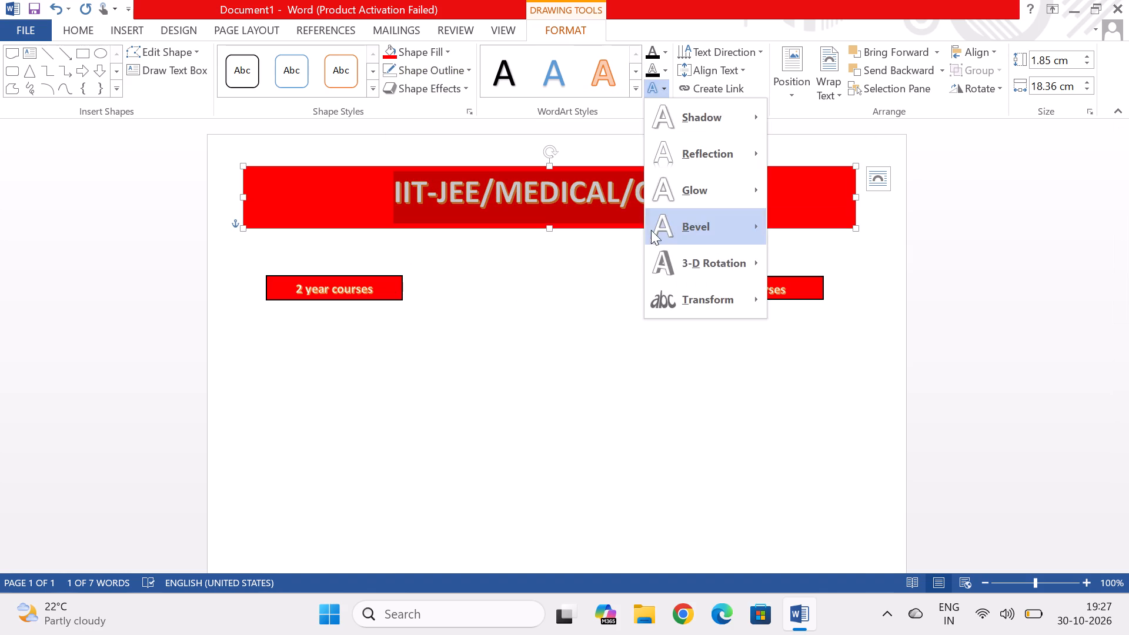
click(795, 367)
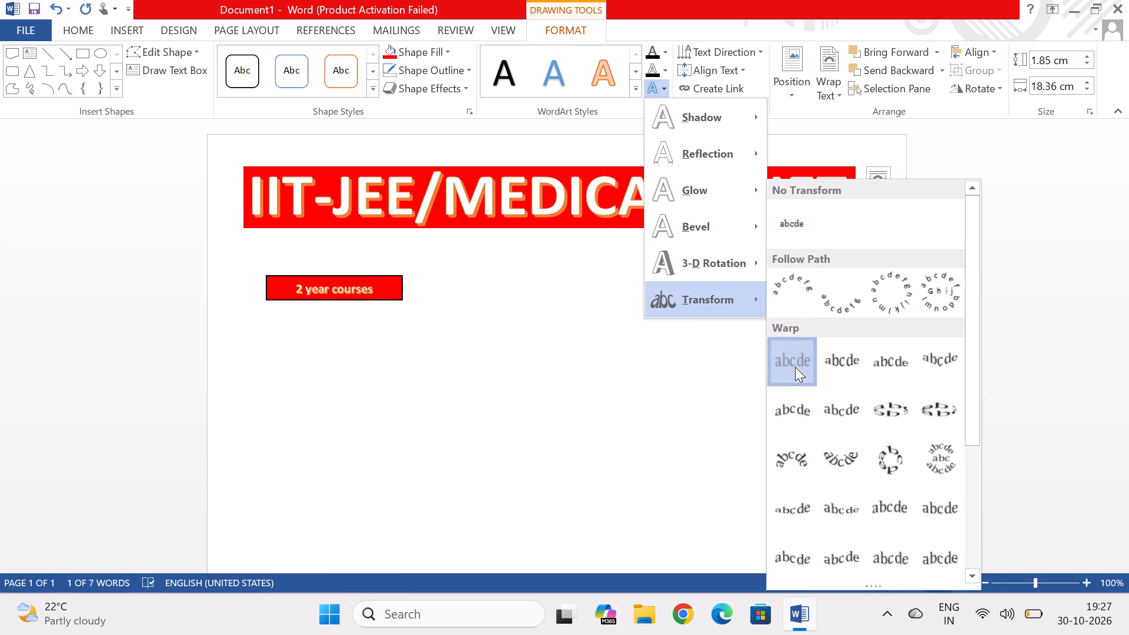
click(662, 413)
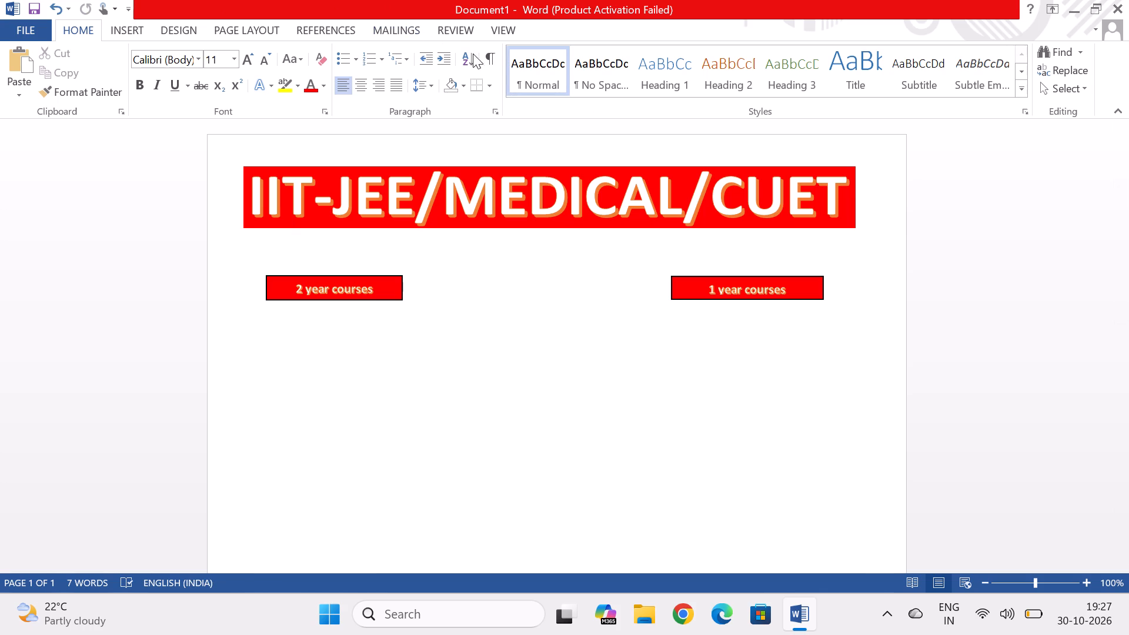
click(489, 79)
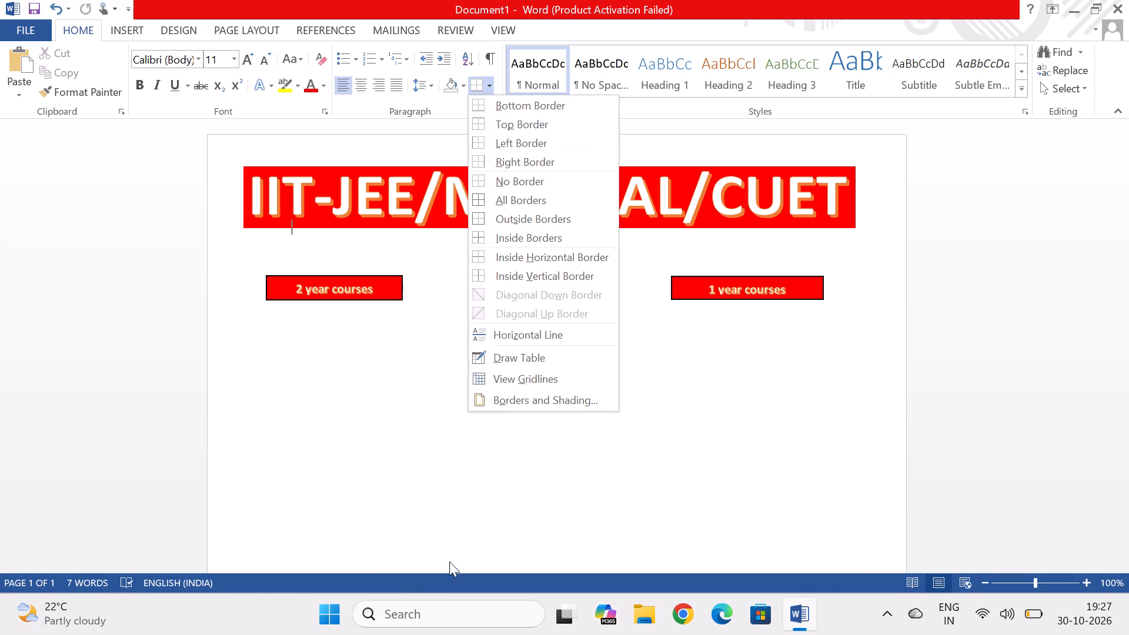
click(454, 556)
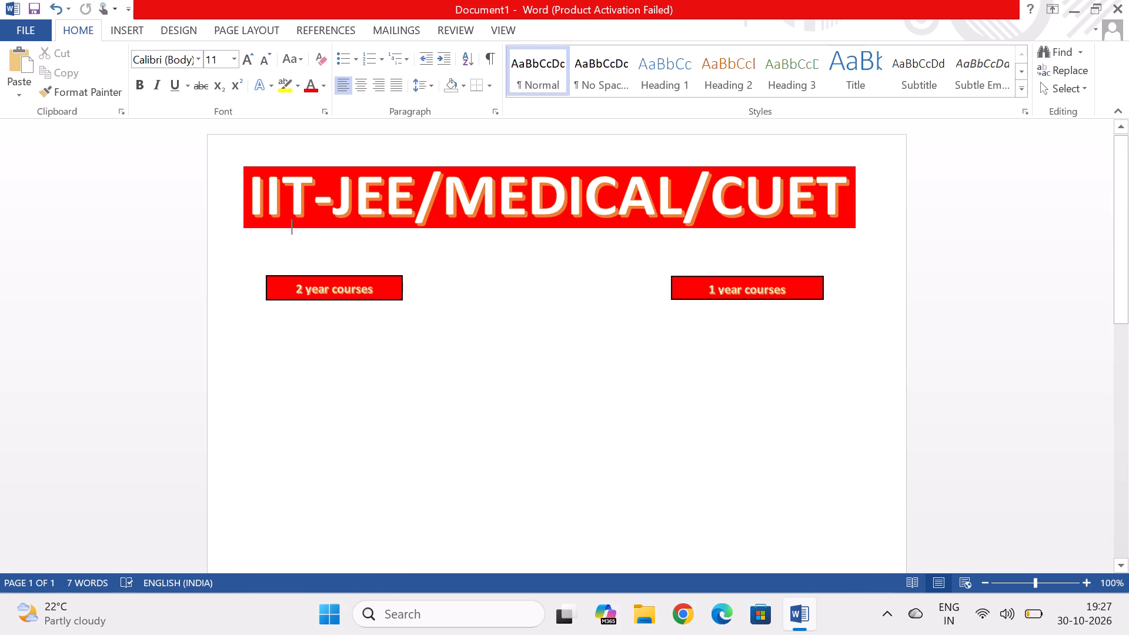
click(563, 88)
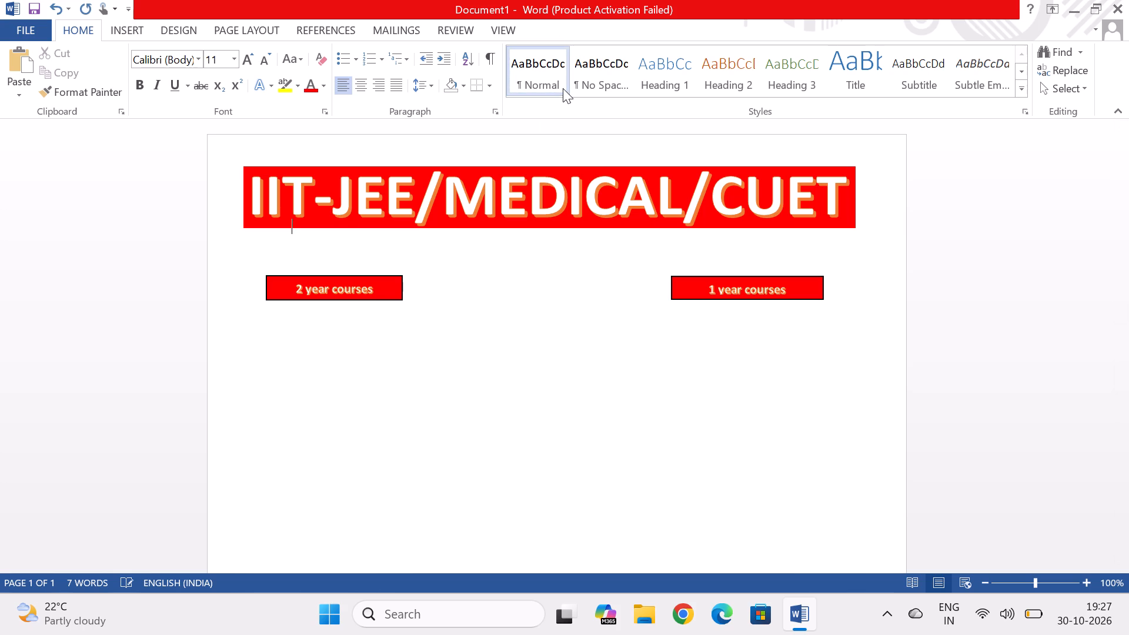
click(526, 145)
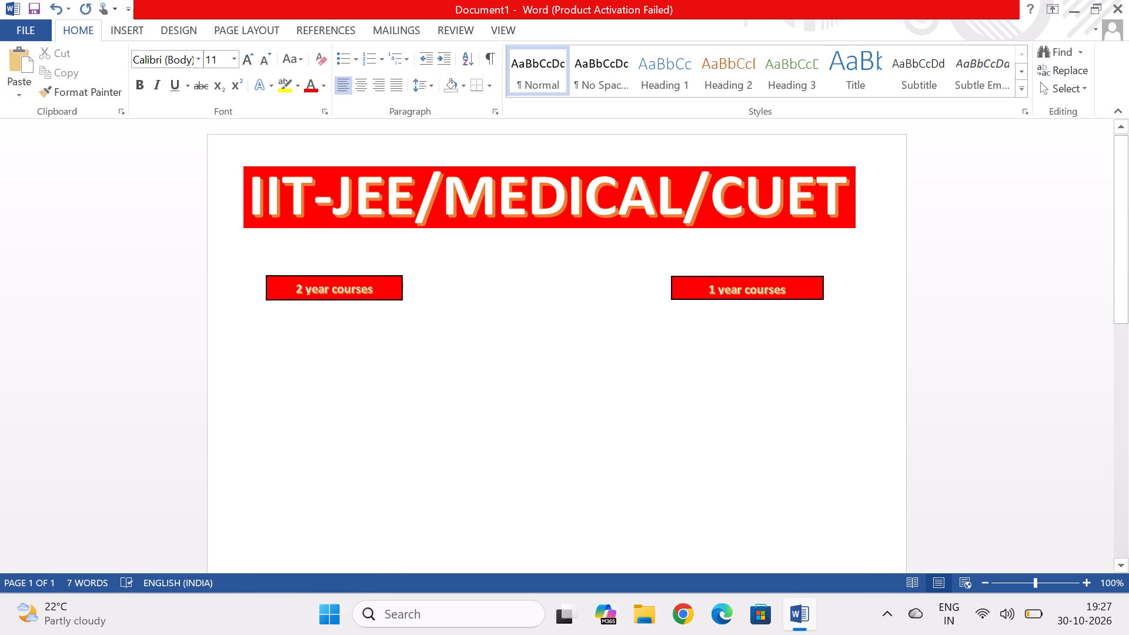
Apply the first Warp text transform to the "2 year courses" text so it stretches across its box.
click(372, 288)
click(372, 288)
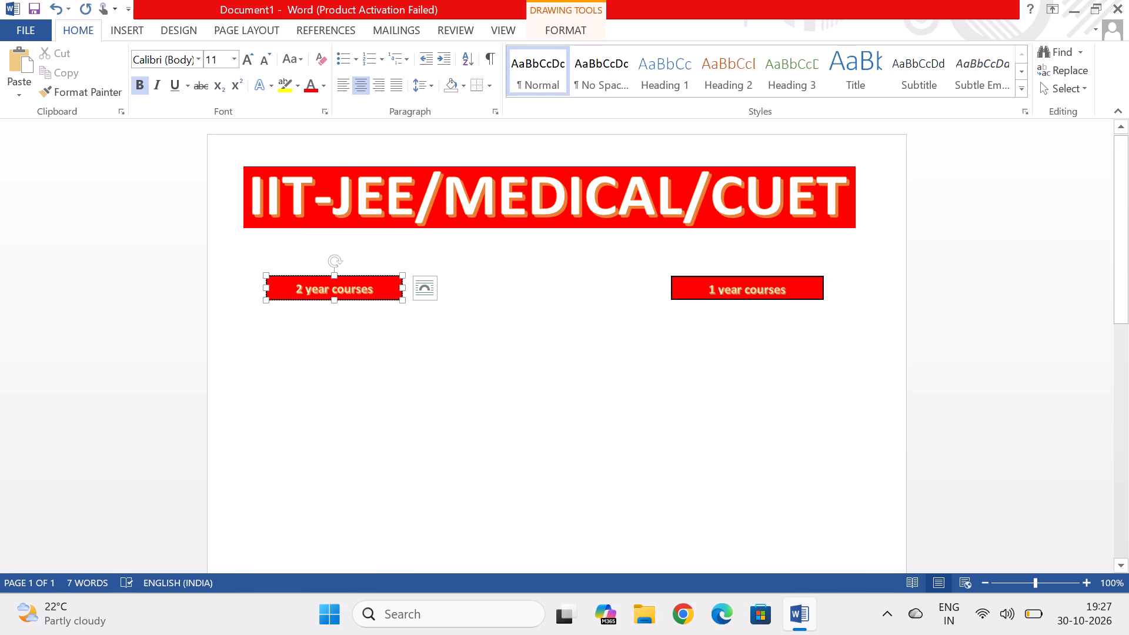
key(shift+Left)
key(shift+Left)
key(shift+Left)
key(shift+Left)
key(shift+Left)
key(shift+Left)
key(shift+Left)
key(shift+Left)
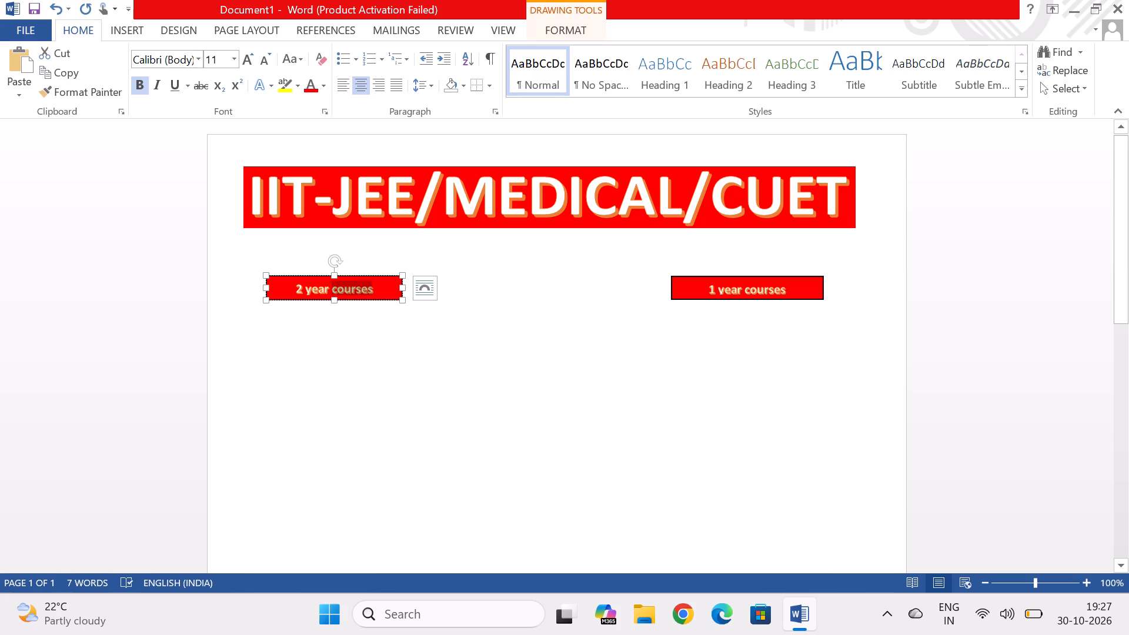
key(shift+Left)
key(shift+Left)
key(shift+Left)
key(shift+Left)
key(shift+Left)
key(shift+Left)
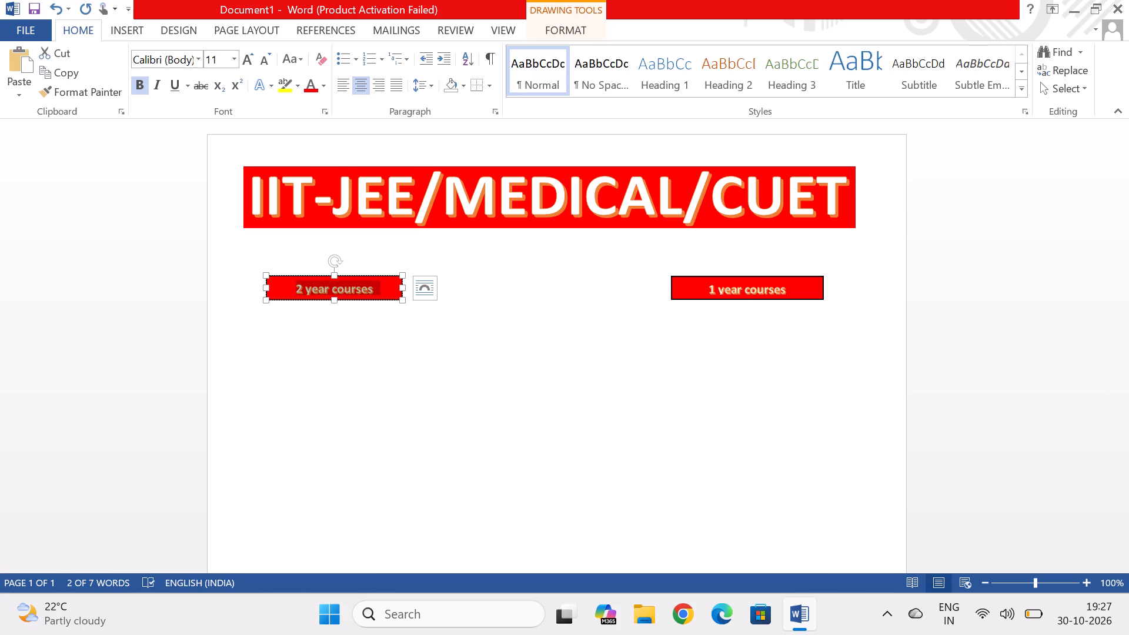
key(shift+Left)
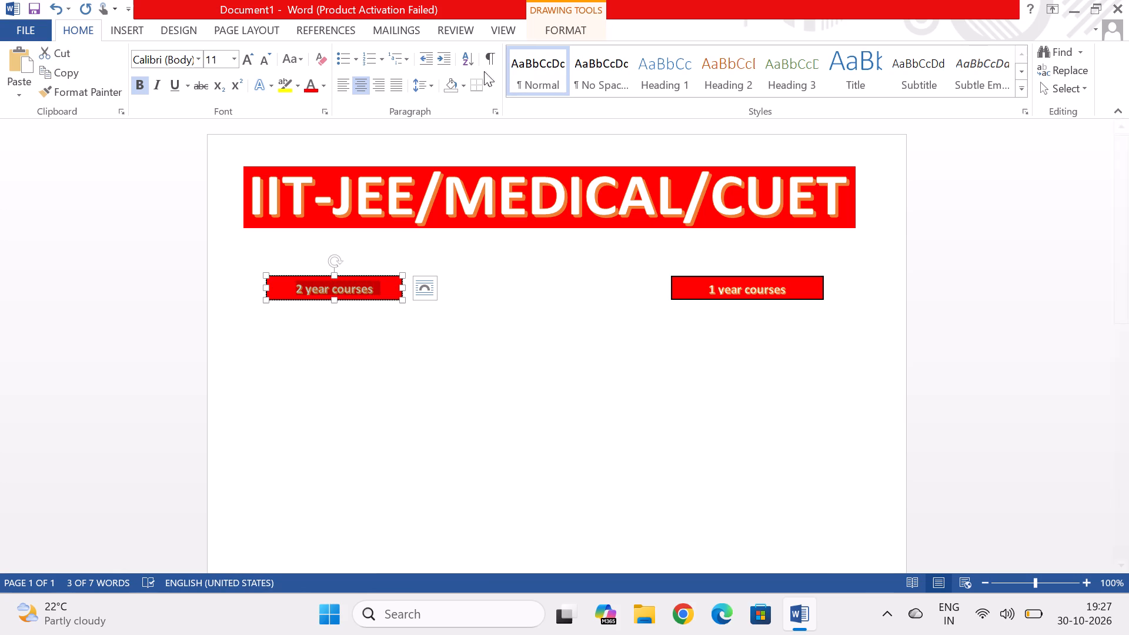
click(555, 38)
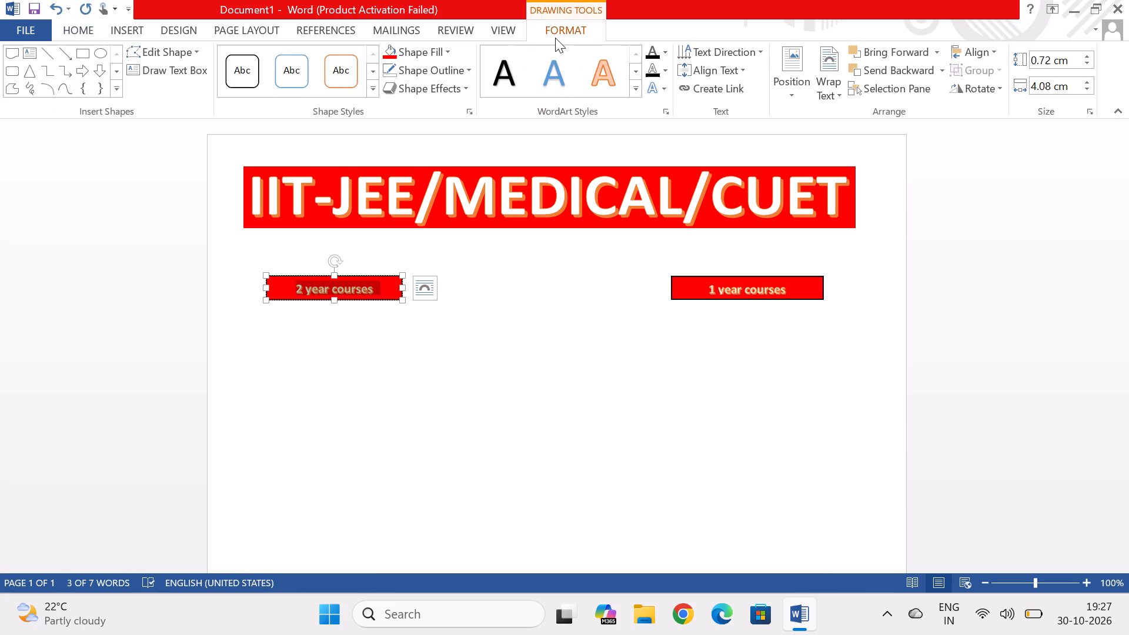
click(666, 85)
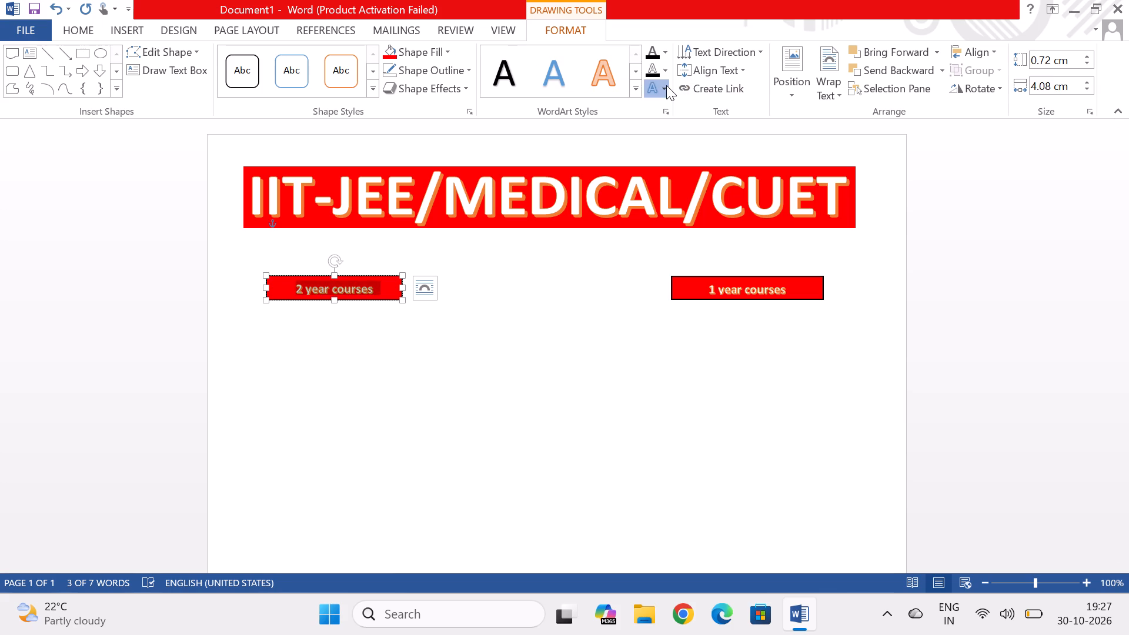
click(704, 303)
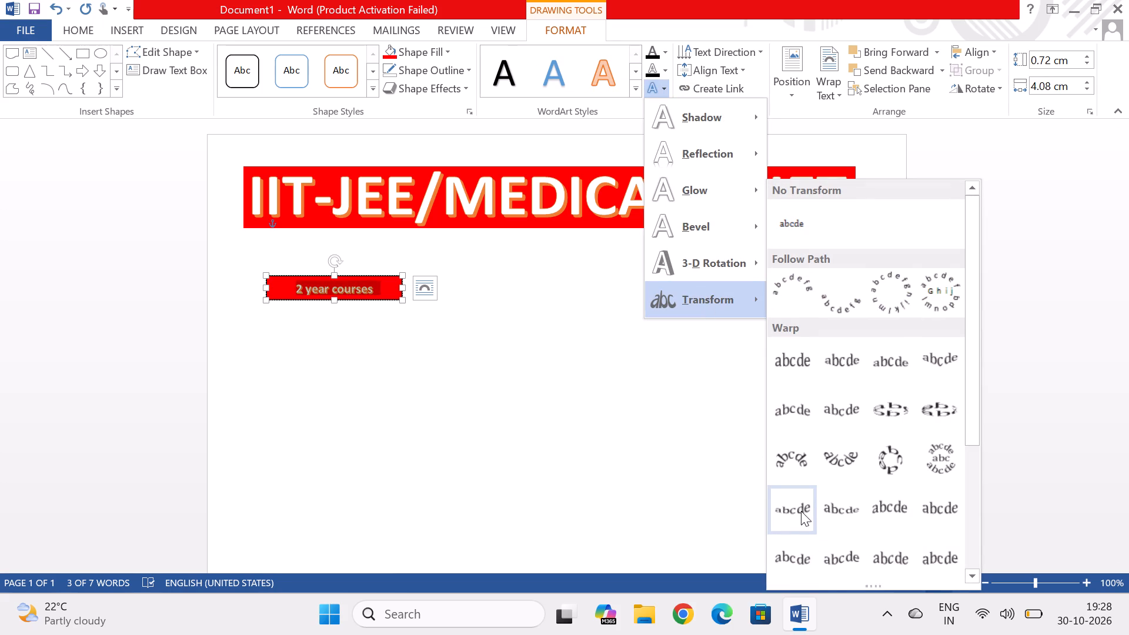
click(779, 364)
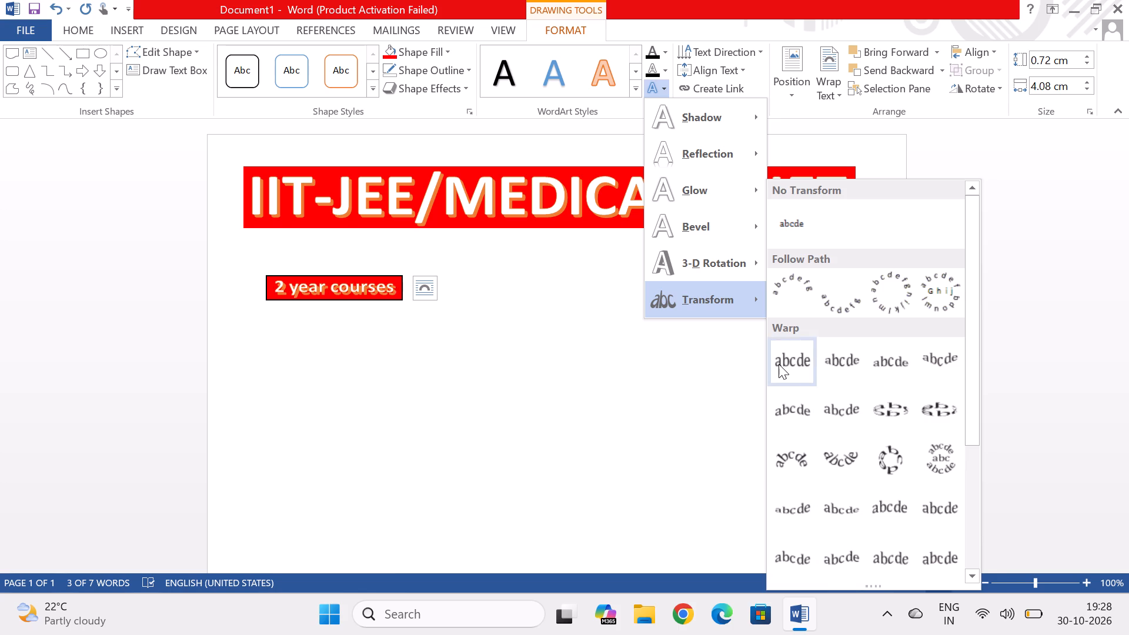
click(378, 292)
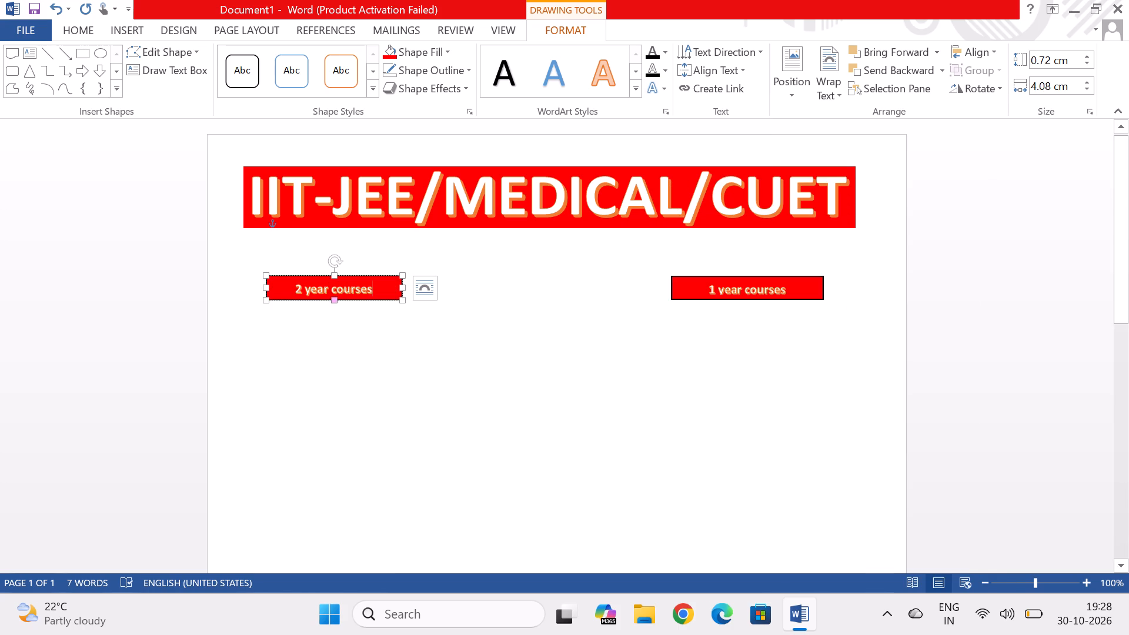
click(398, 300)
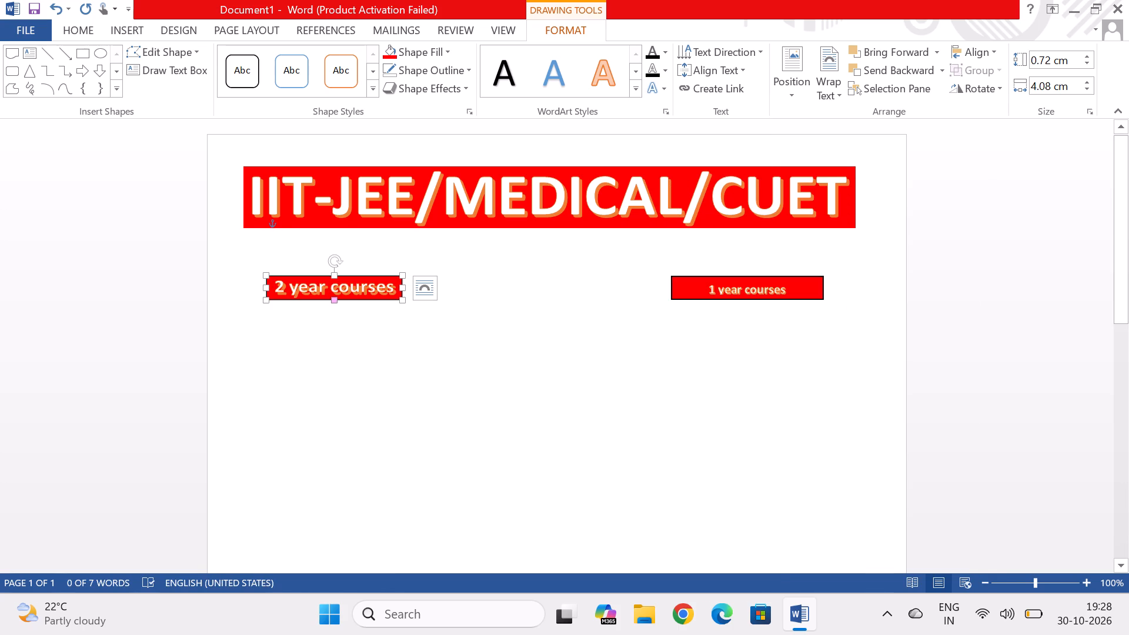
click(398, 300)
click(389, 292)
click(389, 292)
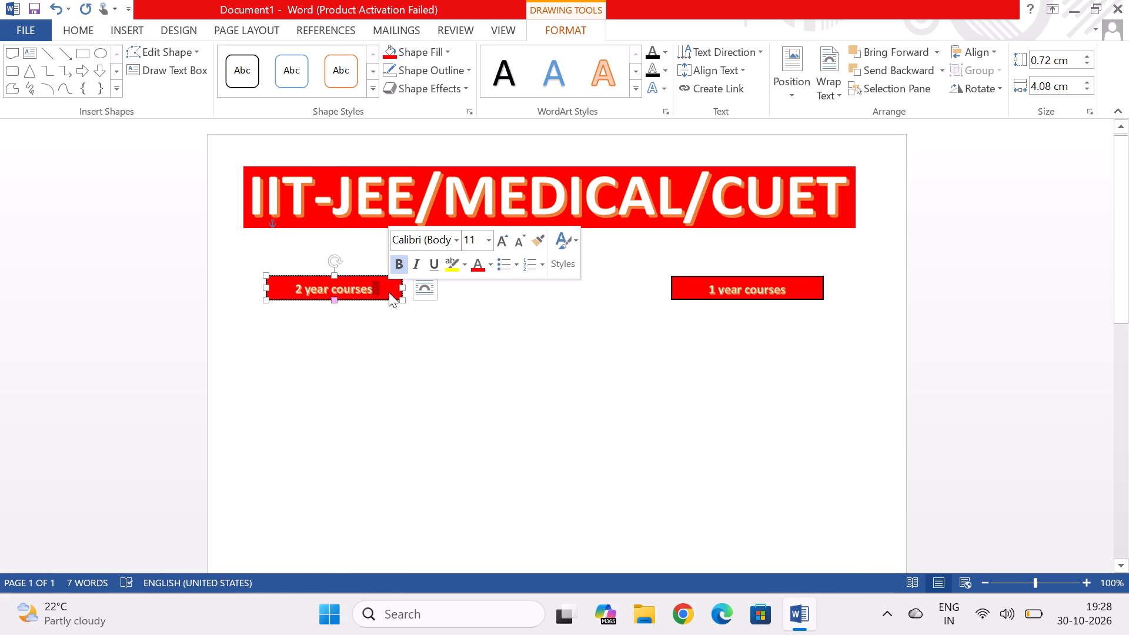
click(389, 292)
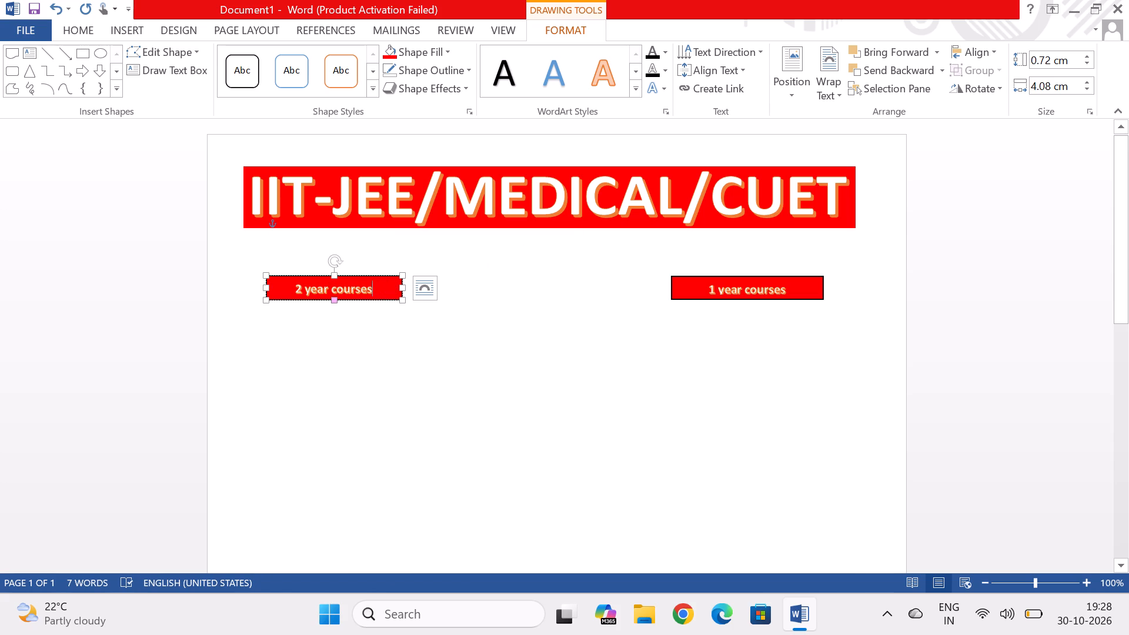
Widen the "1 year courses" box to 5 cm, keeping it centred in place.
click(757, 292)
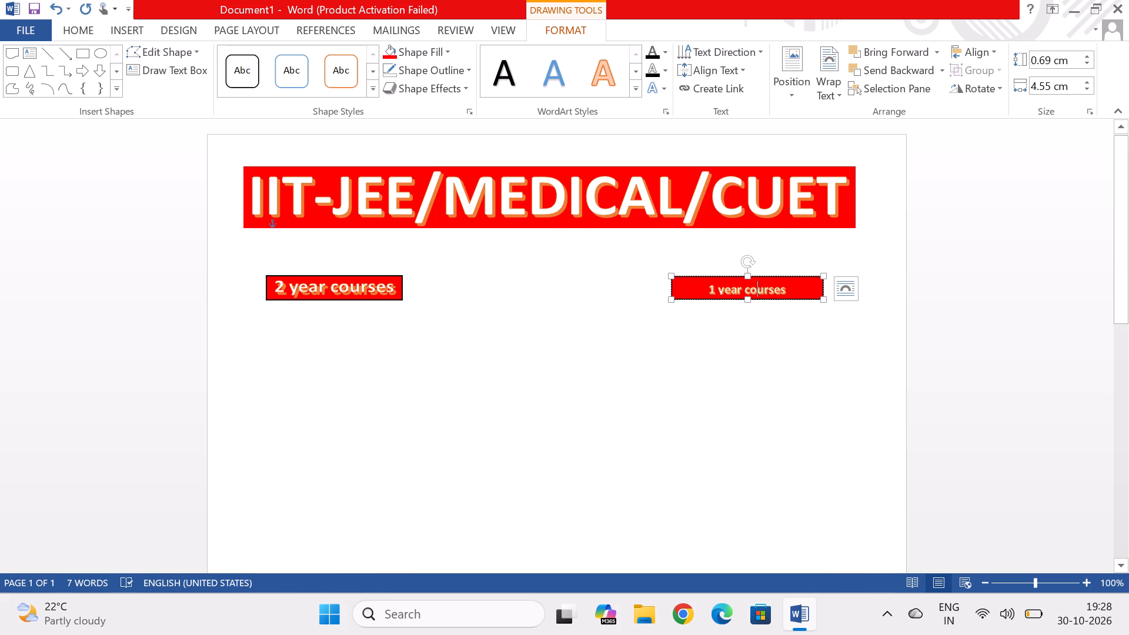
click(793, 290)
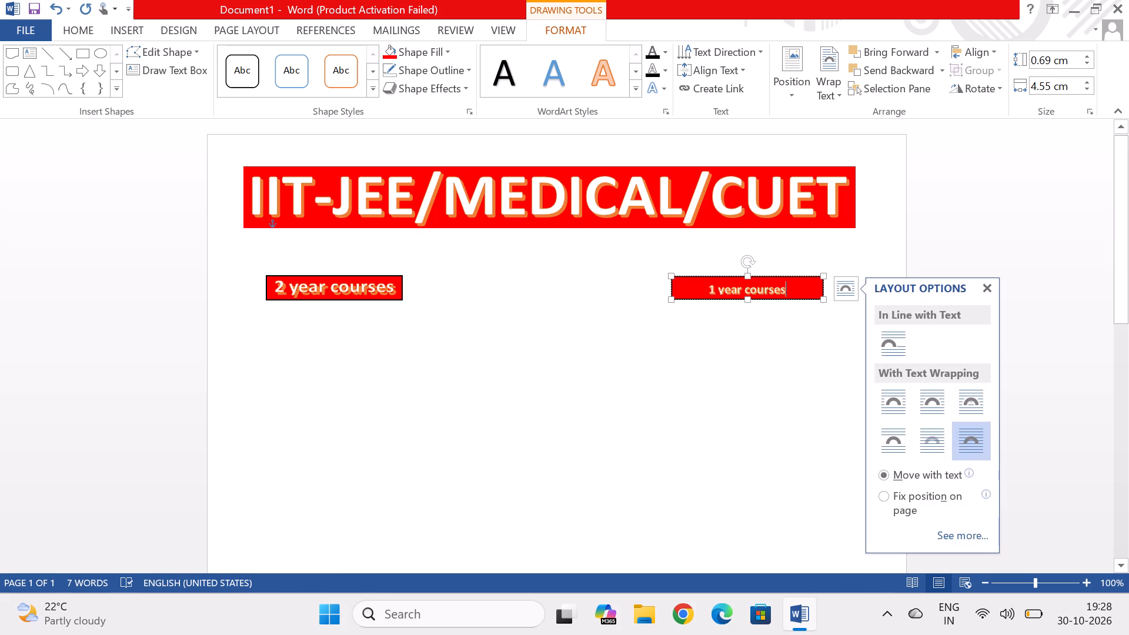
click(769, 280)
click(769, 298)
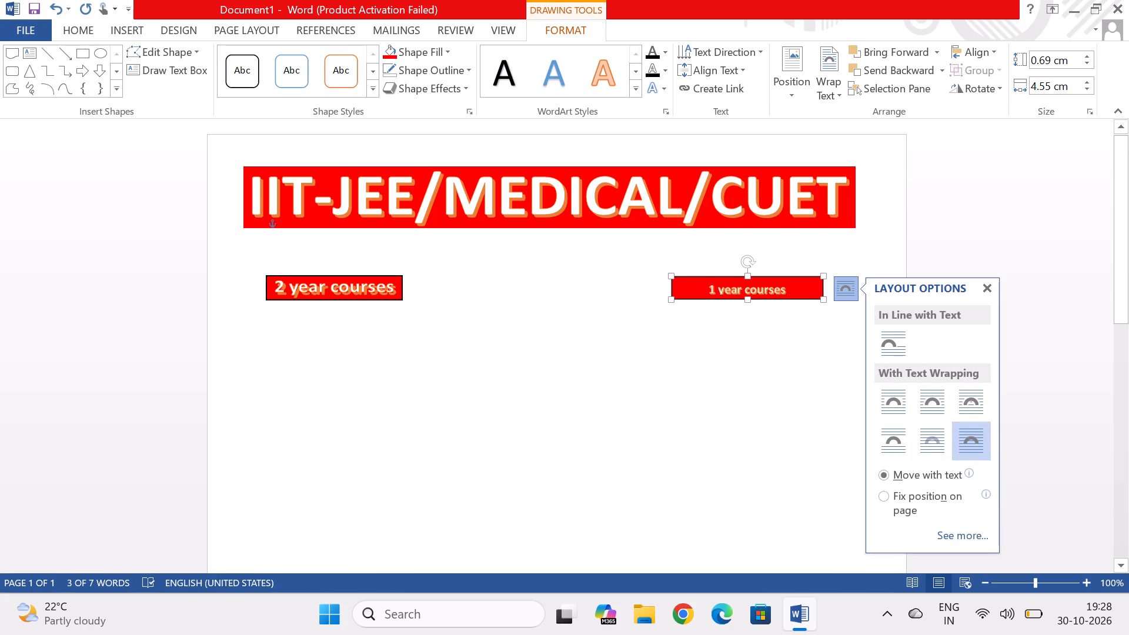
key(shift+Left)
key(shift+Left)
key(shift+Left)
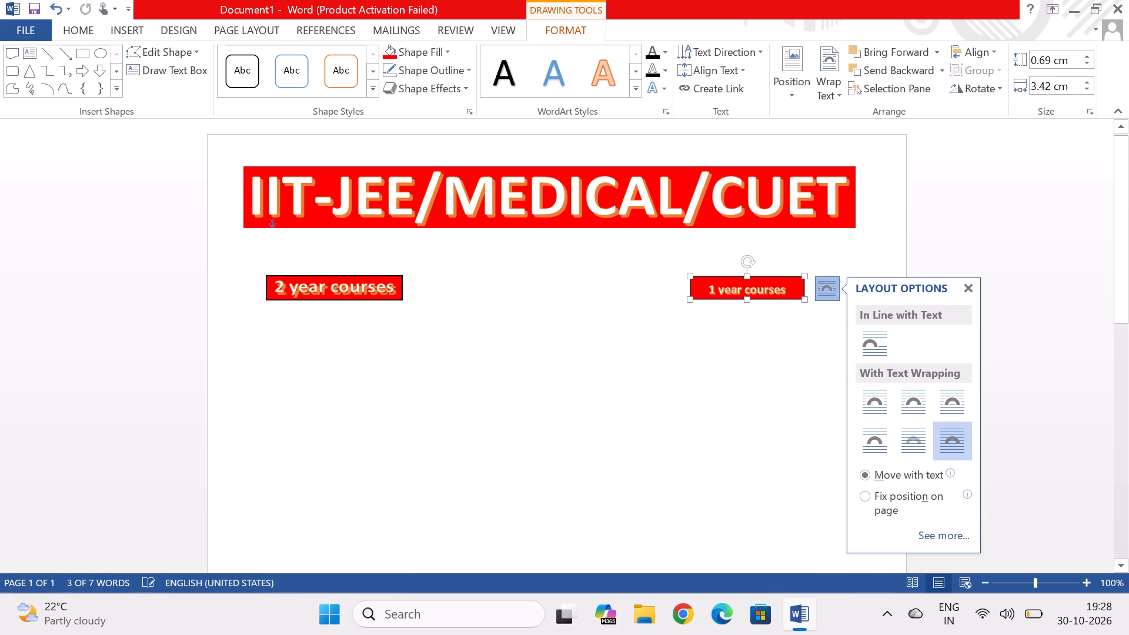
key(shift+Right)
key(shift+Right)
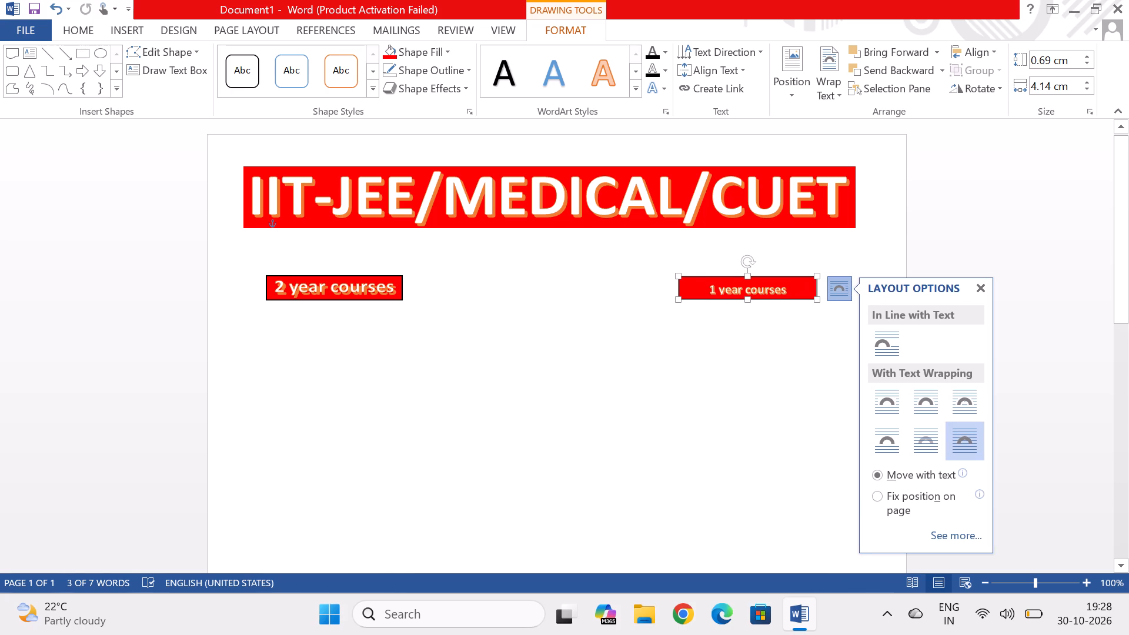
key(shift+Right)
key(shift+Right)
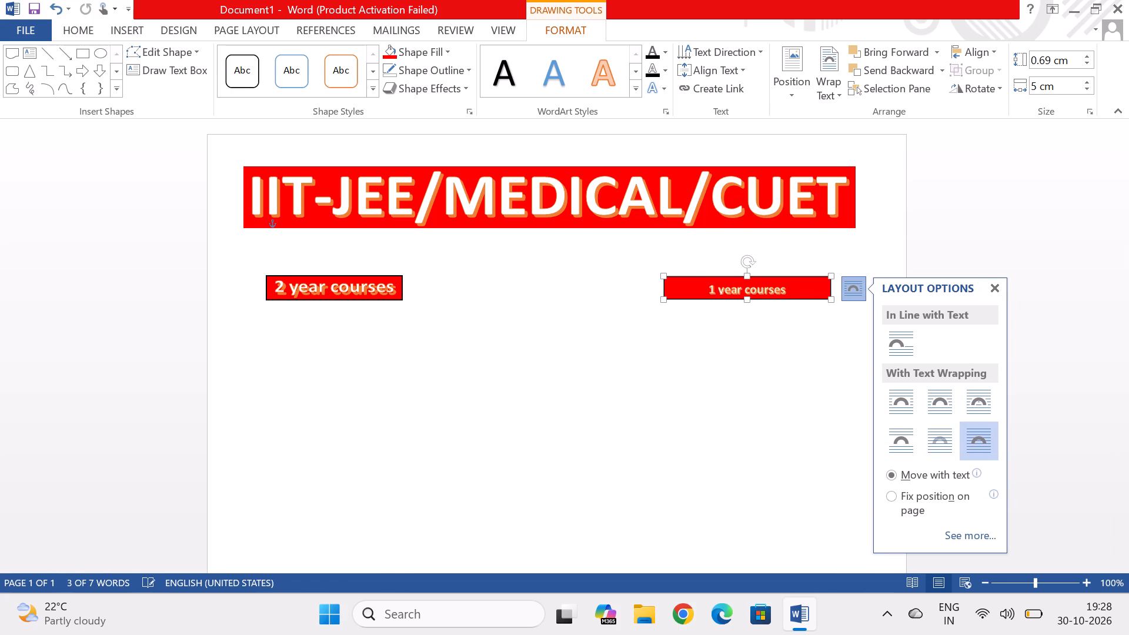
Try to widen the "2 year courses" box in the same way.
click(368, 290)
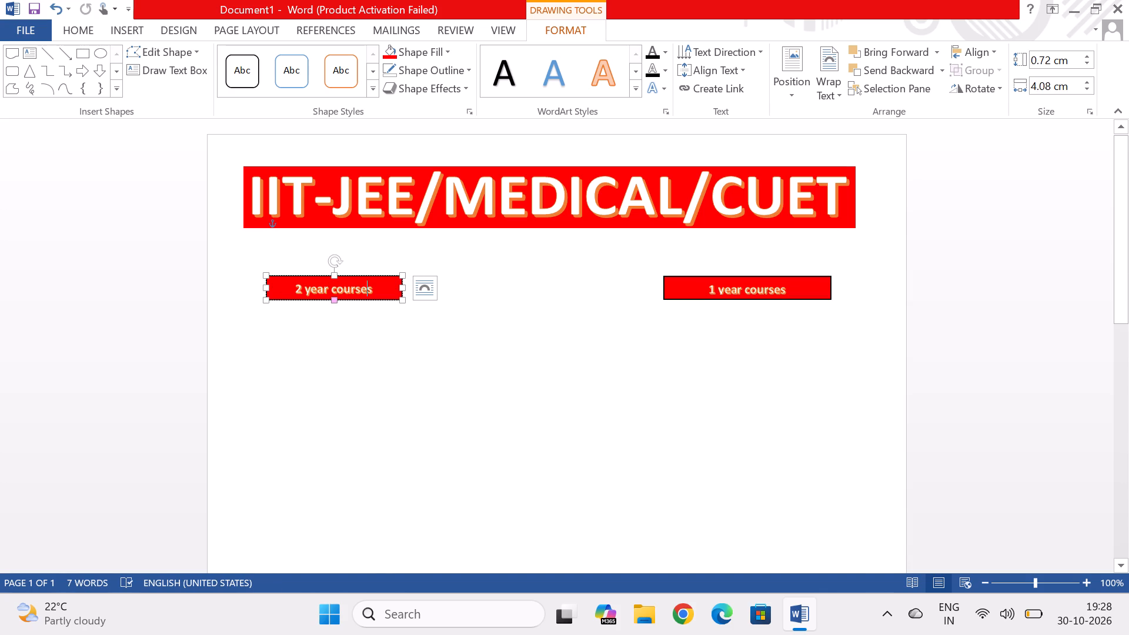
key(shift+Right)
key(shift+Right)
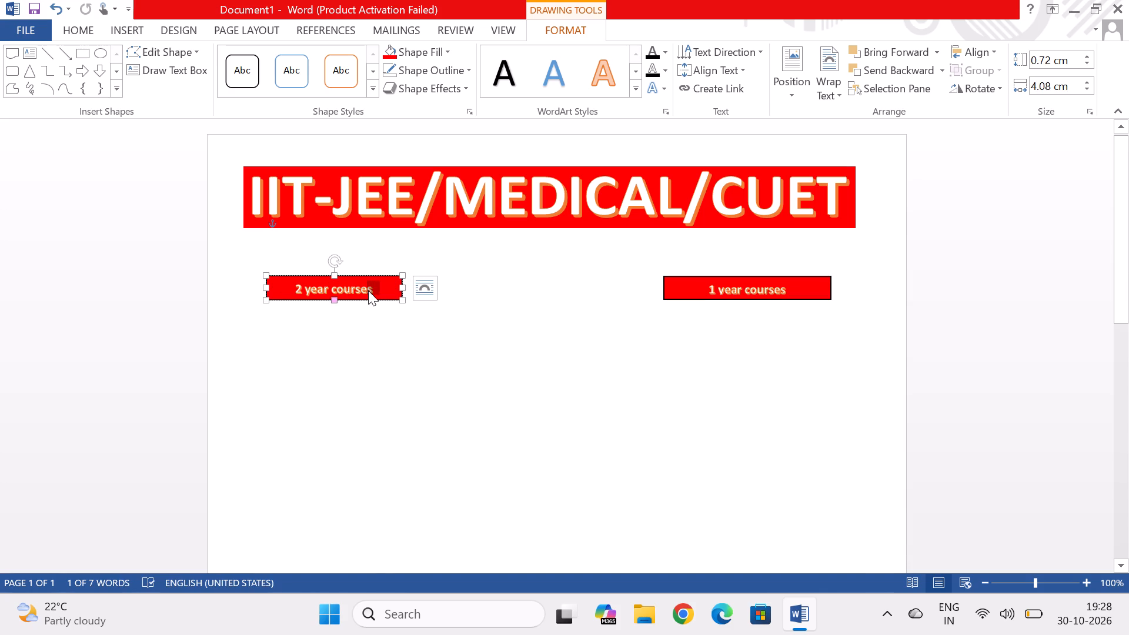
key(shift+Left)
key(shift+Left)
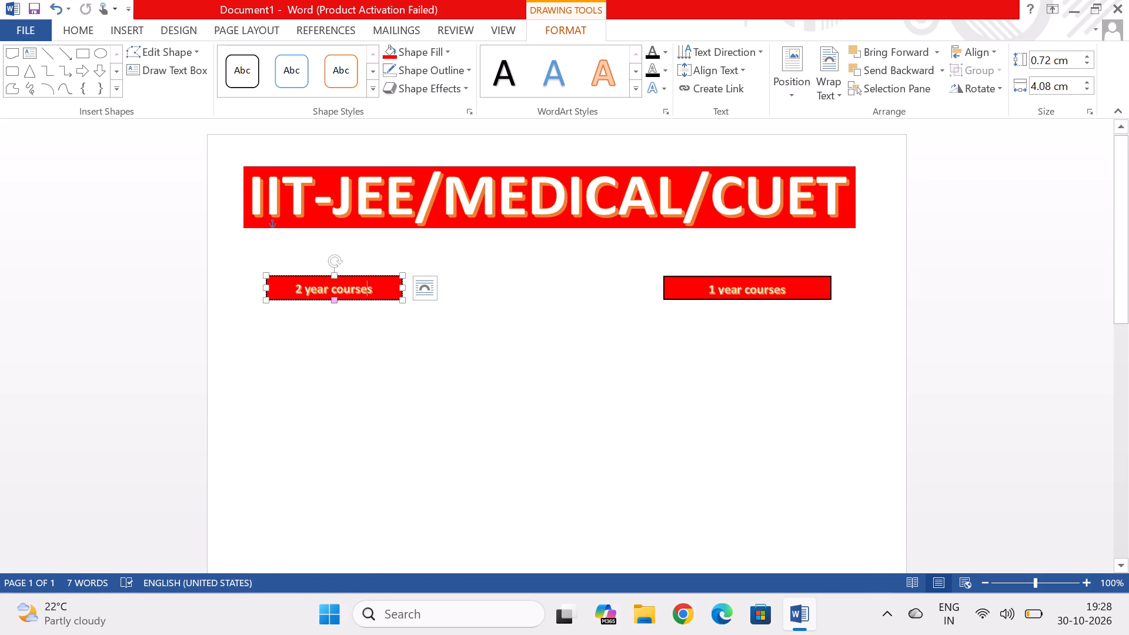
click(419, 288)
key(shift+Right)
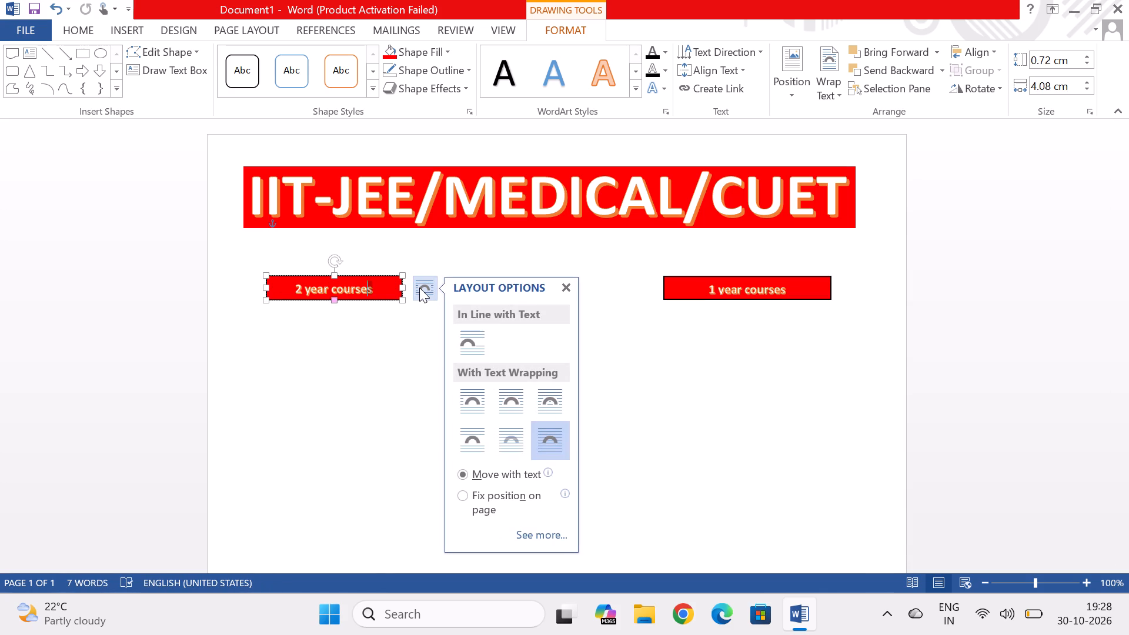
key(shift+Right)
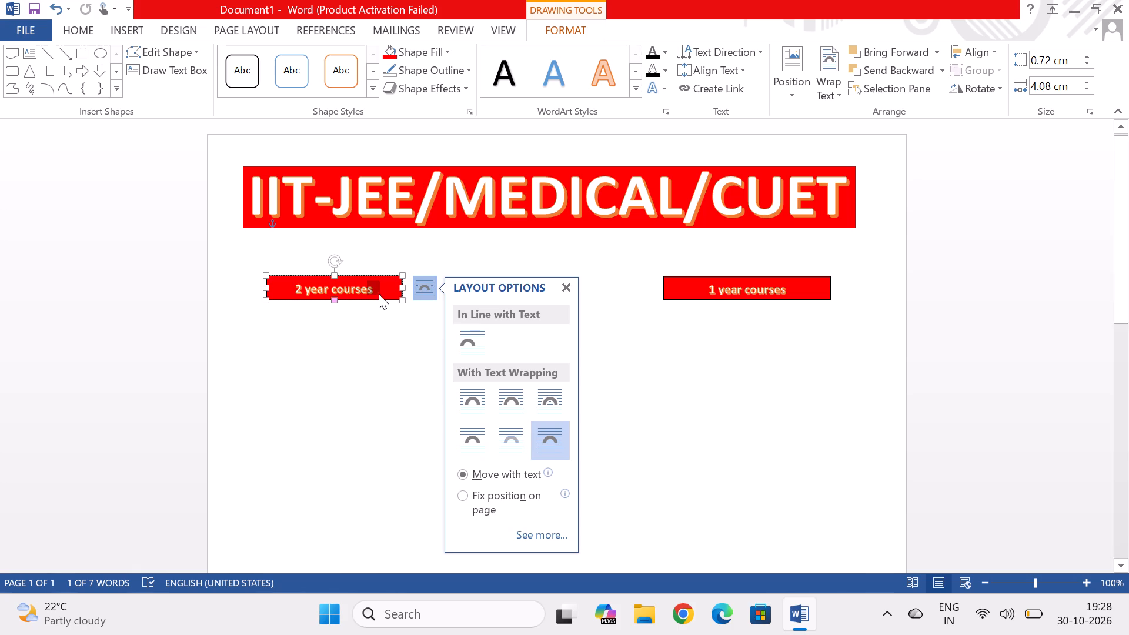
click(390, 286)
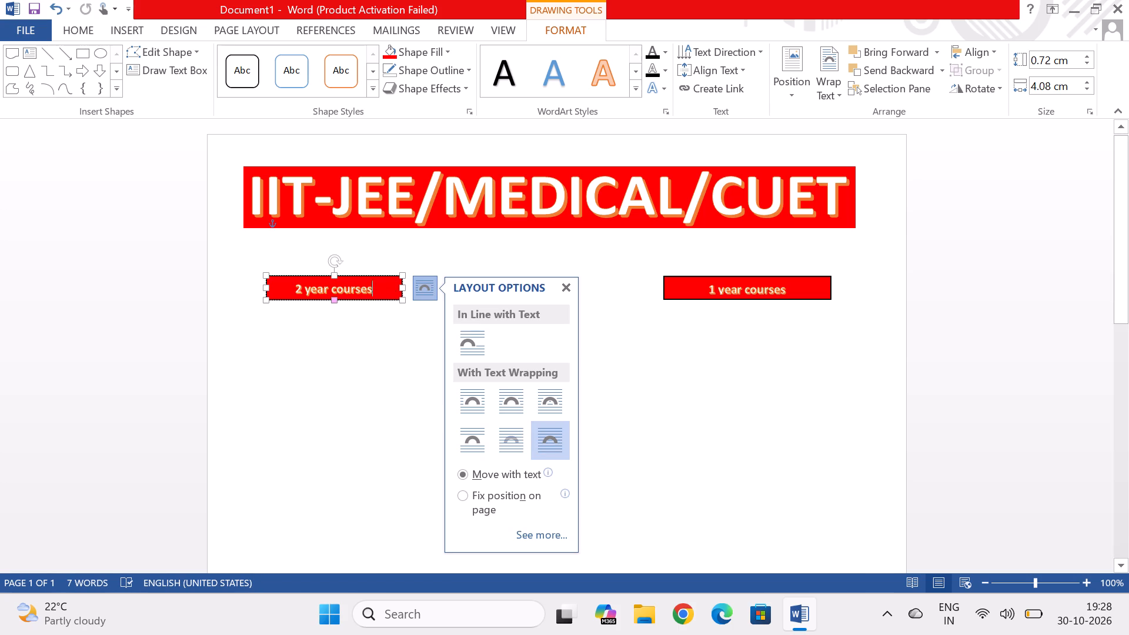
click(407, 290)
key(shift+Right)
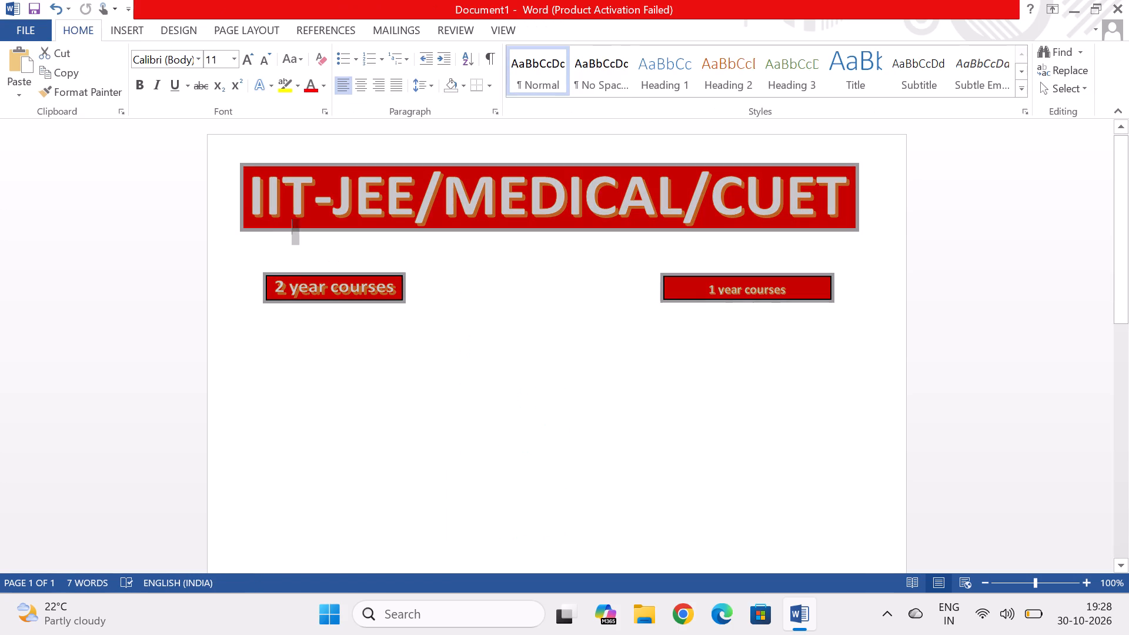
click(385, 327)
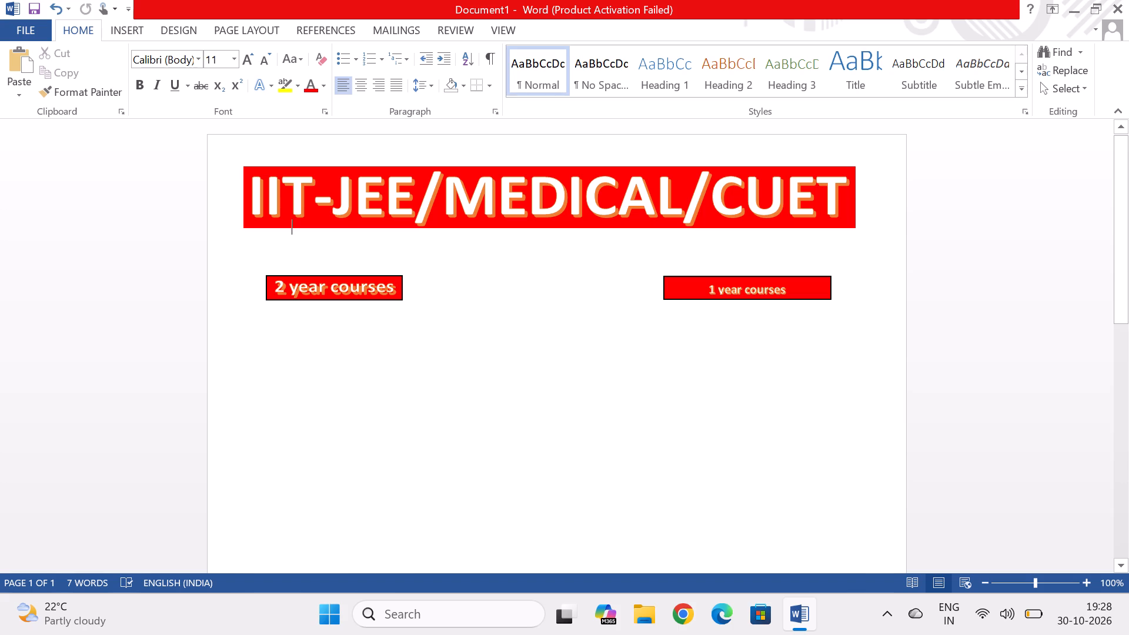
Remove the shape outline from the "1 year courses" box.
click(780, 283)
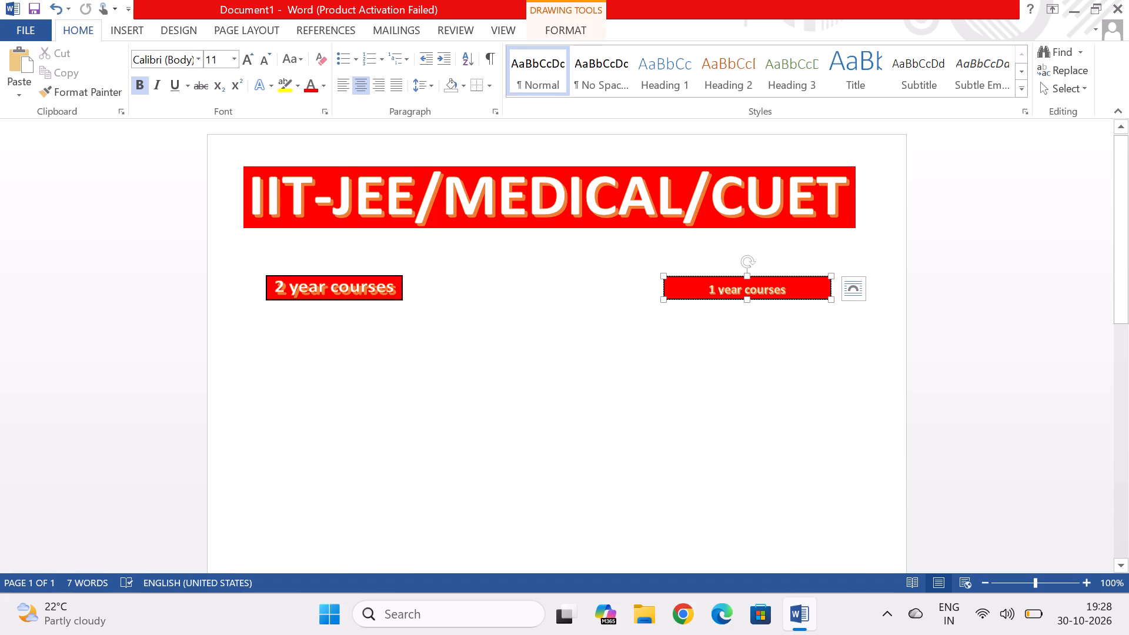
click(800, 293)
key(shift+Left)
key(shift+Left)
key(shift+Left)
key(shift+Left)
key(shift+Left)
key(shift+Left)
key(shift+Left)
key(shift+Left)
key(shift+Left)
key(shift+Left)
key(shift+Left)
key(shift+Left)
key(shift+Left)
key(shift+Left)
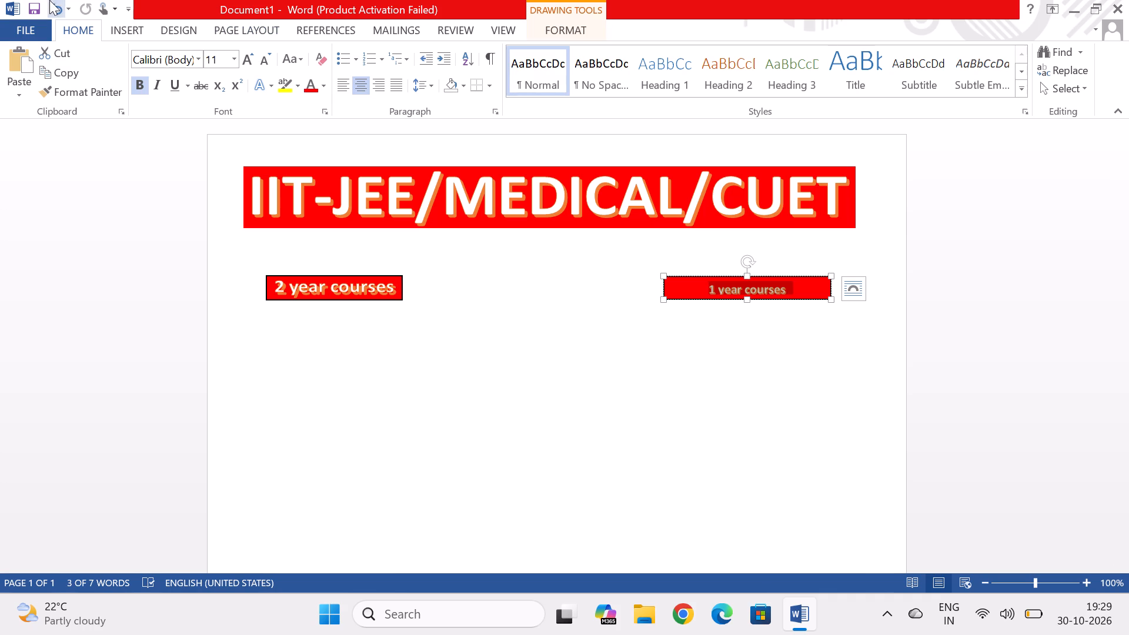
click(576, 33)
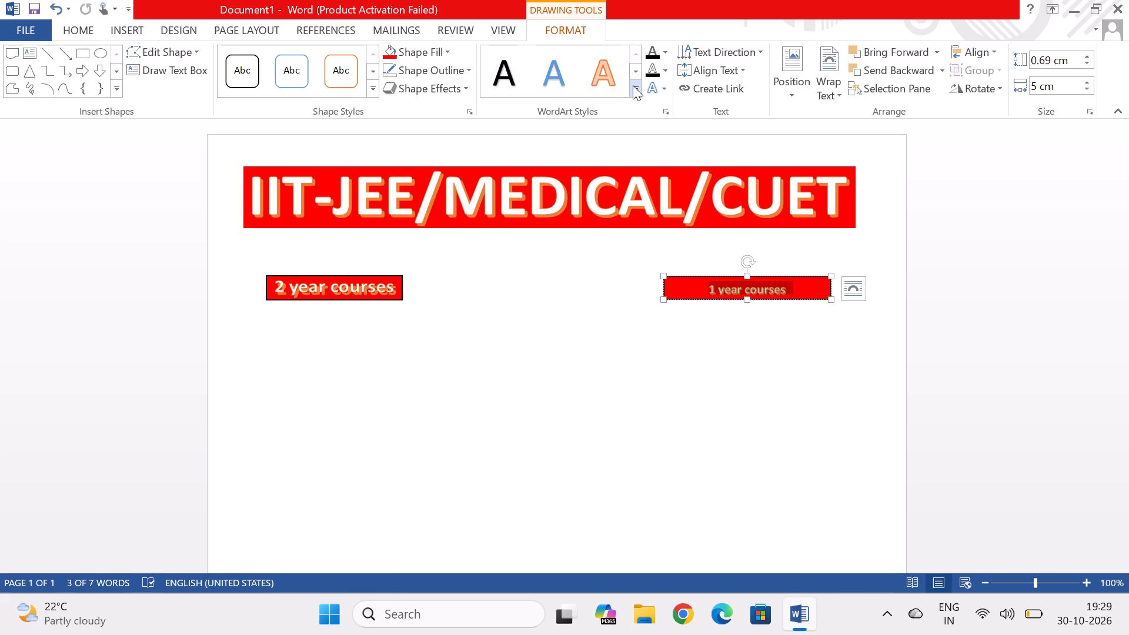
click(633, 85)
click(751, 139)
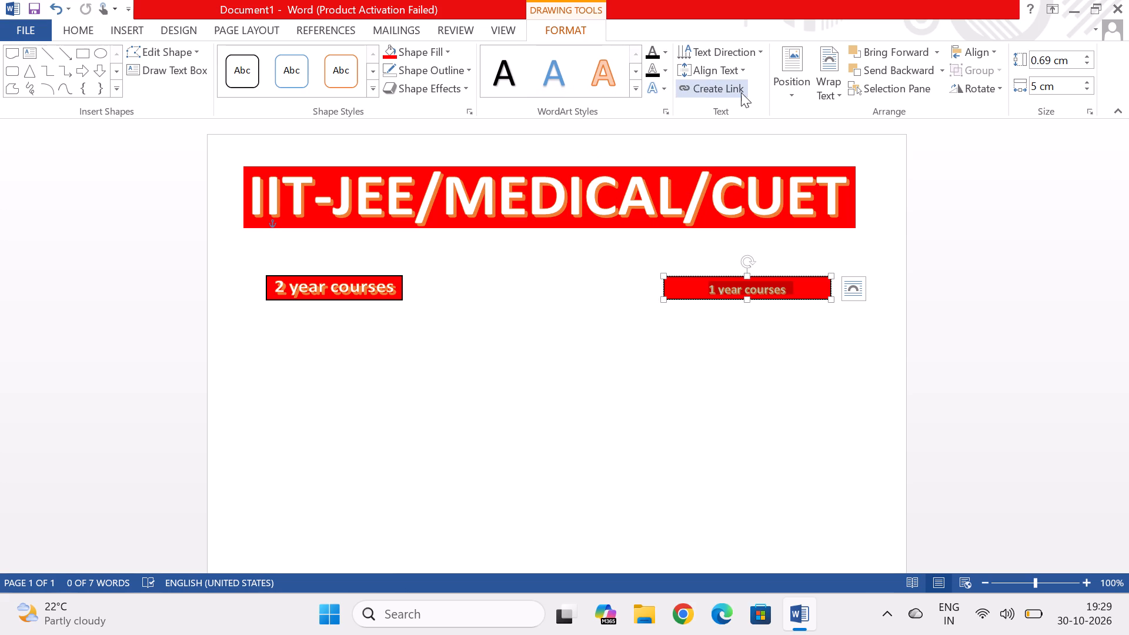
click(639, 93)
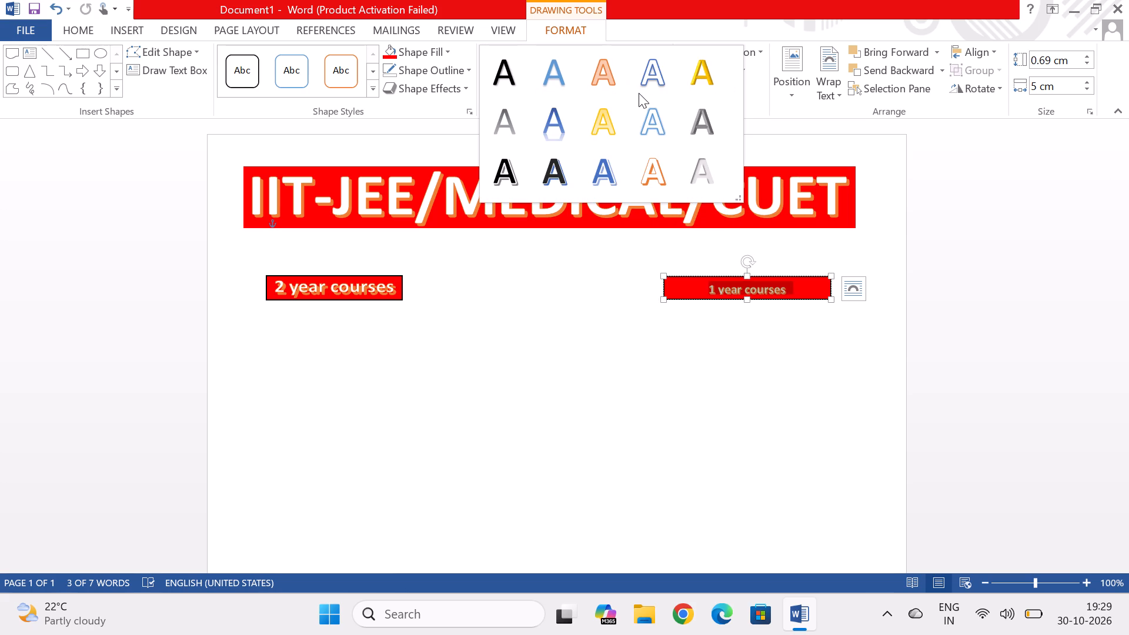
click(748, 141)
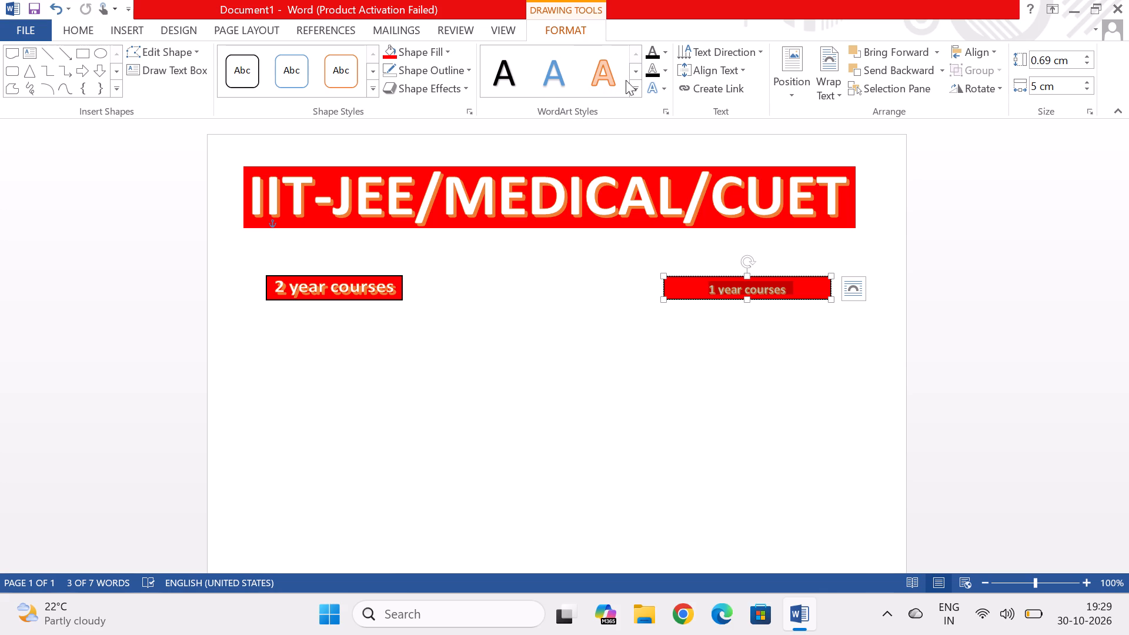
click(474, 86)
click(466, 87)
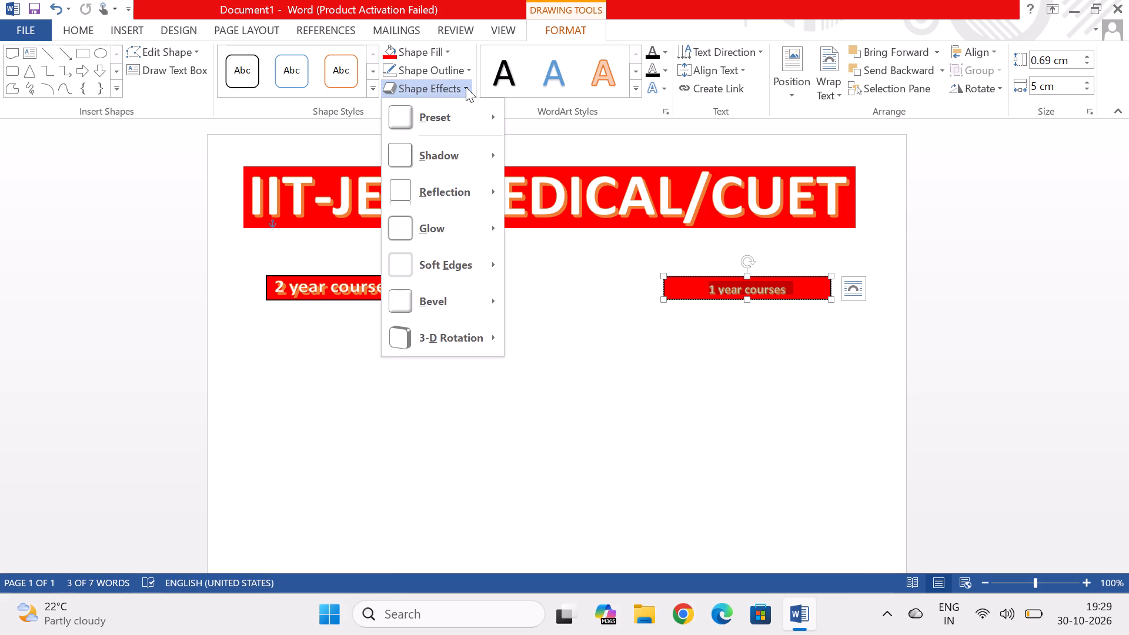
click(591, 146)
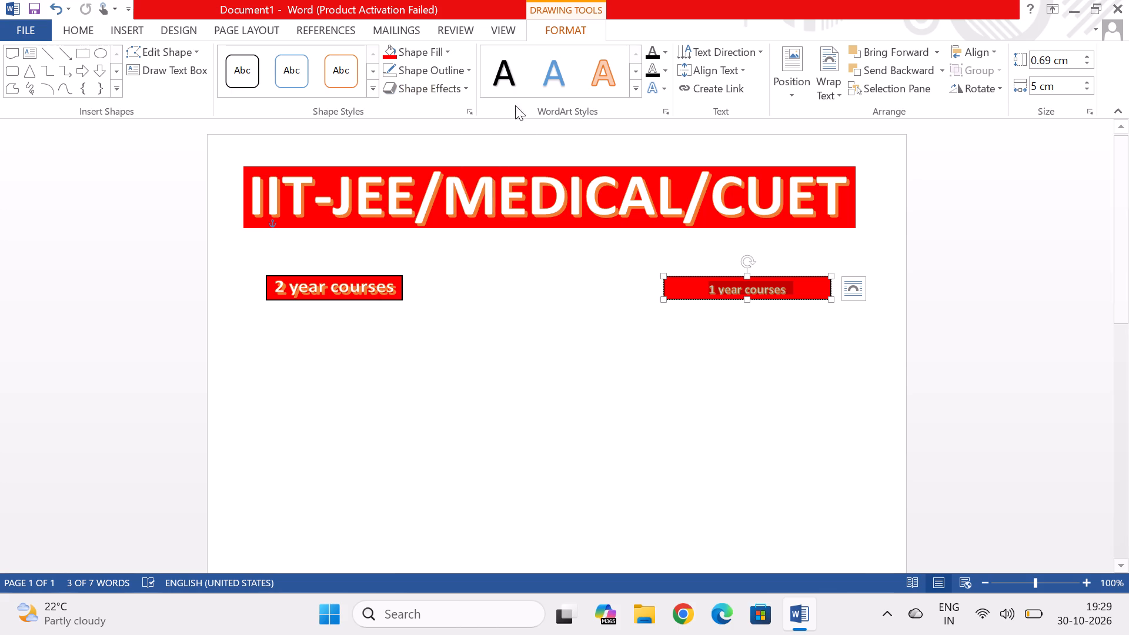
click(471, 71)
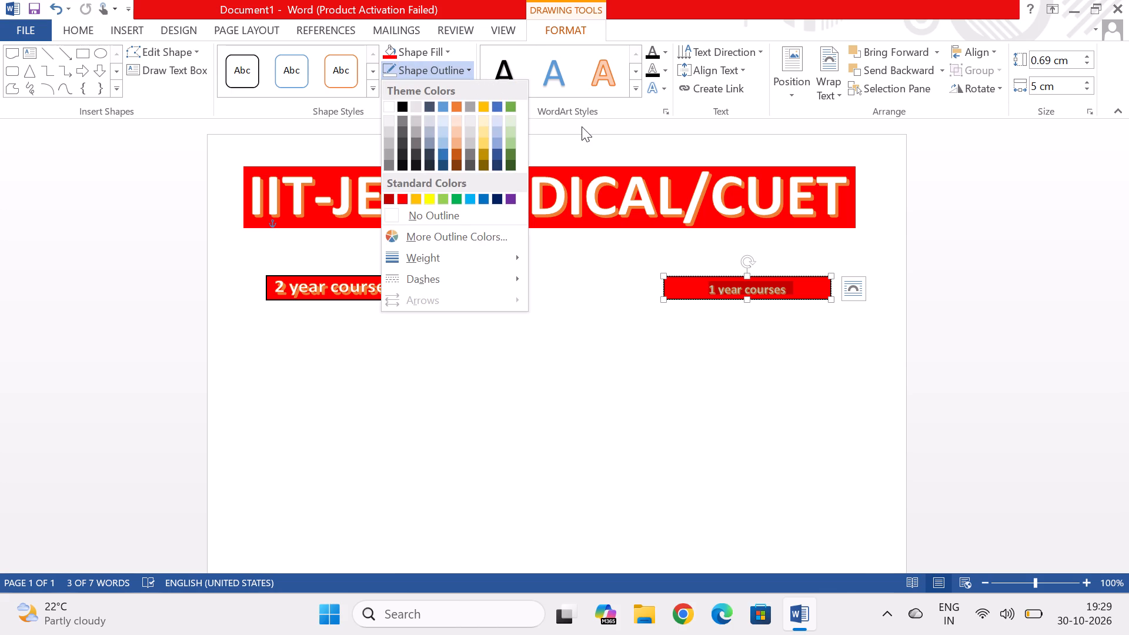
click(432, 213)
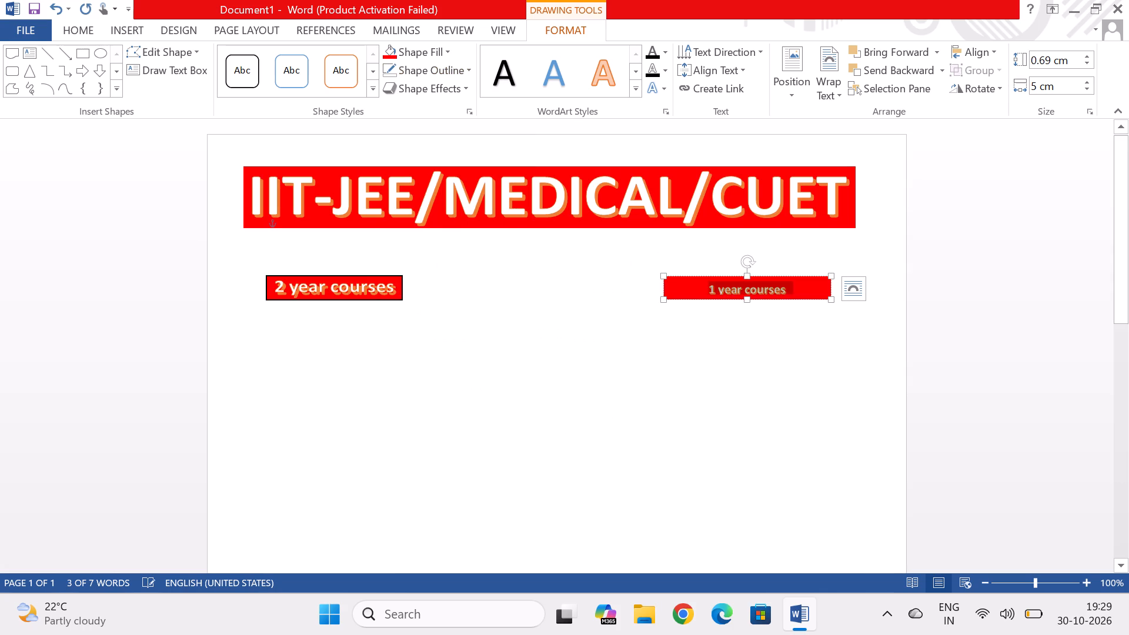
Apply the first Warp text transform to the "1 year courses" text so it stretches across its box.
click(687, 298)
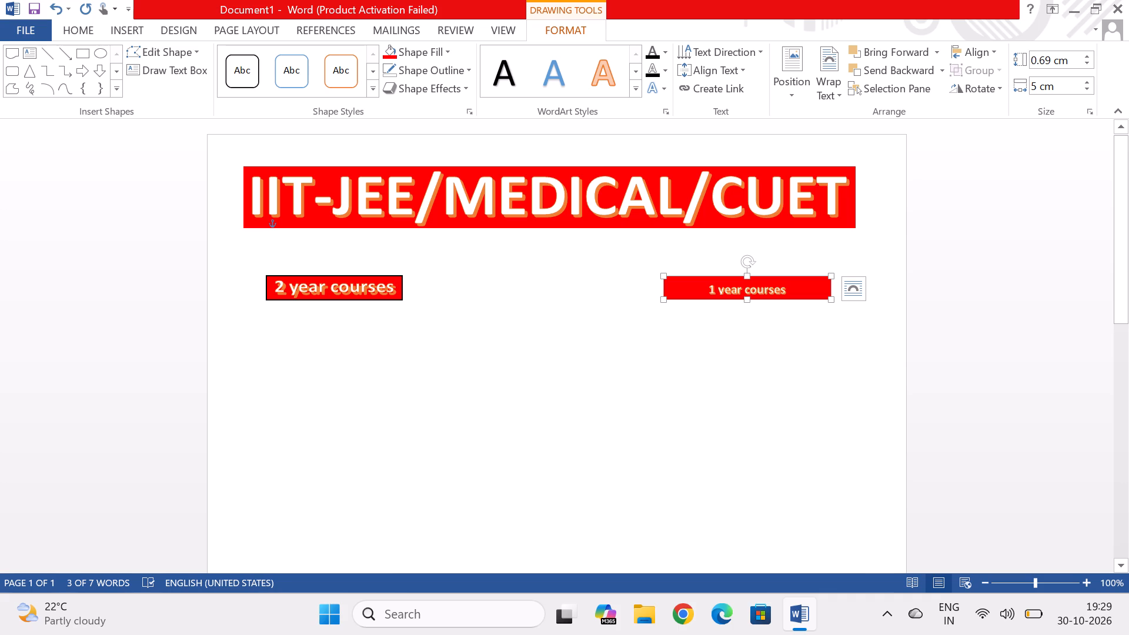
drag(800, 290, 789, 290)
click(789, 290)
drag(776, 290, 676, 290)
click(676, 290)
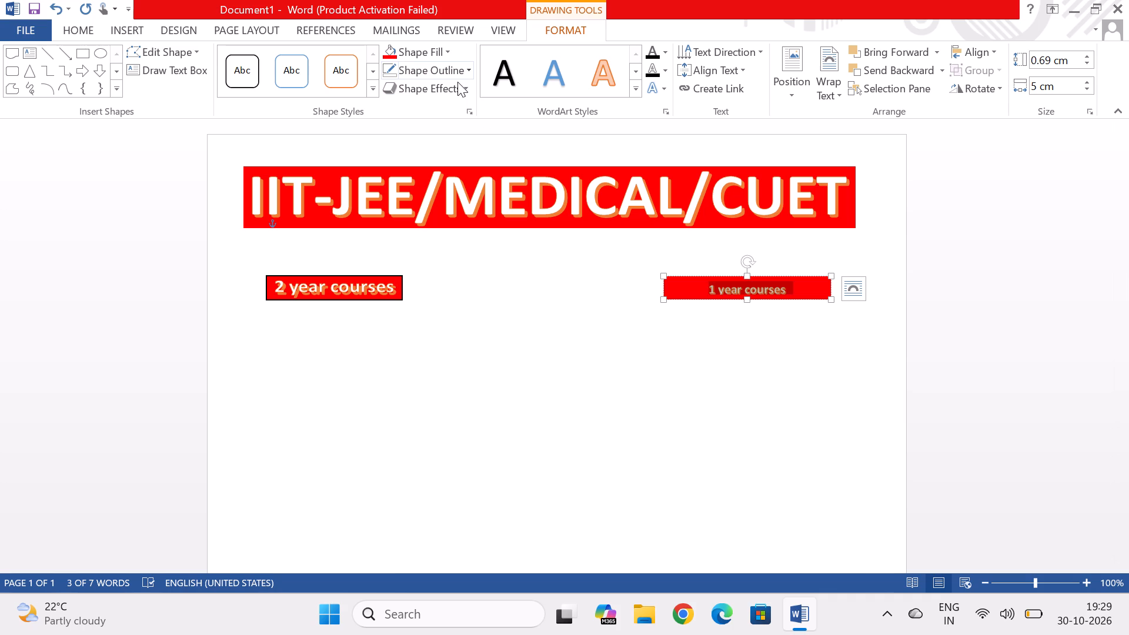
click(377, 90)
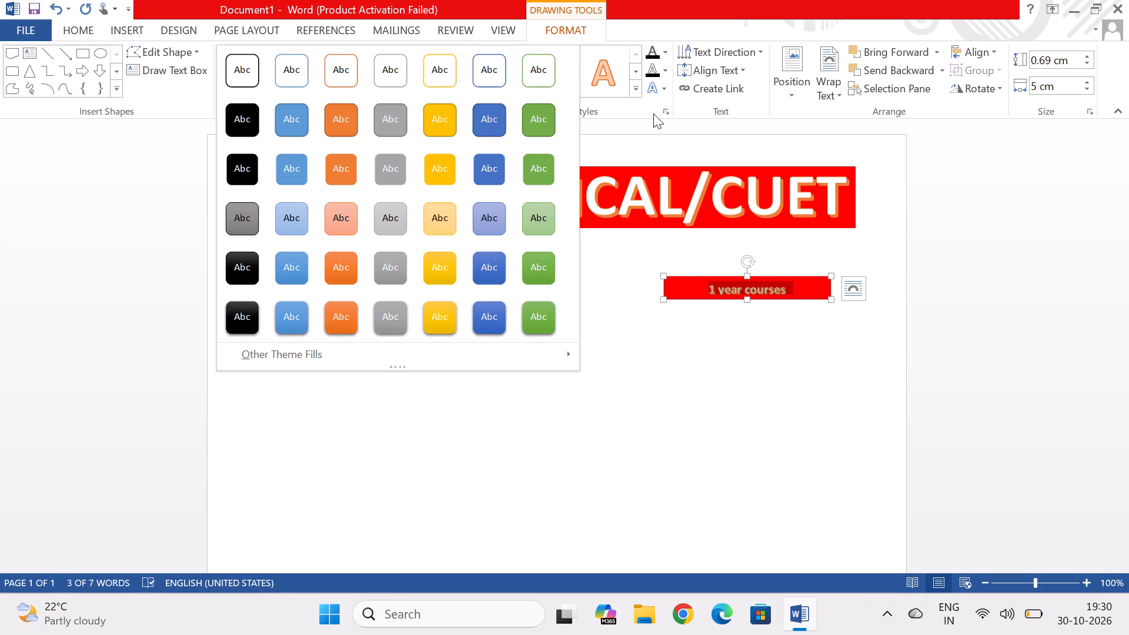
click(662, 139)
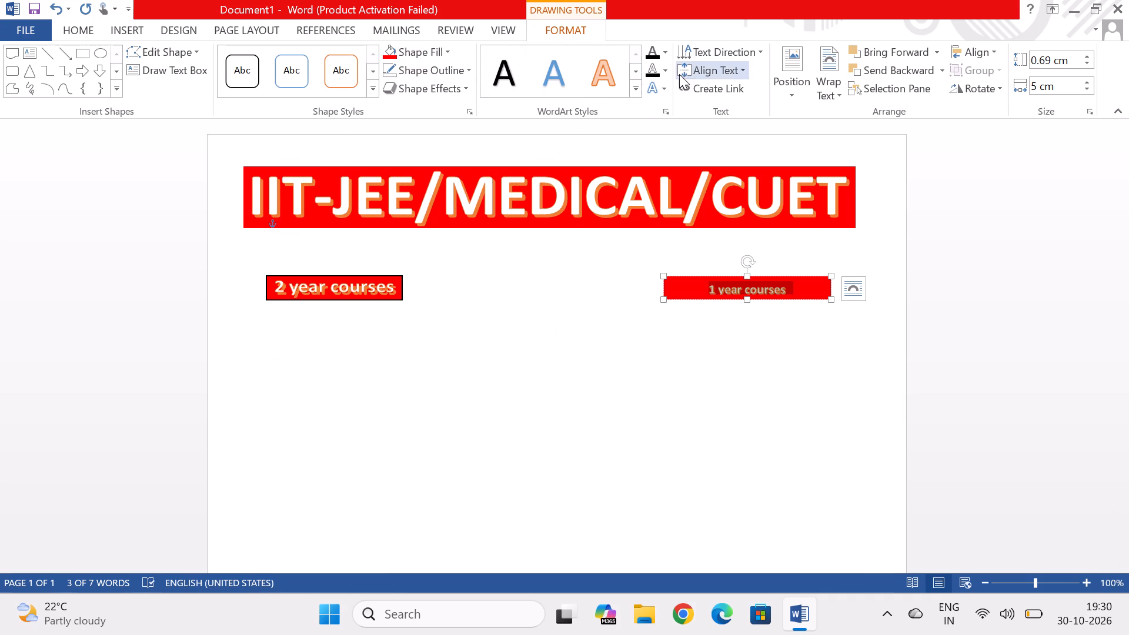
click(760, 55)
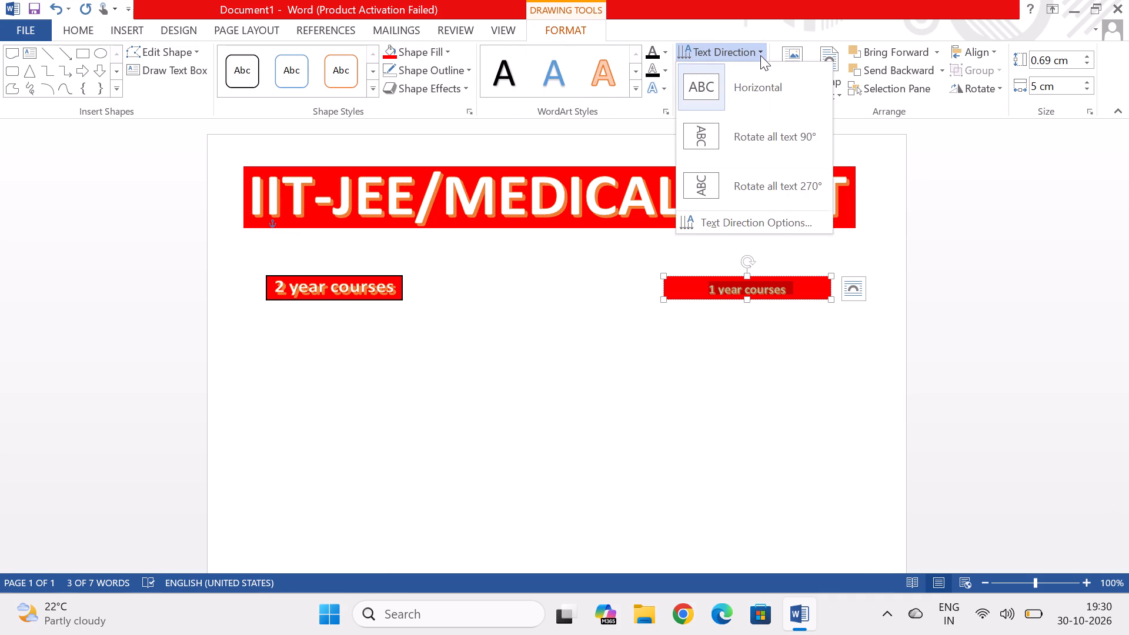
click(616, 161)
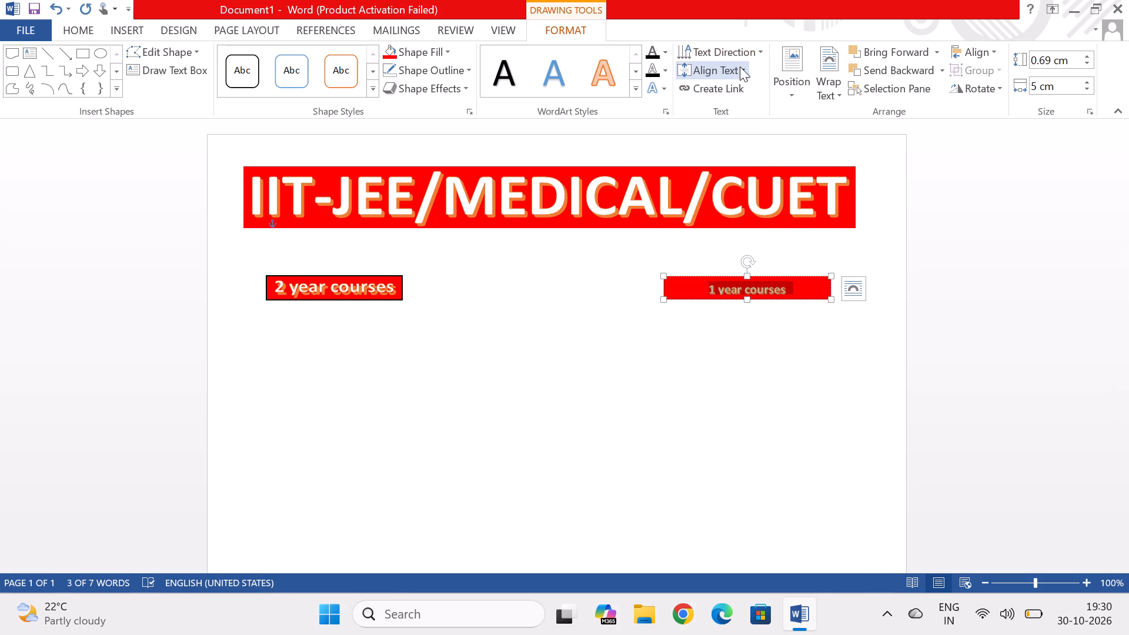
click(740, 66)
click(639, 131)
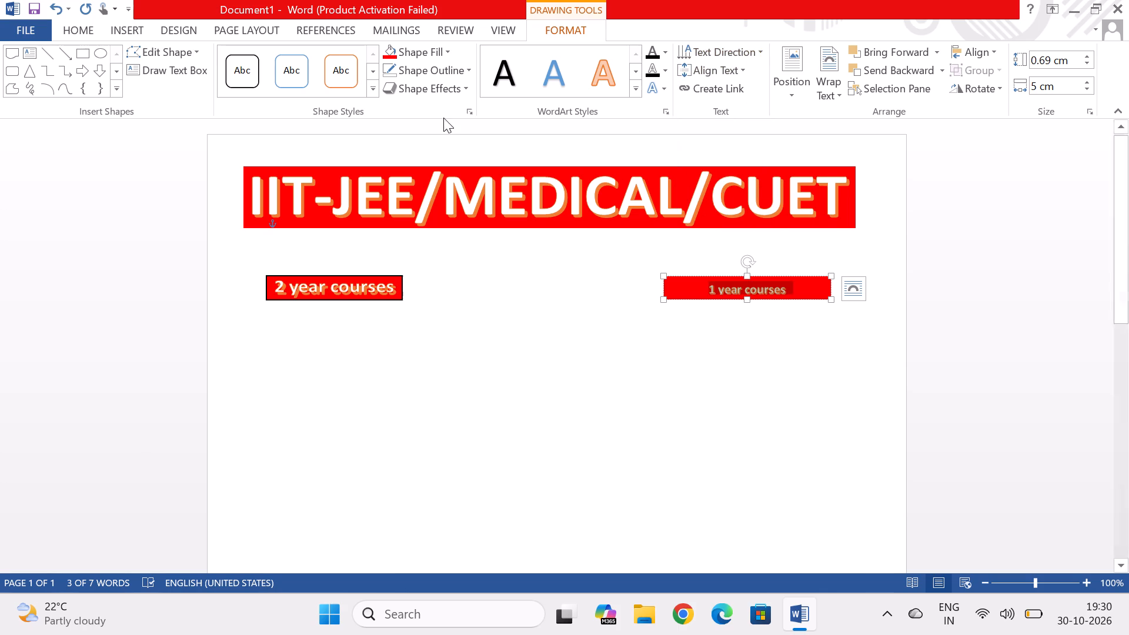
click(379, 88)
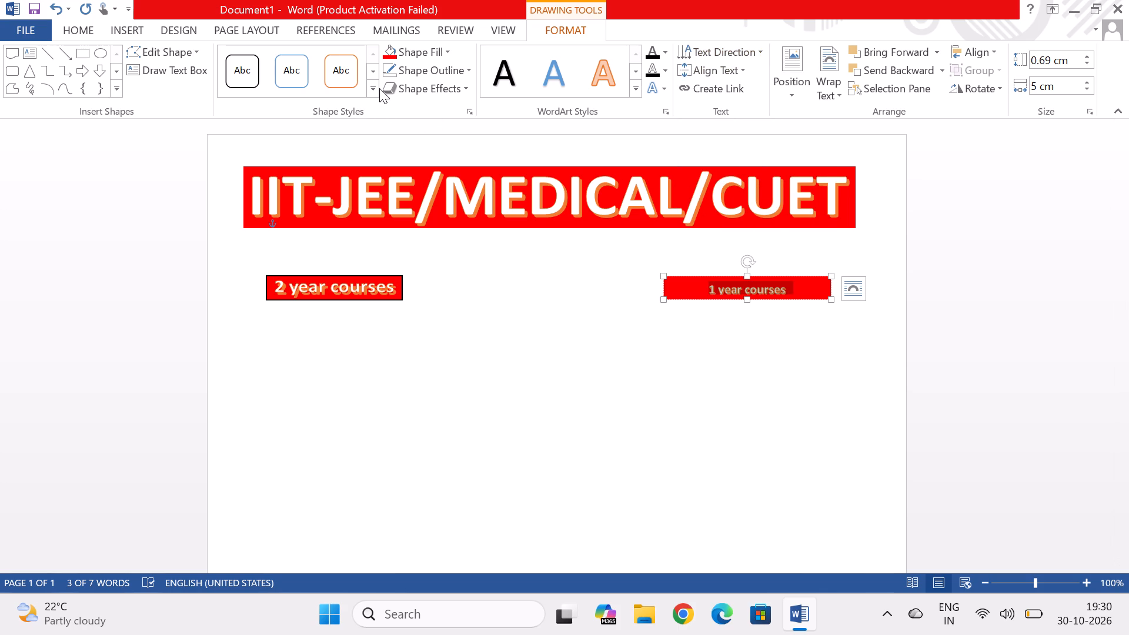
click(376, 88)
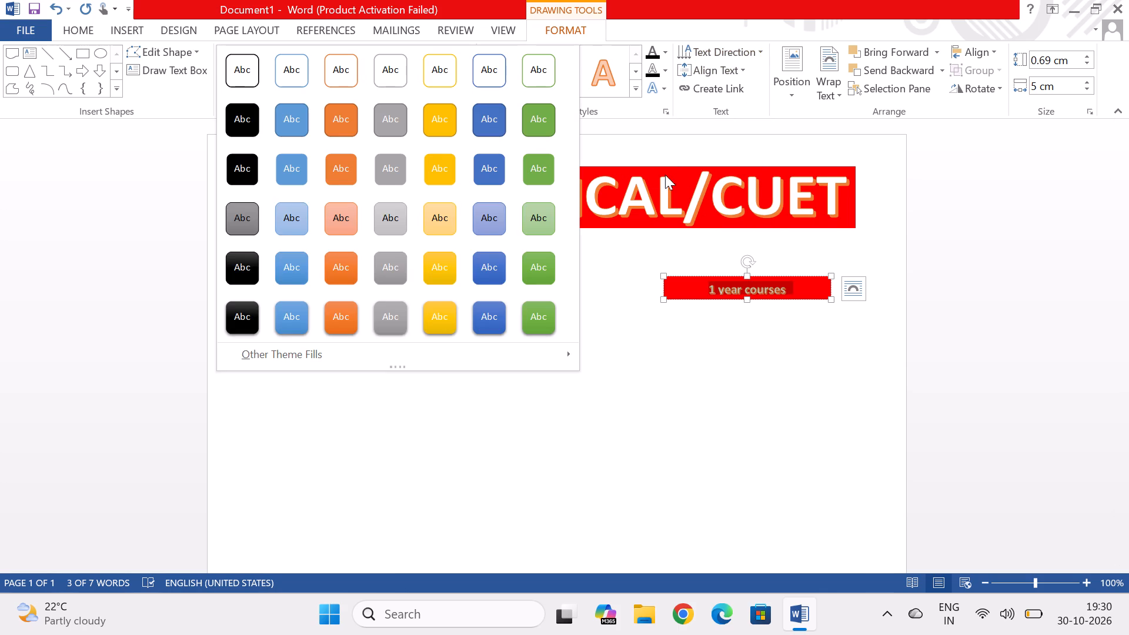
click(666, 154)
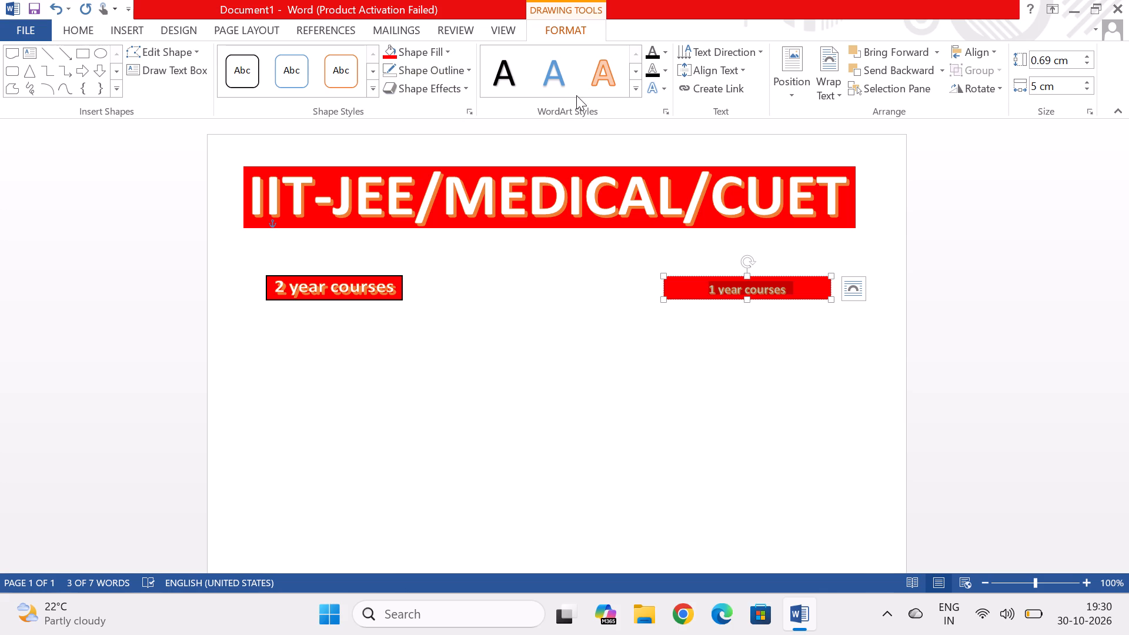
click(376, 92)
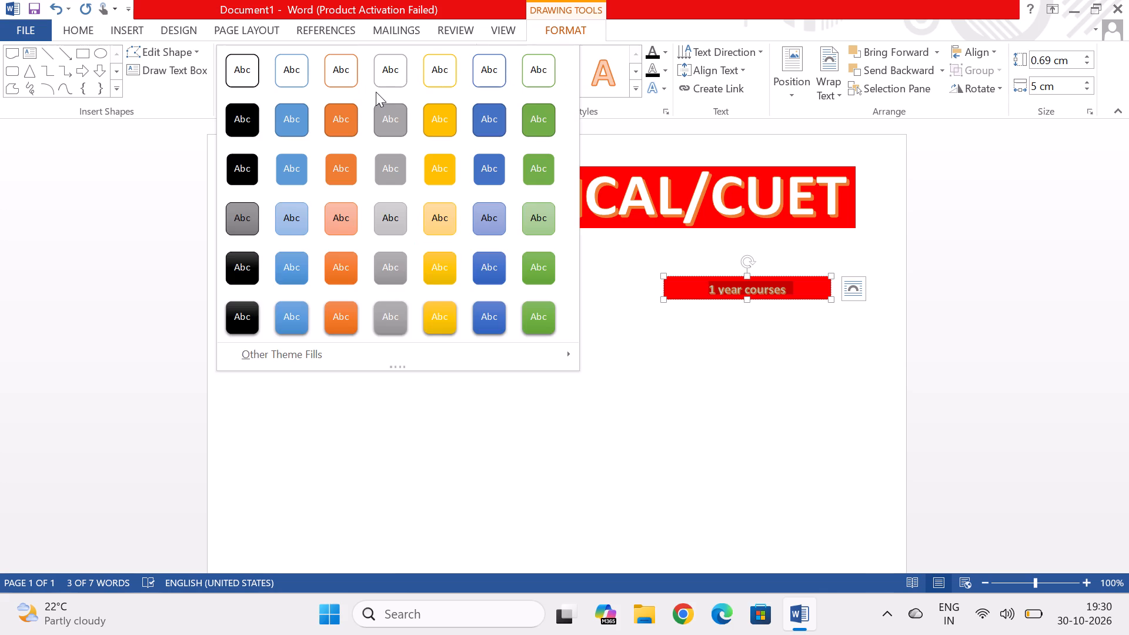
click(704, 151)
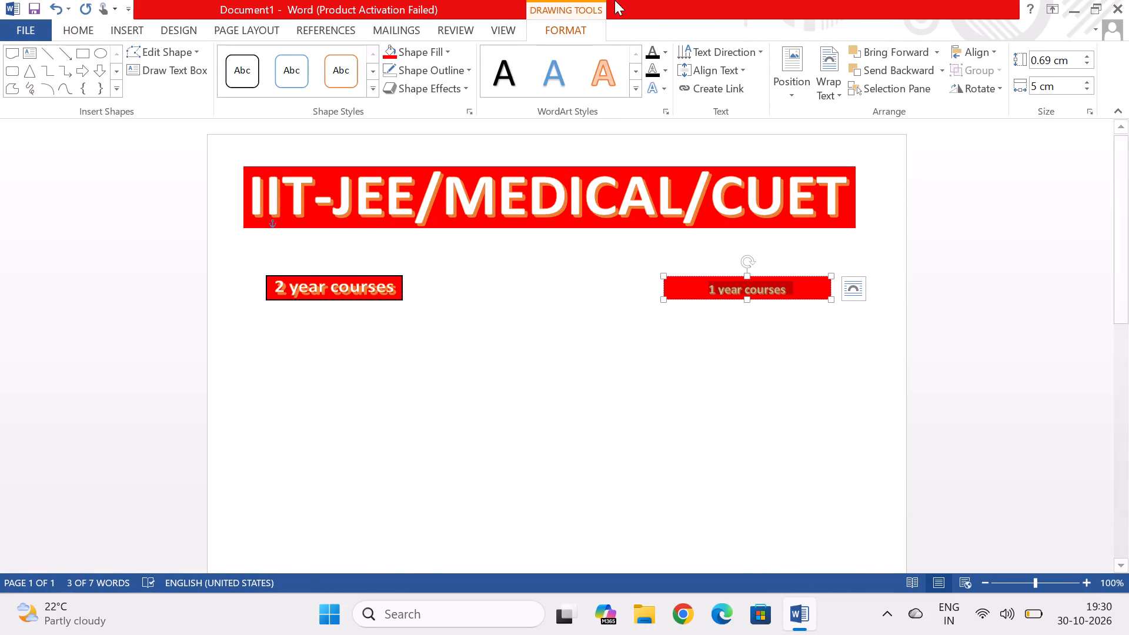
click(659, 91)
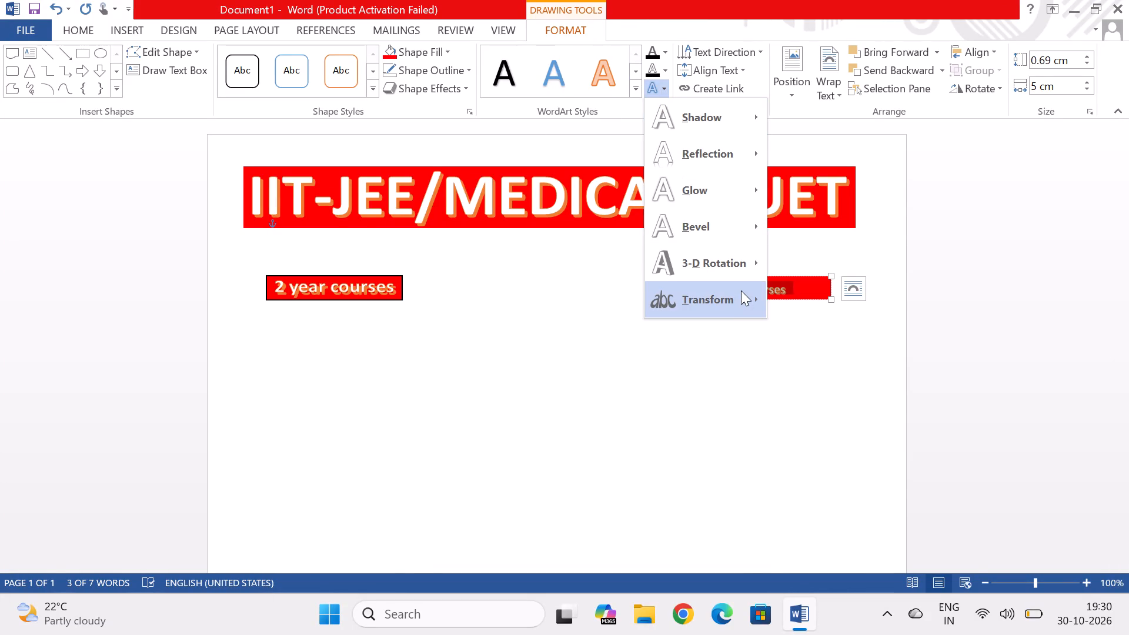
click(800, 360)
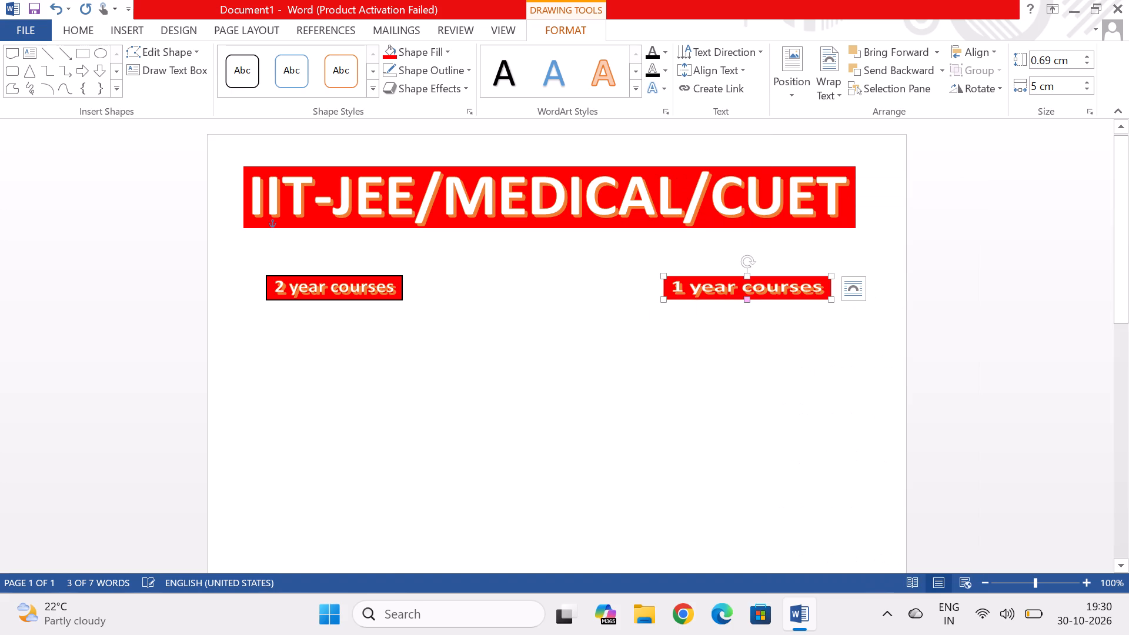
click(656, 370)
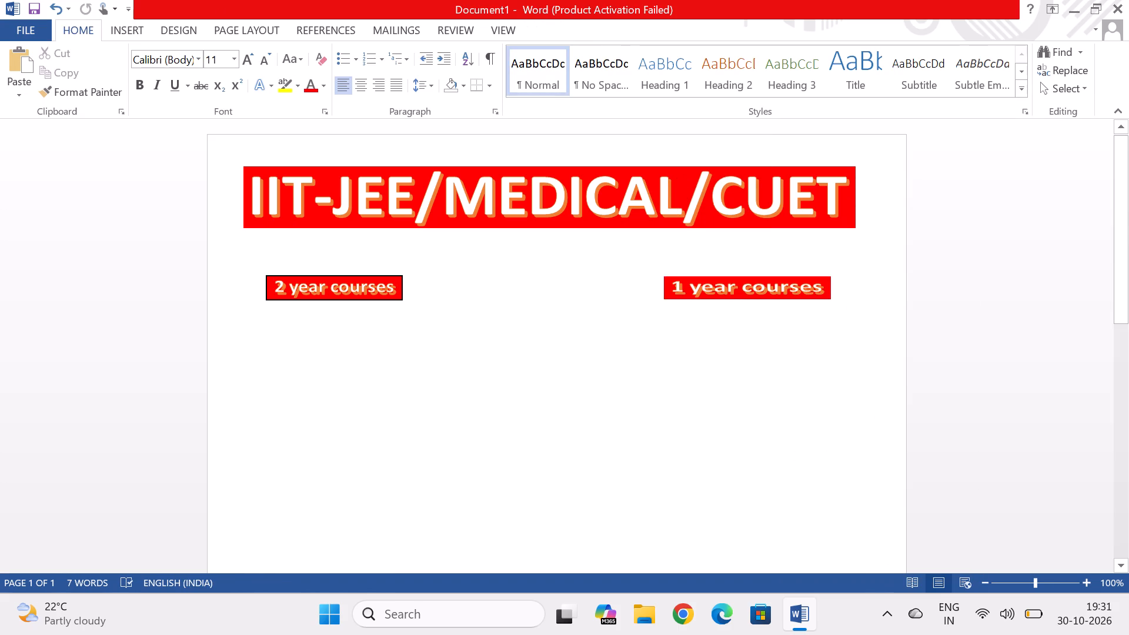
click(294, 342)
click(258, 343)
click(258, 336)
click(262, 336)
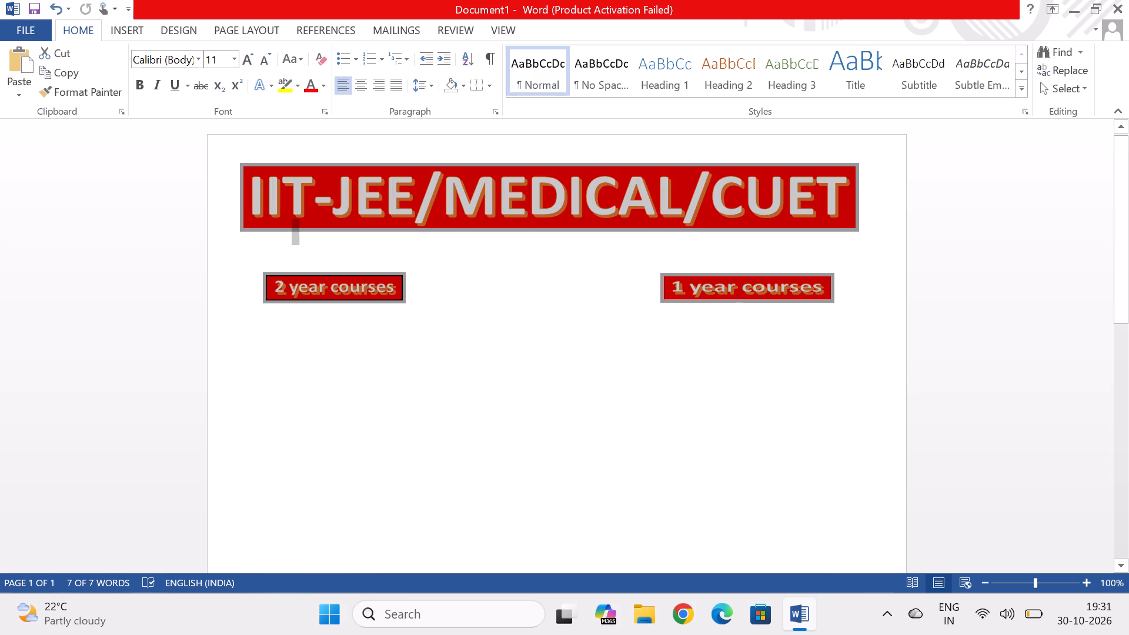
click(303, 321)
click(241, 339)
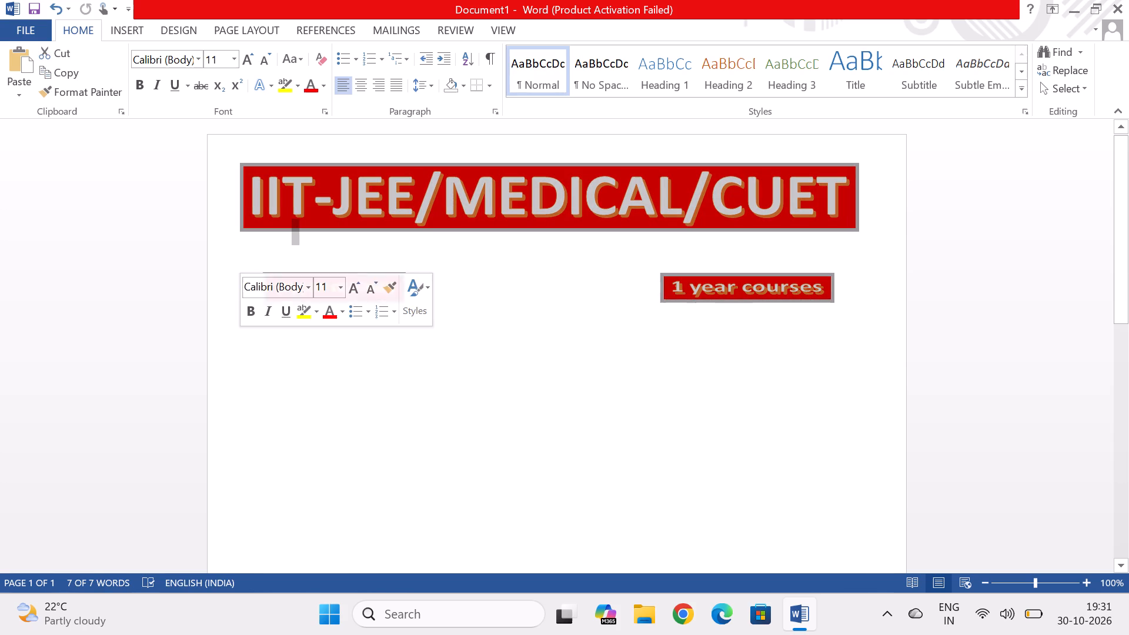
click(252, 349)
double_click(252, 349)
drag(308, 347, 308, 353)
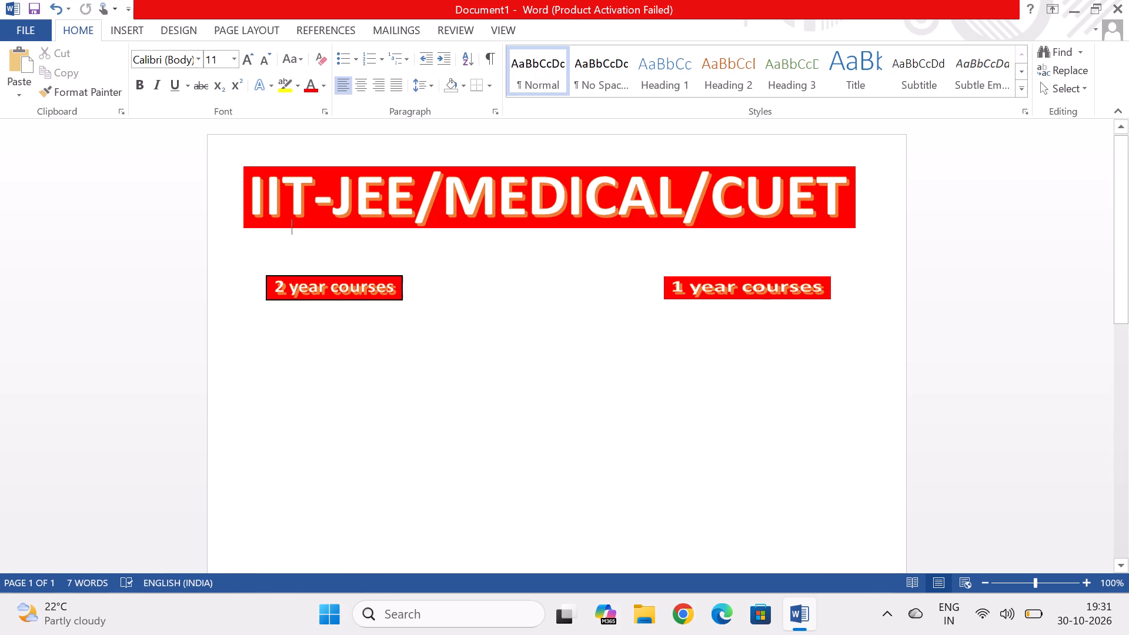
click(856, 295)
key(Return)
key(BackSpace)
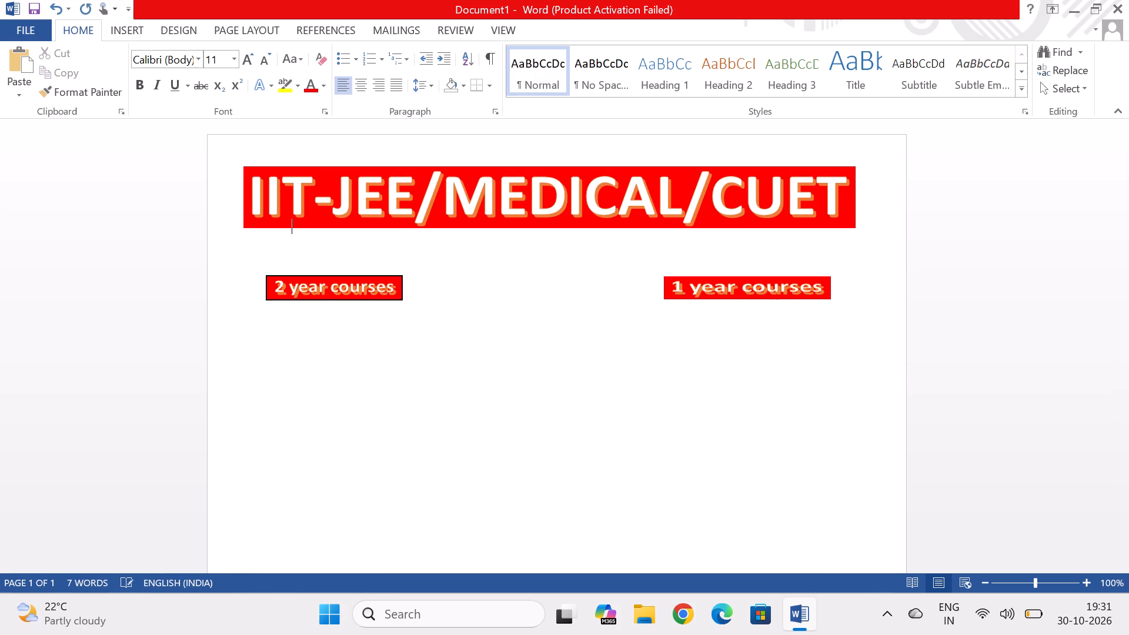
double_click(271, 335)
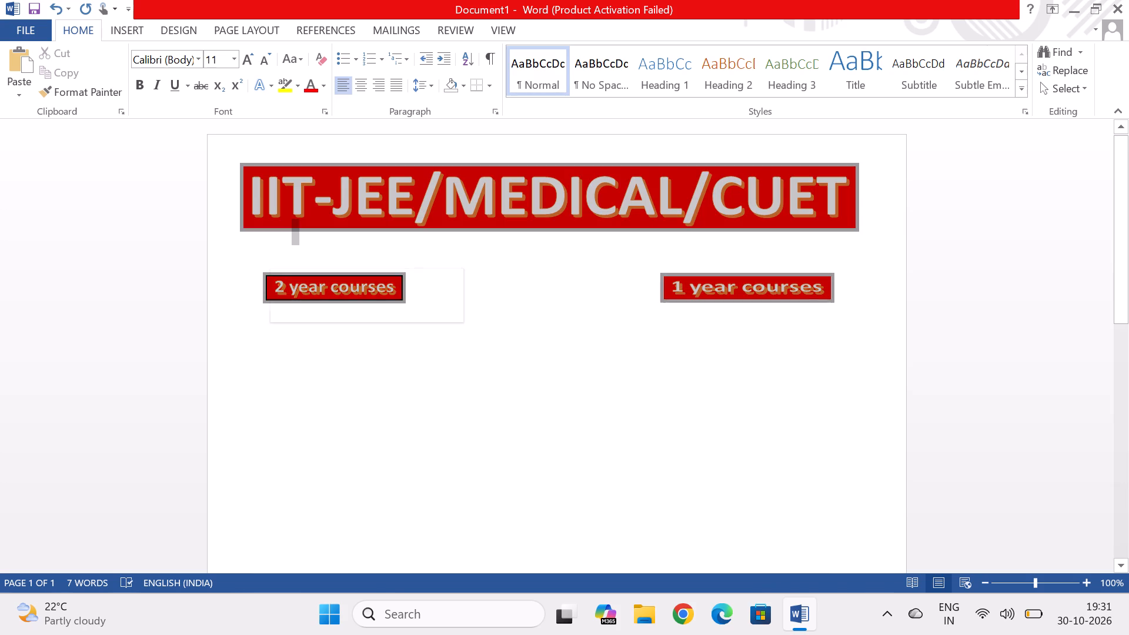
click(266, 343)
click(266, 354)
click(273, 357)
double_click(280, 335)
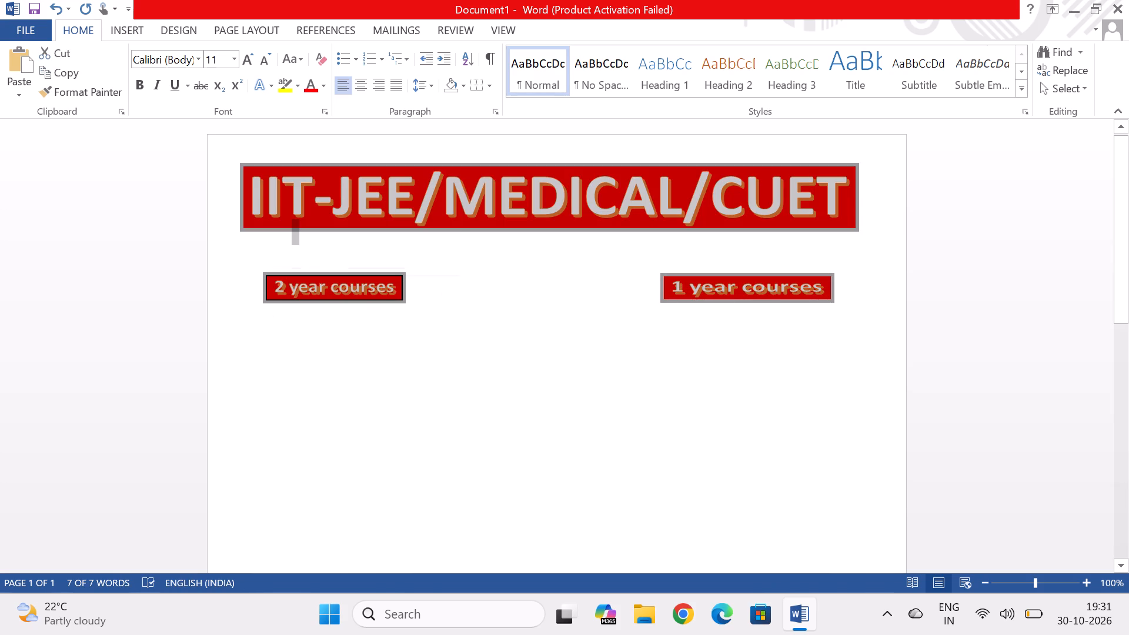
Start a justified text line just below the "2 year courses" box with the letter x.
click(325, 345)
double_click(288, 396)
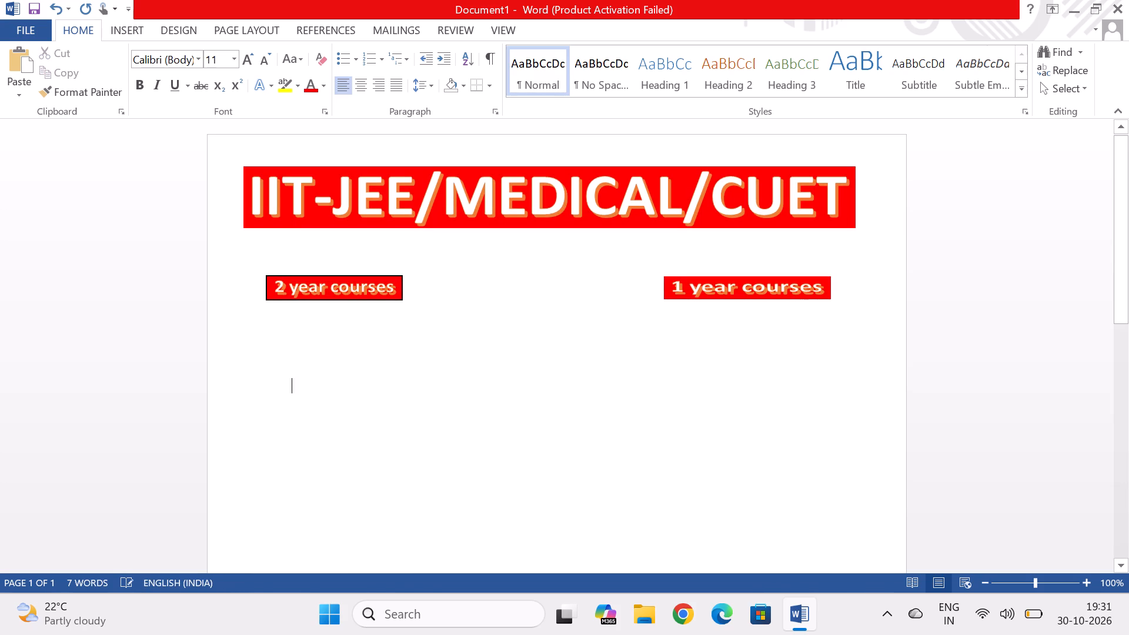
key(BackSpace)
key(BackSpace)
key(ctrl+l)
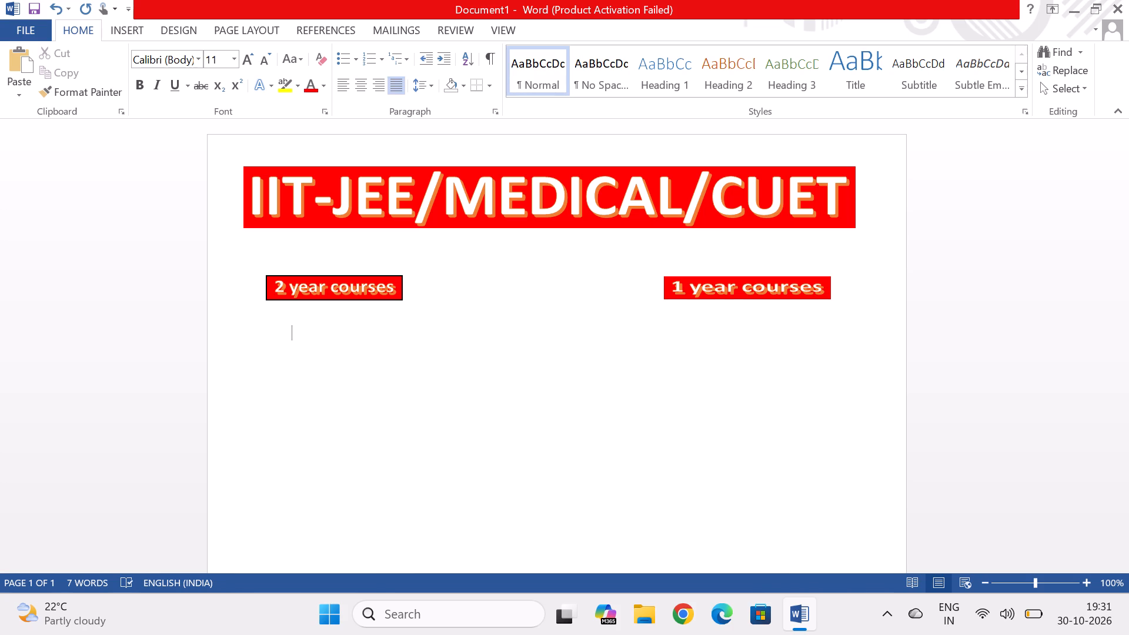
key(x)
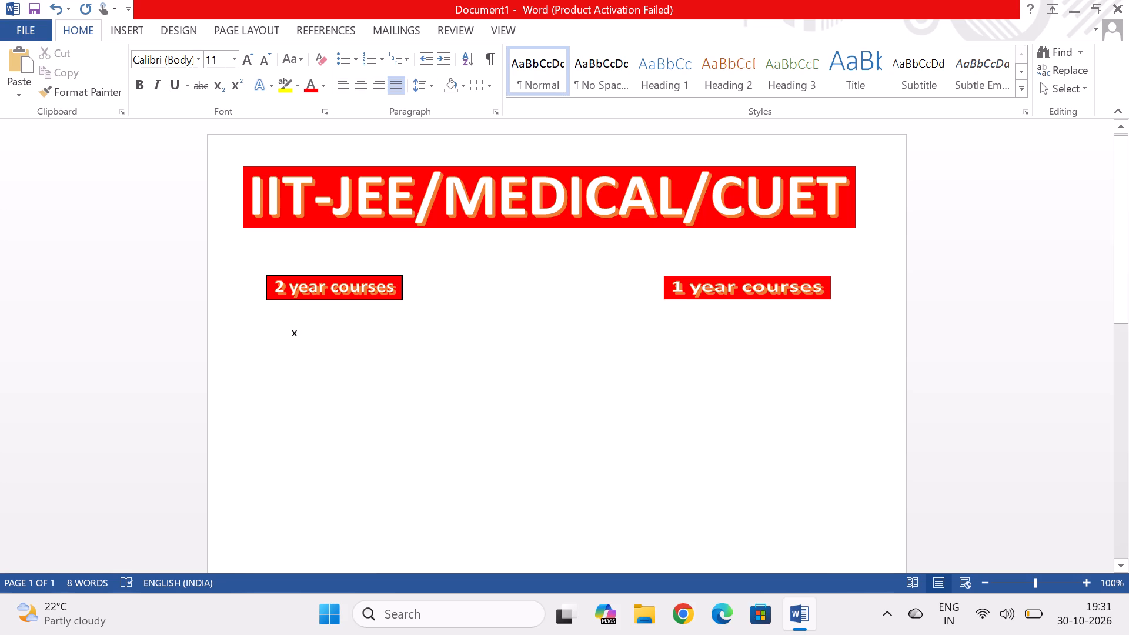
Save the document as a Word Document in the computer's Desktop folder, using the person's name as file name.
key(ctrl+s)
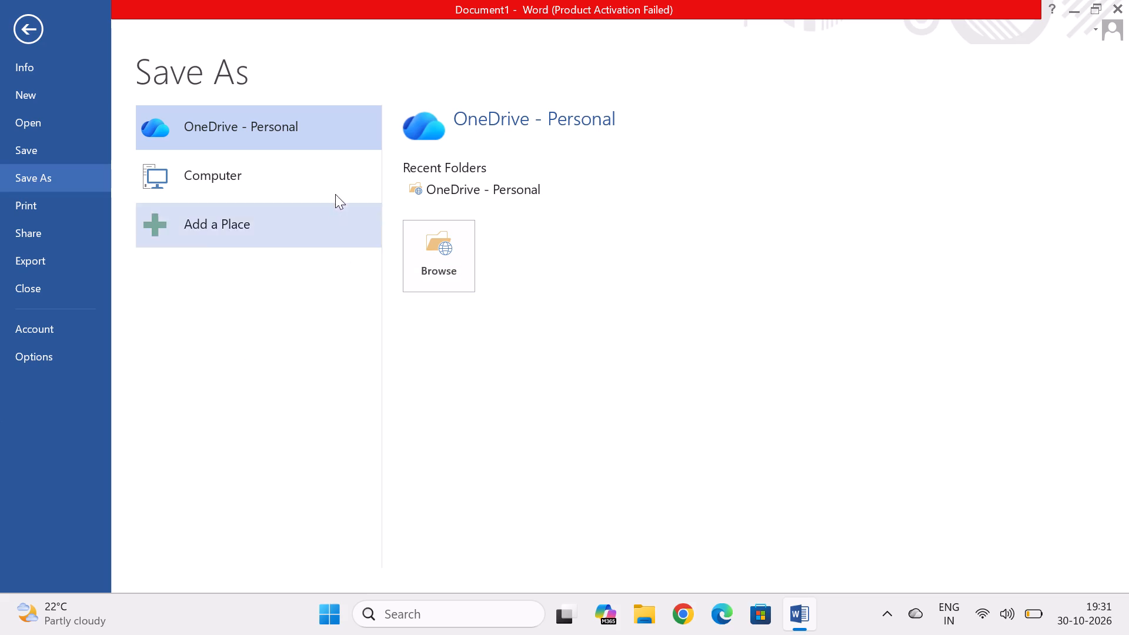
click(277, 172)
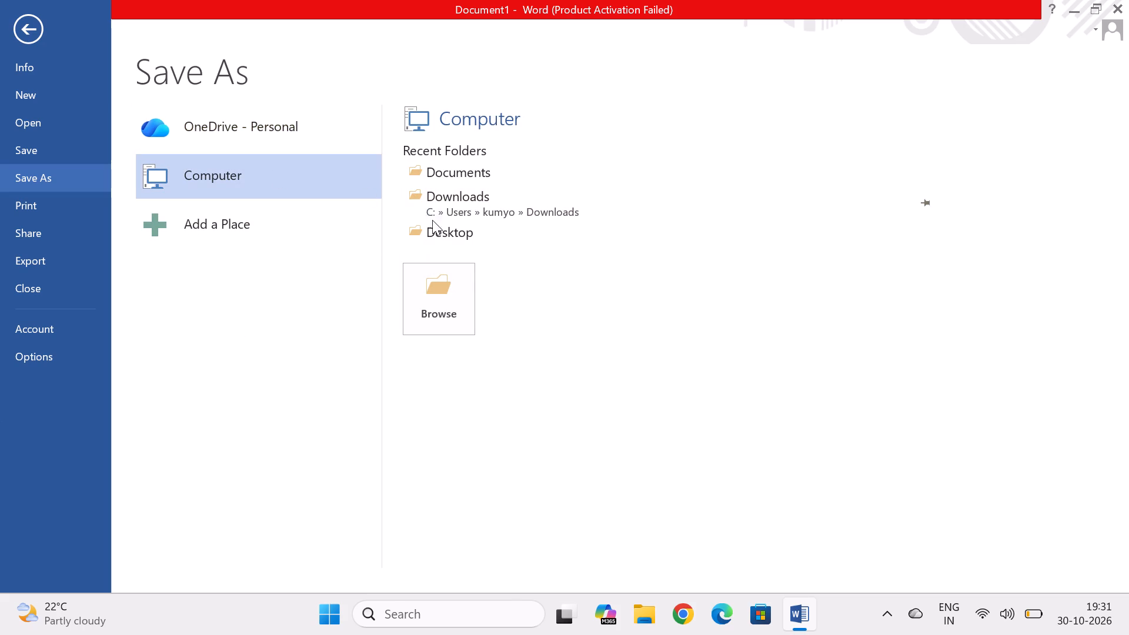
click(426, 231)
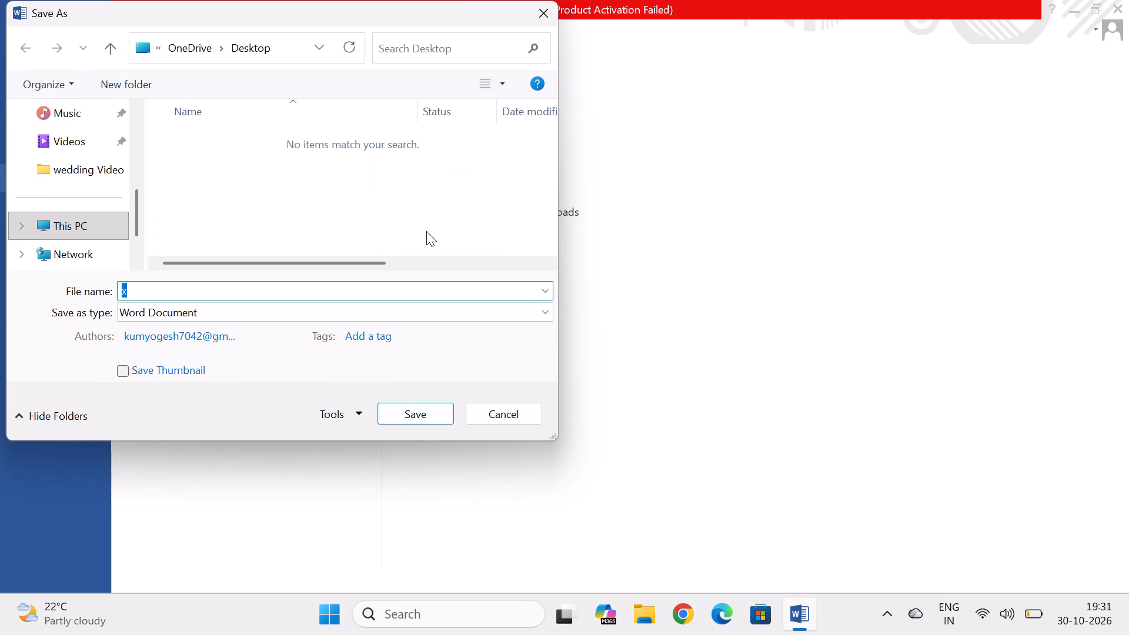
key(BackSpace)
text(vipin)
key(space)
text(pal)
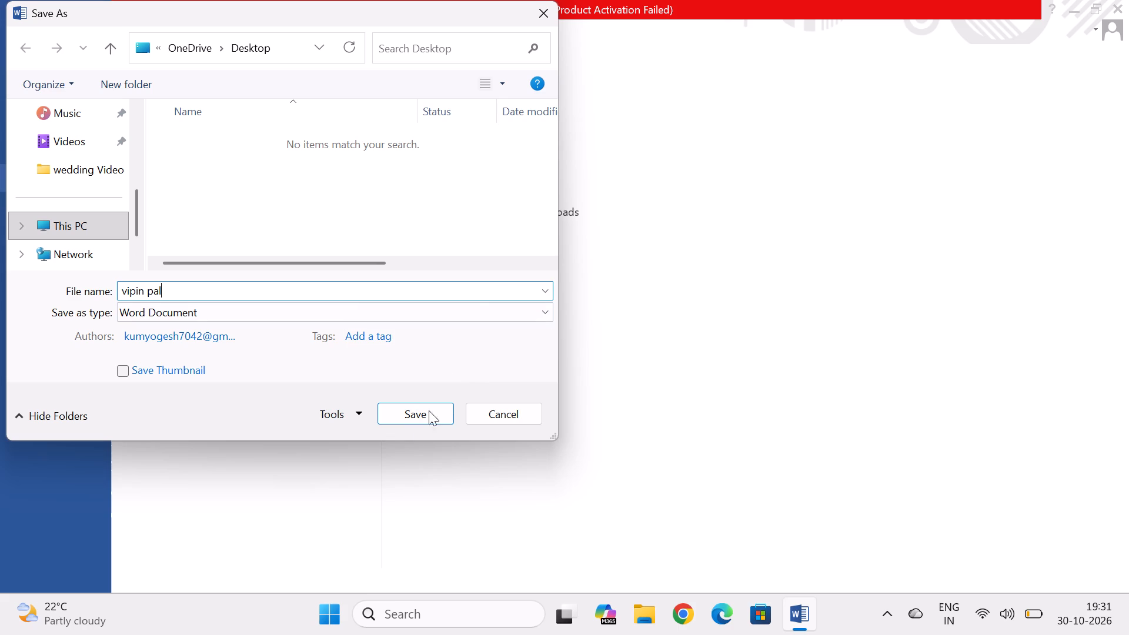
click(413, 416)
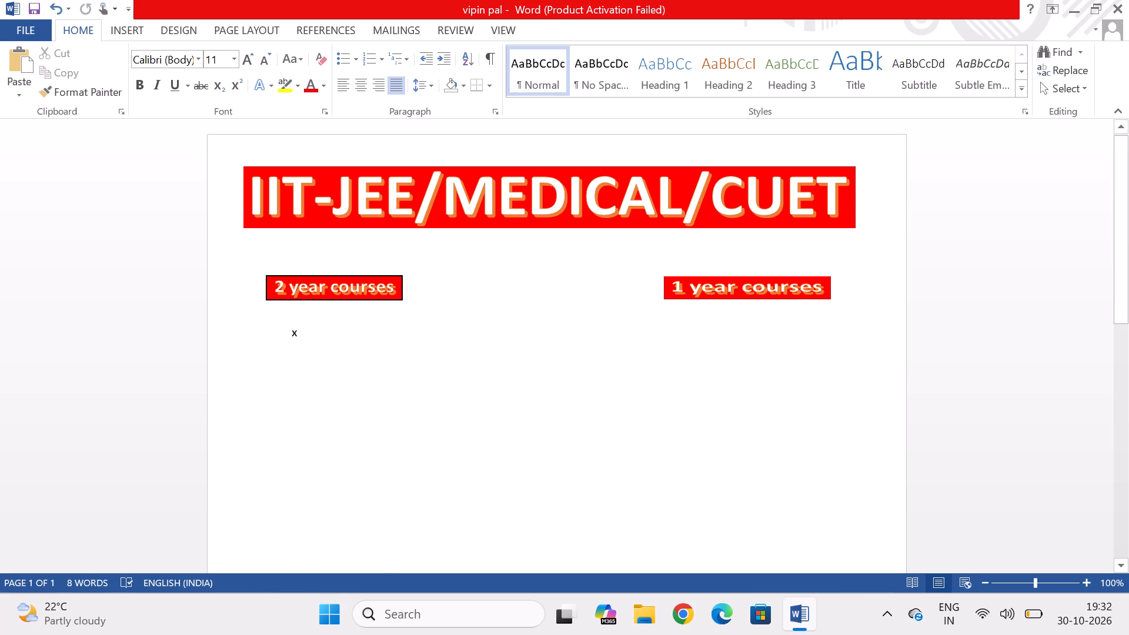
Delete the x below the "2 year courses" box and set the font size on that line to 14.
key(BackSpace)
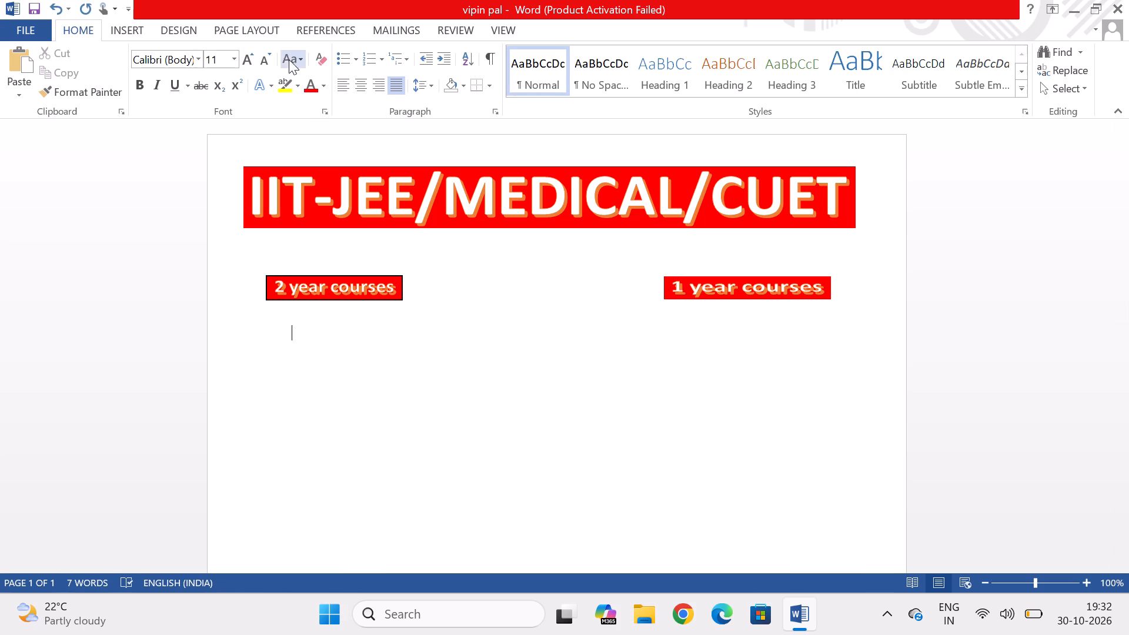
click(233, 55)
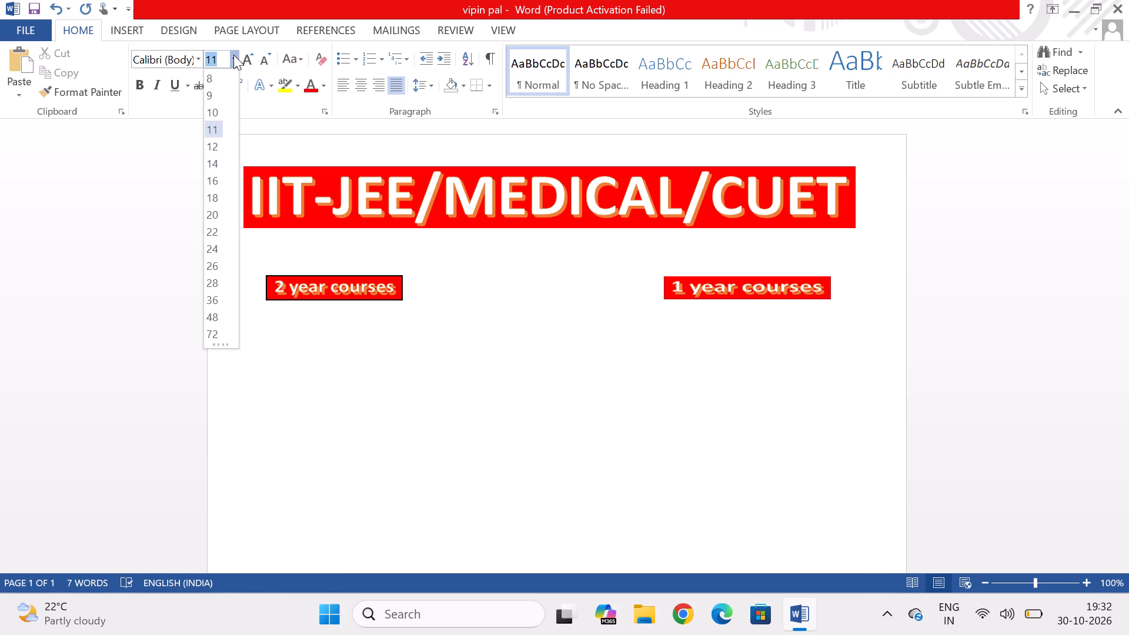
click(223, 165)
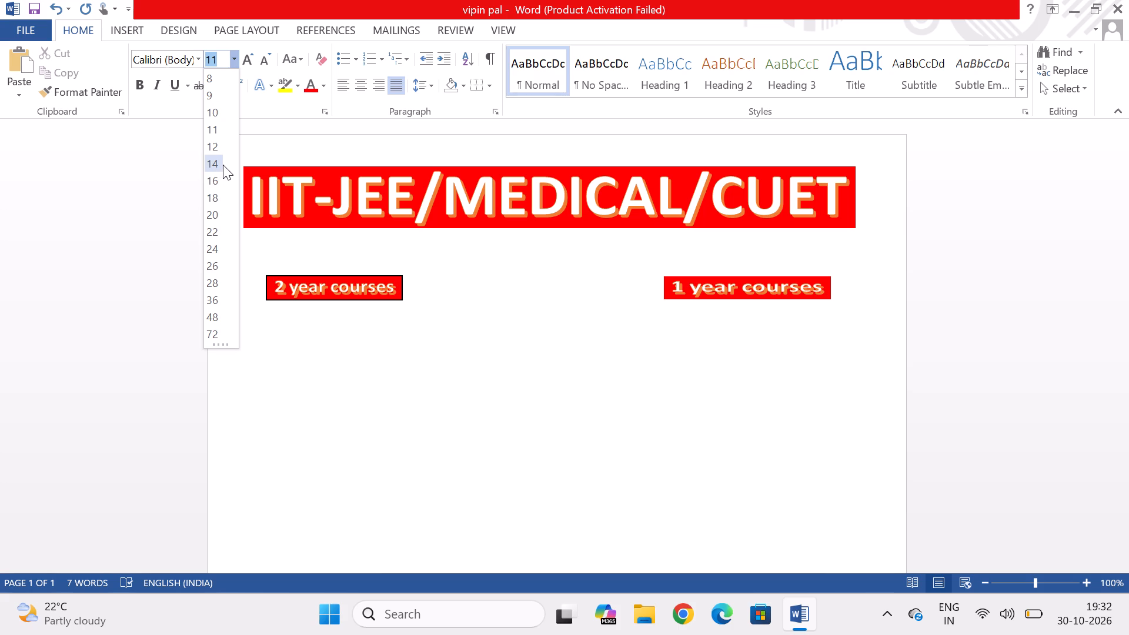
click(204, 163)
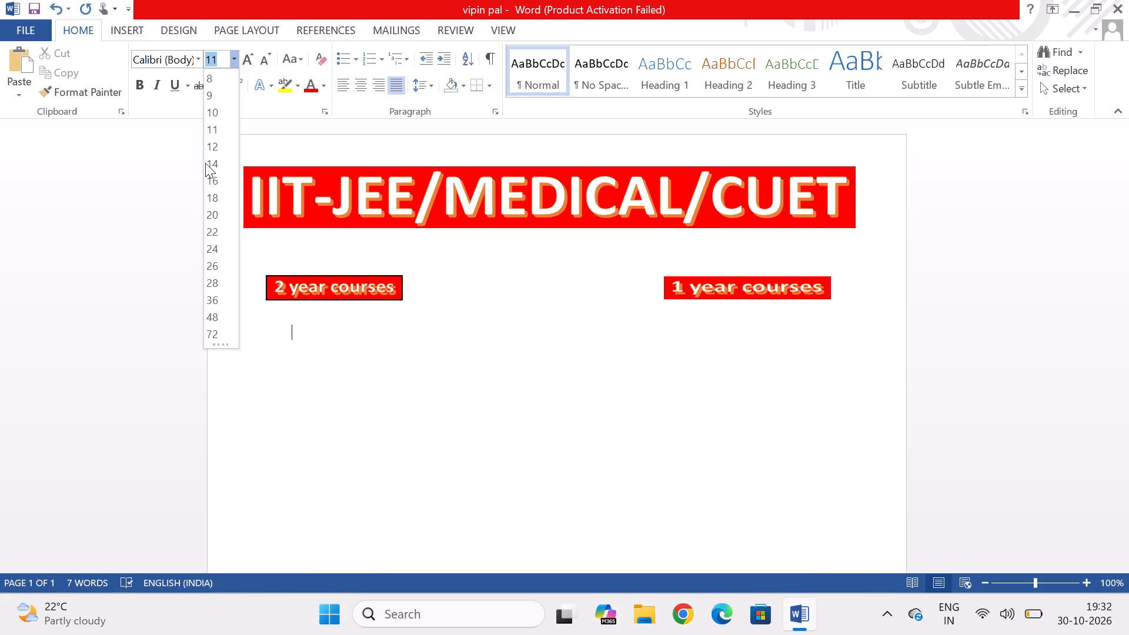
click(218, 163)
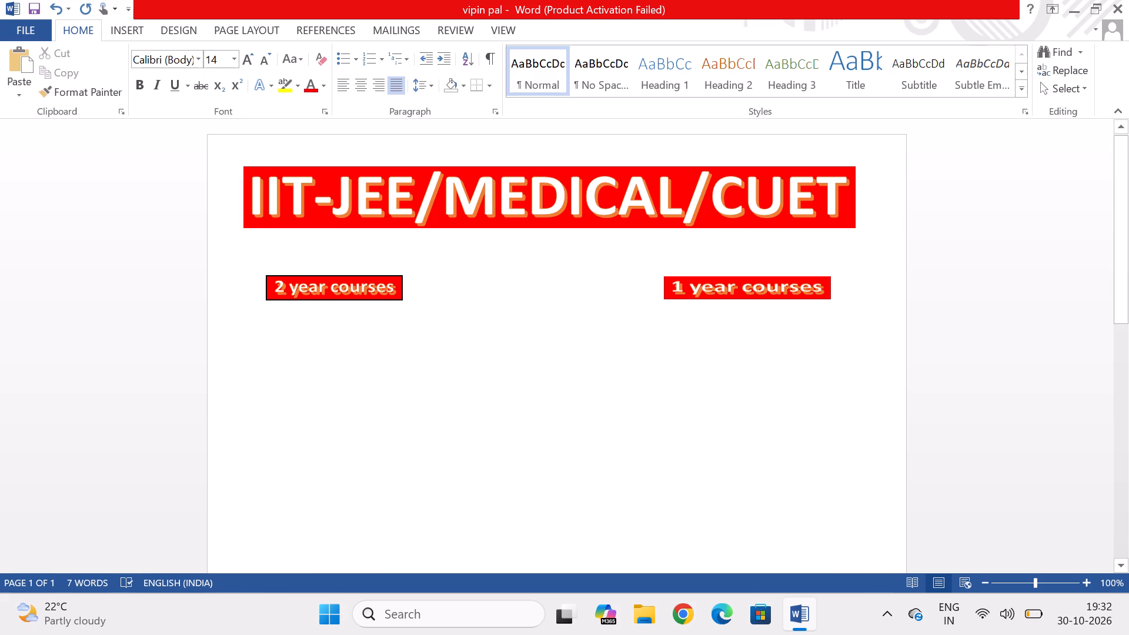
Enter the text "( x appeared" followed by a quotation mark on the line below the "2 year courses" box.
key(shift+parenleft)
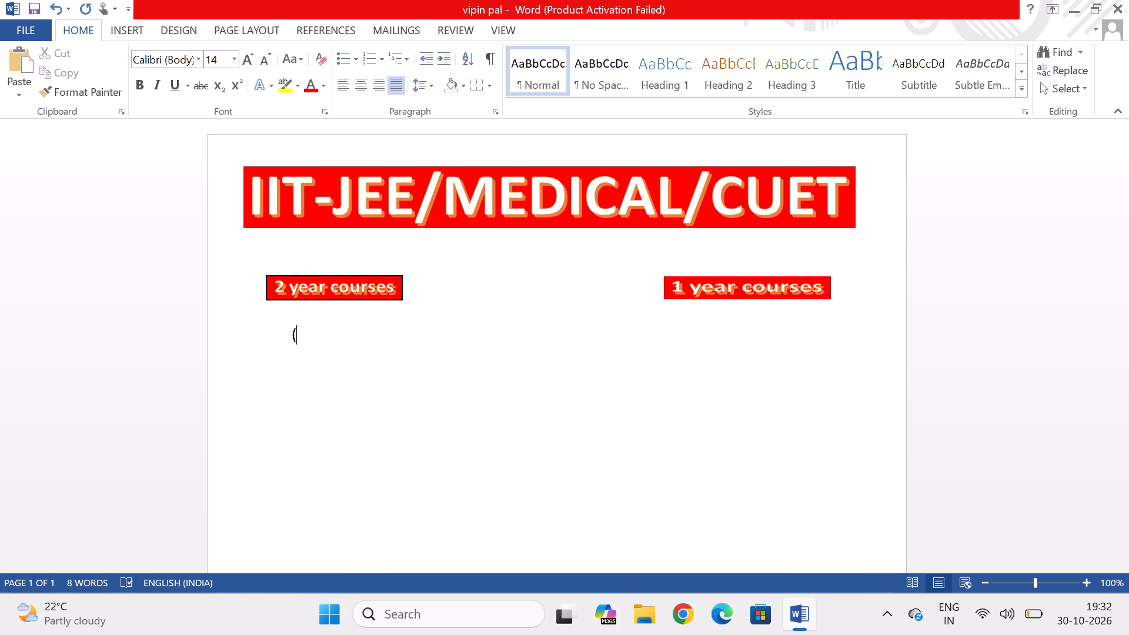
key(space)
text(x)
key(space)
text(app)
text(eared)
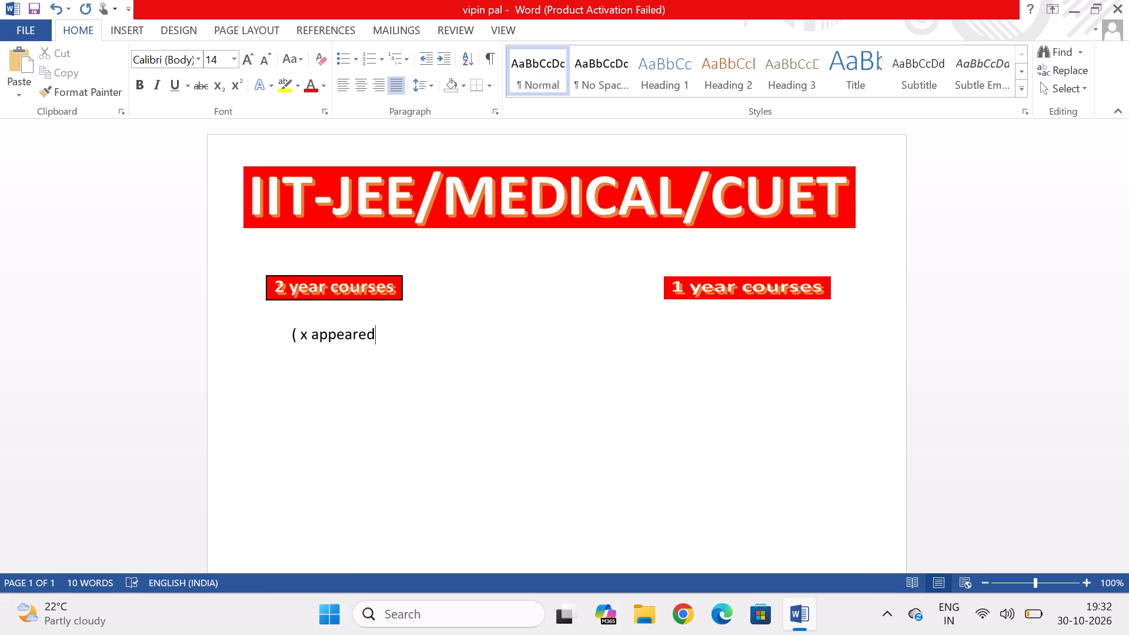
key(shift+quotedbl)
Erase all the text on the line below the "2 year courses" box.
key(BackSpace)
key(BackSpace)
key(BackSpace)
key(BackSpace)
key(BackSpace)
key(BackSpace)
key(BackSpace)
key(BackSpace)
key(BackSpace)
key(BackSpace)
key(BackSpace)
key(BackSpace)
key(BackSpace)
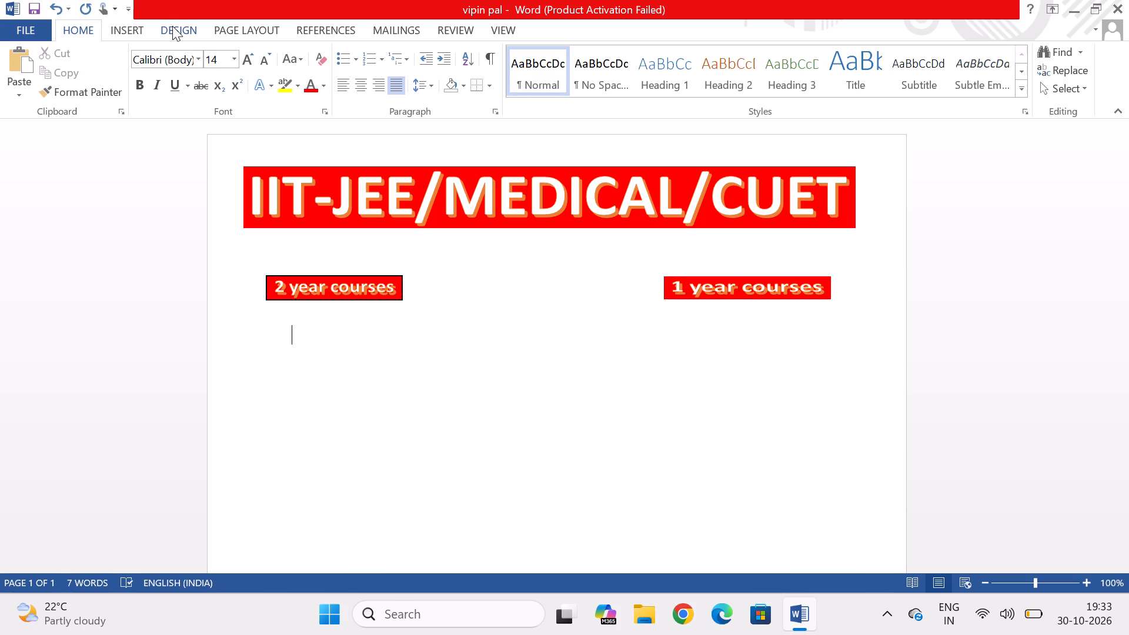
Insert WordArt in the first black style below the "2 year courses" box and clear its placeholder text.
click(138, 26)
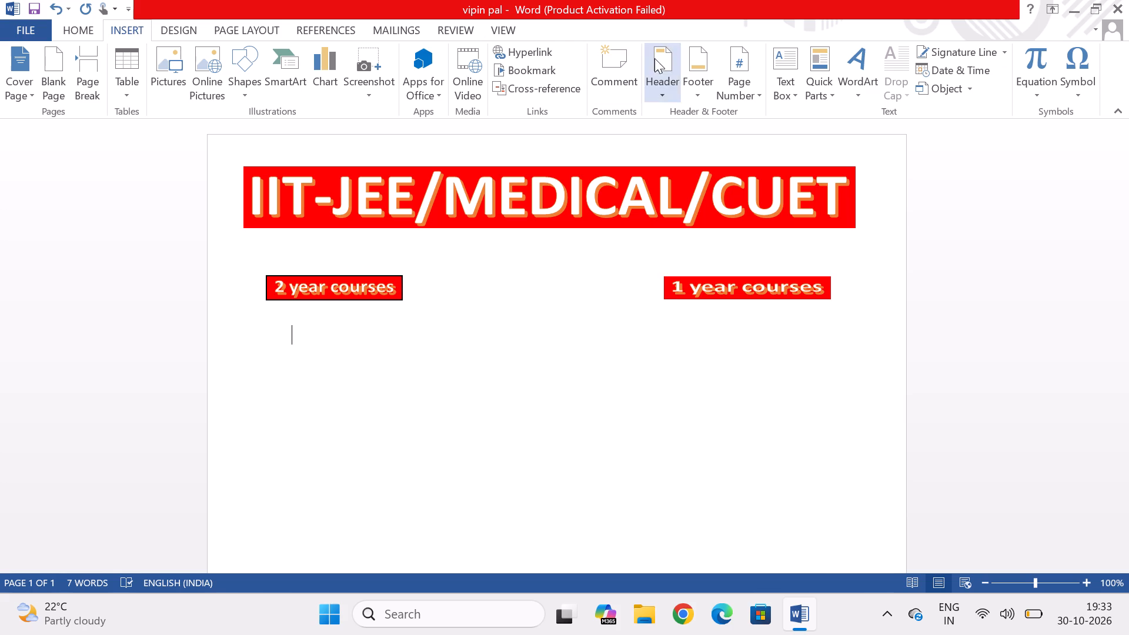
click(858, 89)
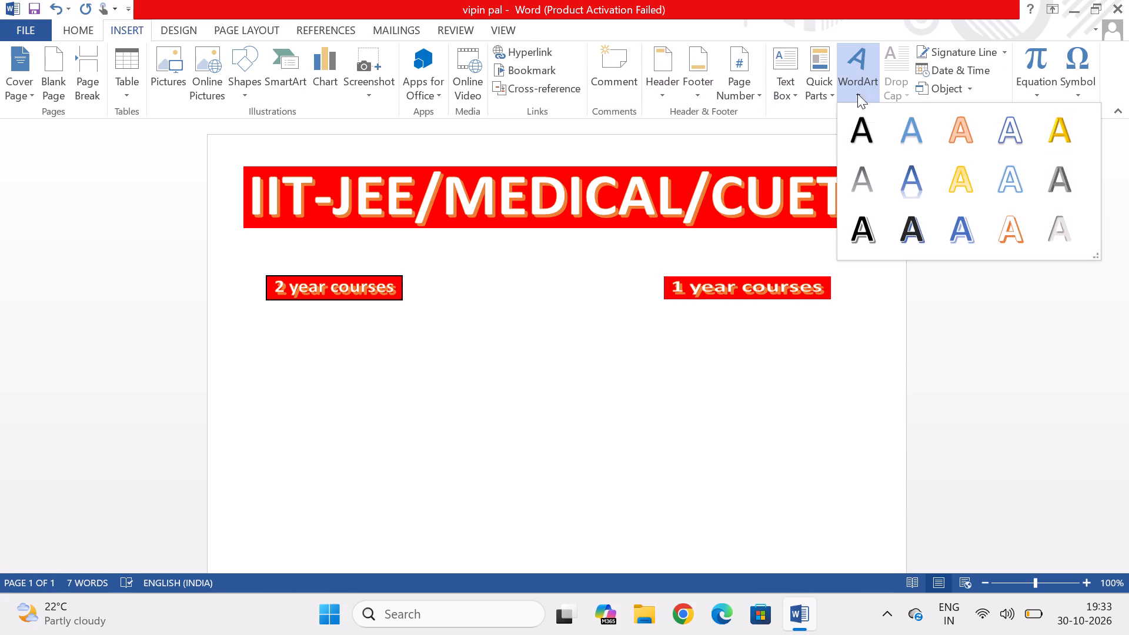
click(857, 121)
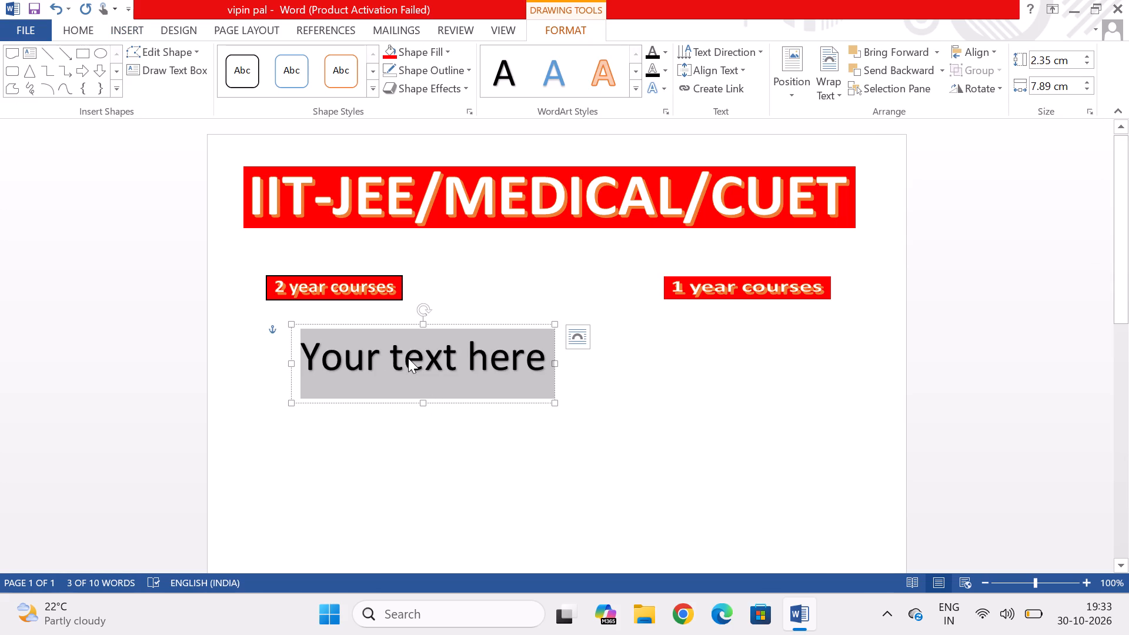
key(Delete)
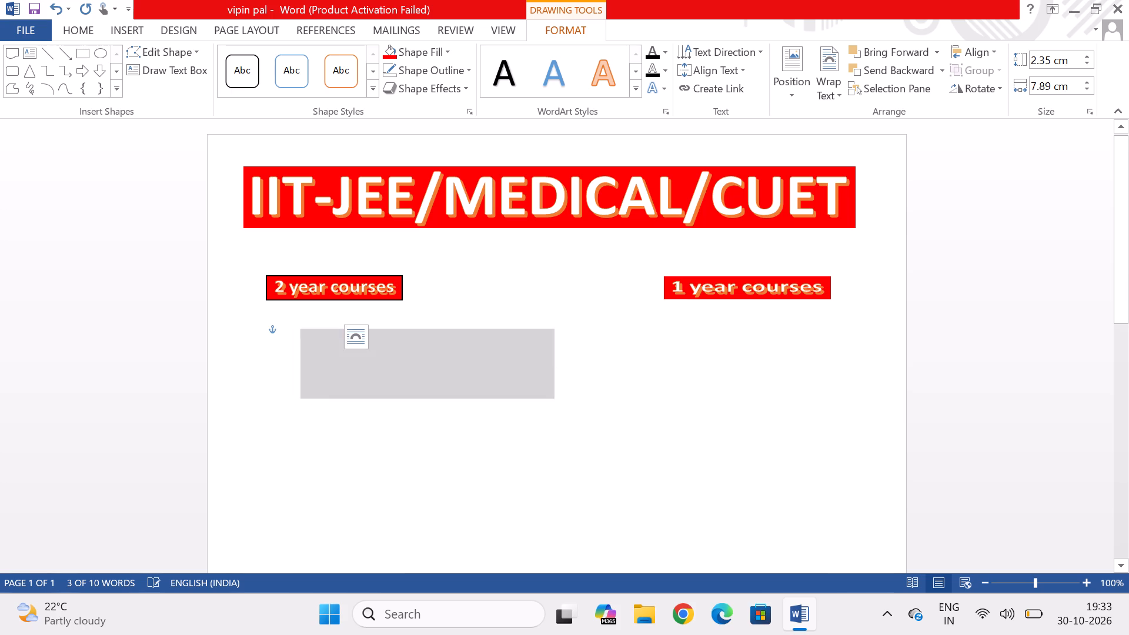
key(Delete)
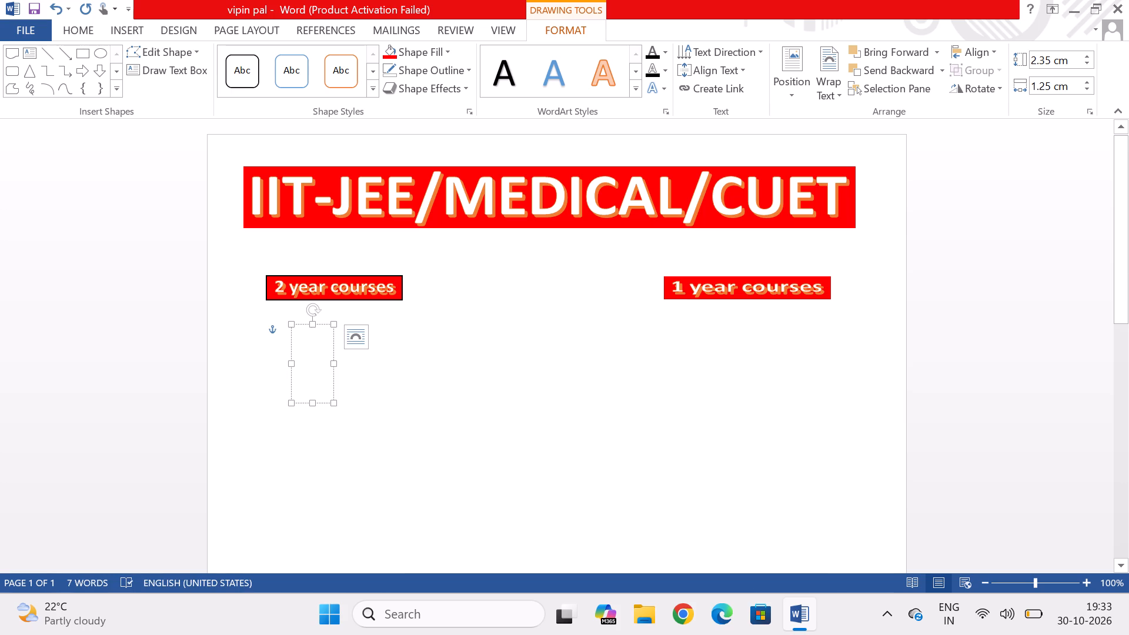
Set the font size in the empty WordArt box to 22.
click(109, 21)
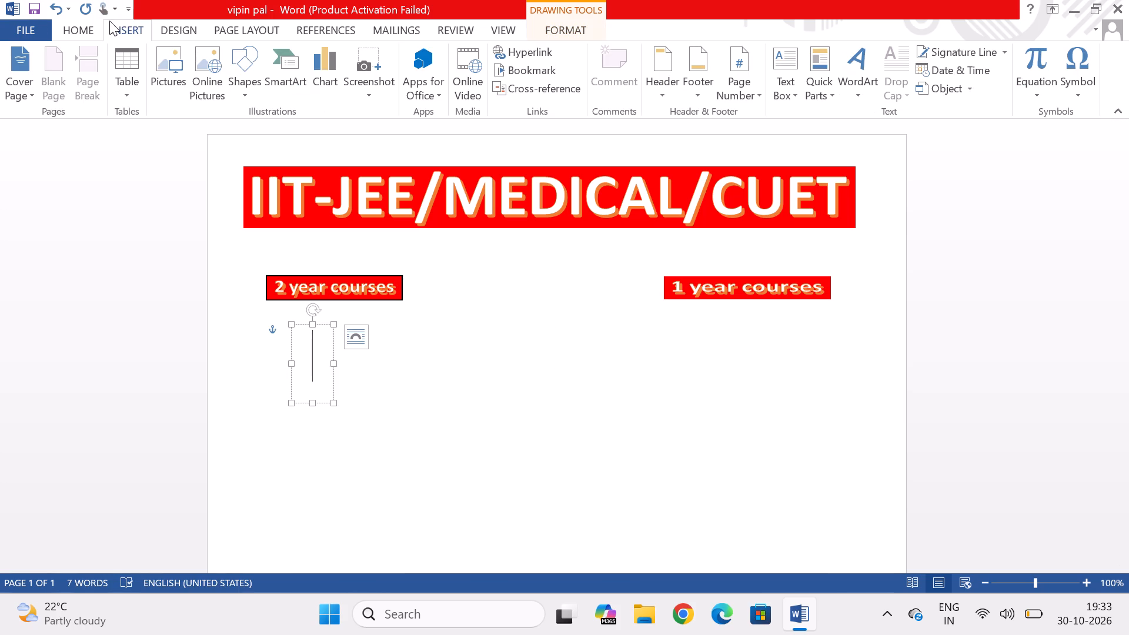
click(67, 28)
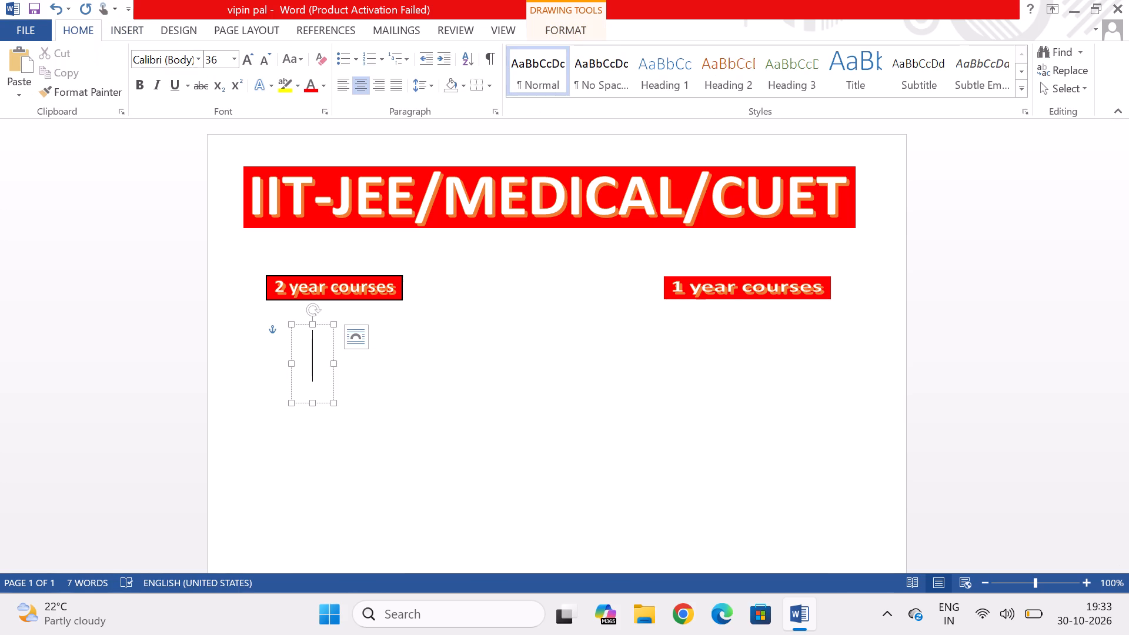
click(229, 59)
click(231, 59)
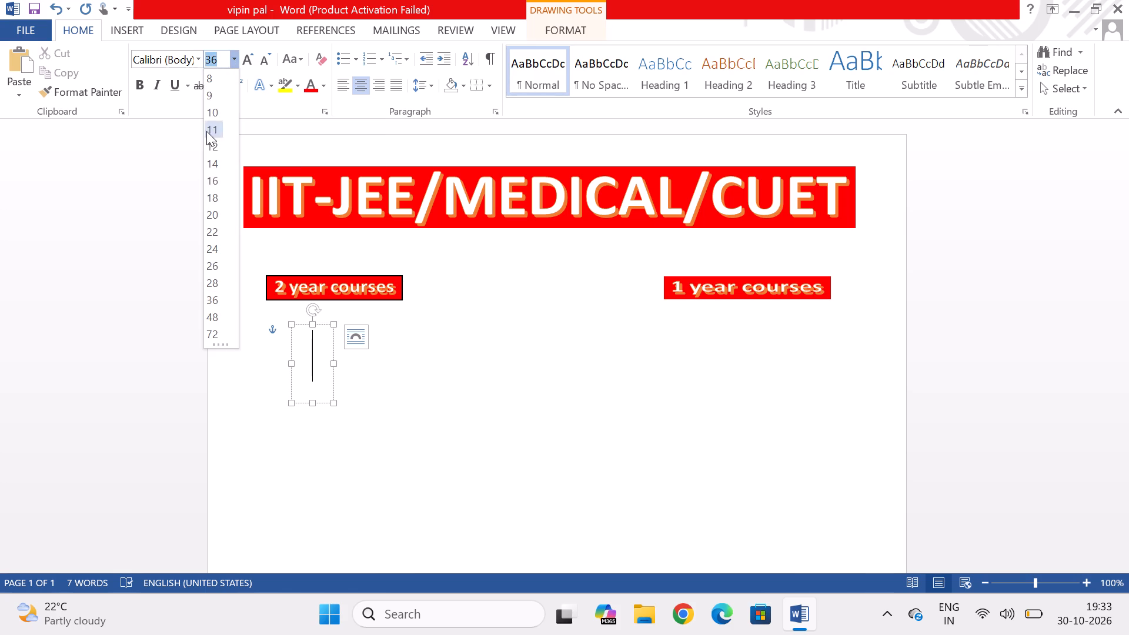
click(218, 233)
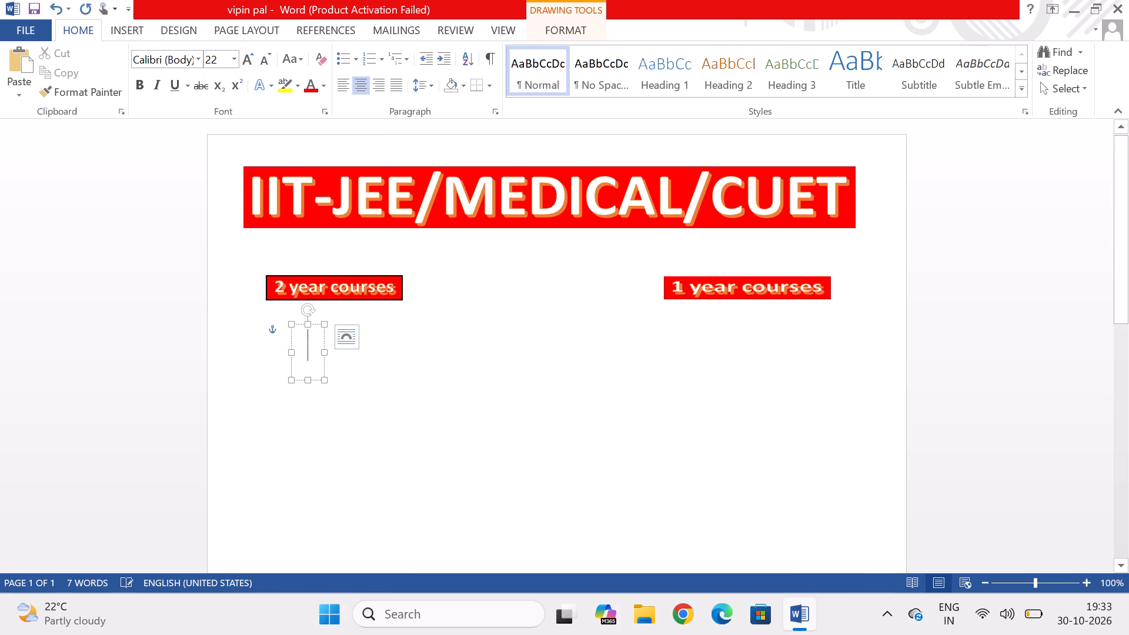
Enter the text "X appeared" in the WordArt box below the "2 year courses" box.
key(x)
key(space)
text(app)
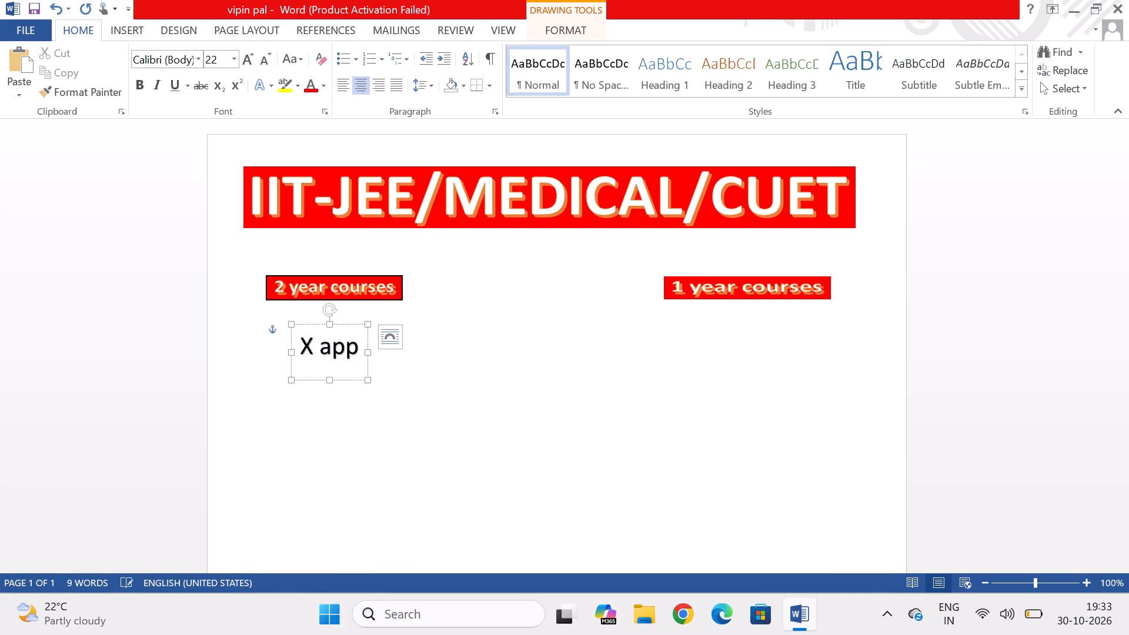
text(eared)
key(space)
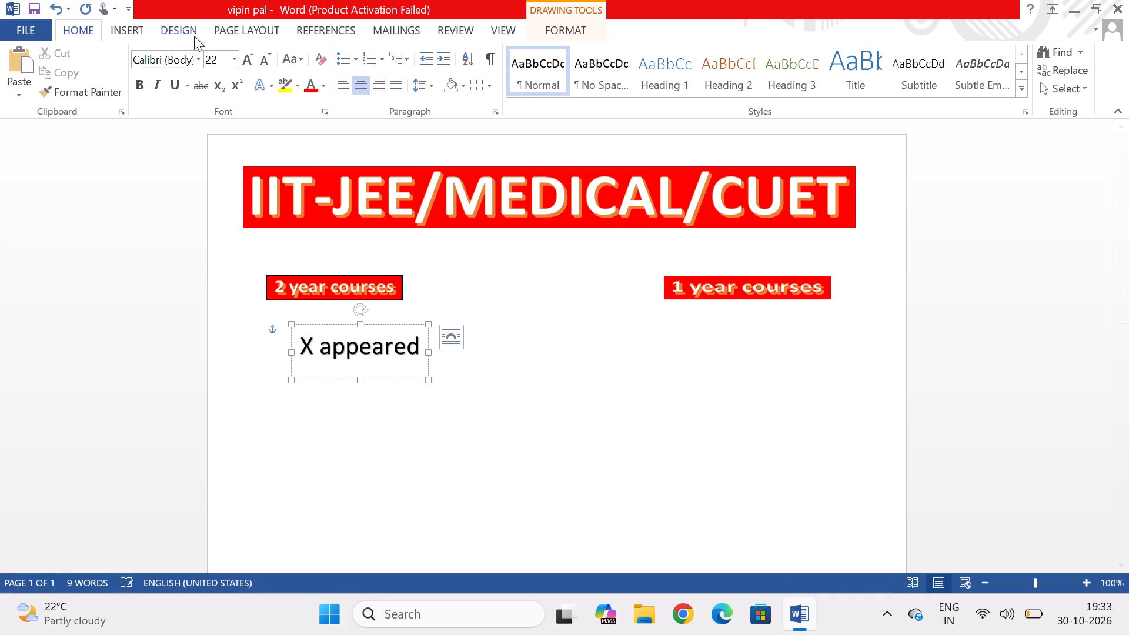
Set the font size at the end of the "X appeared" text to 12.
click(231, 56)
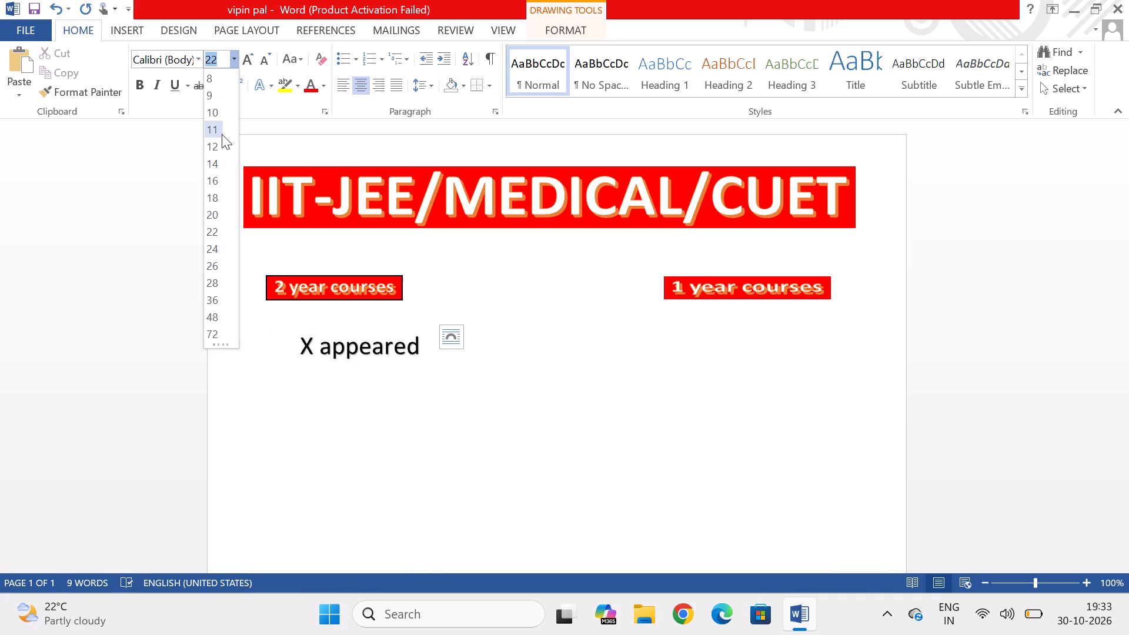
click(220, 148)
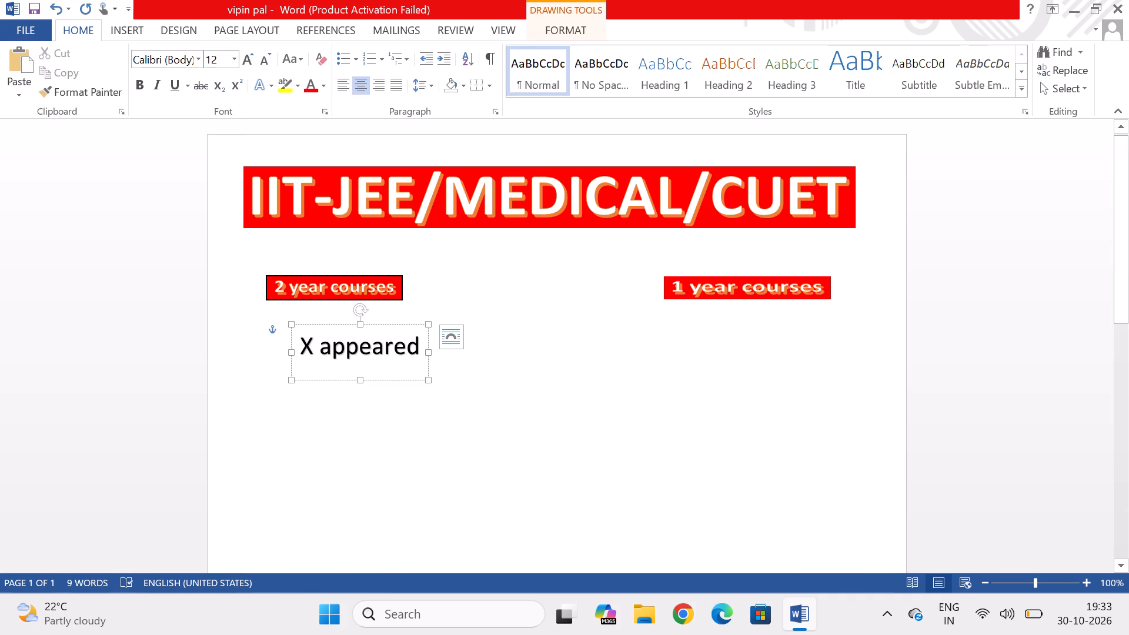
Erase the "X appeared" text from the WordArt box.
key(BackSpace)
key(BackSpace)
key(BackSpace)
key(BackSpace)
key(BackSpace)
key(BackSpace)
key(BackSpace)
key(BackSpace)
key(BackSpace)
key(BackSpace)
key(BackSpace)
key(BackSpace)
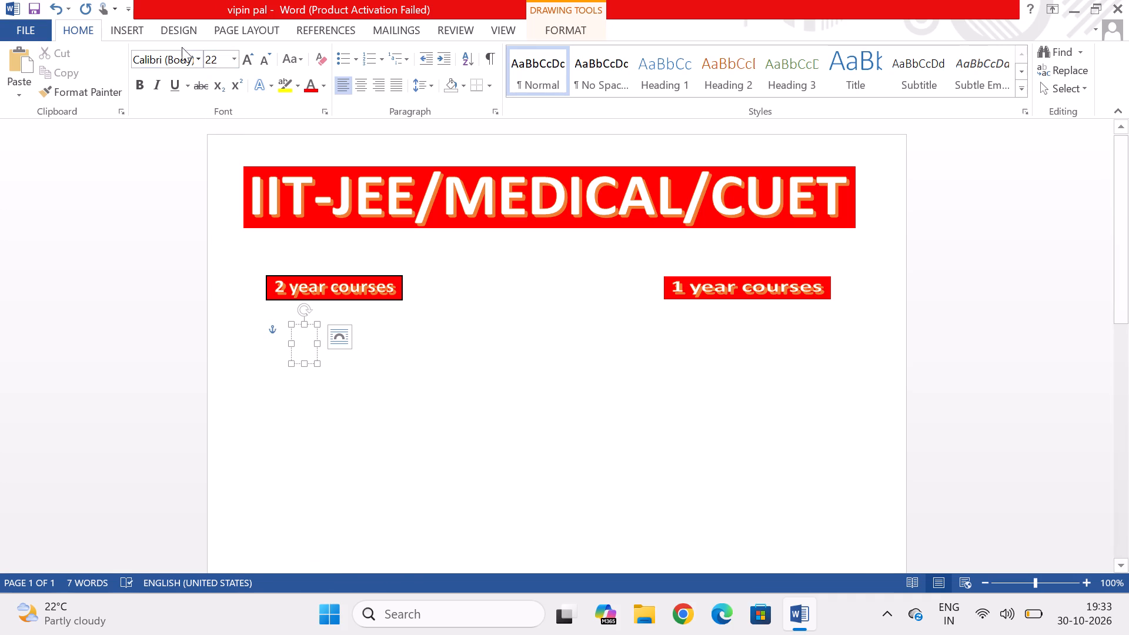
Enter "x appeared:" at font size 12 in the empty WordArt box below the "2 year courses" box.
click(227, 63)
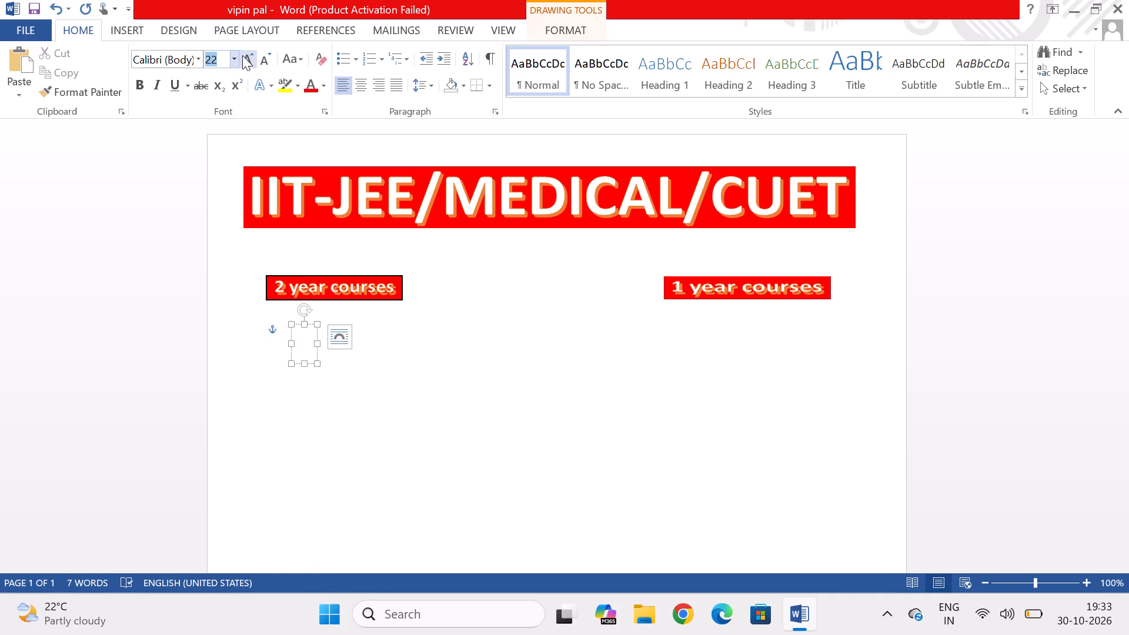
click(235, 56)
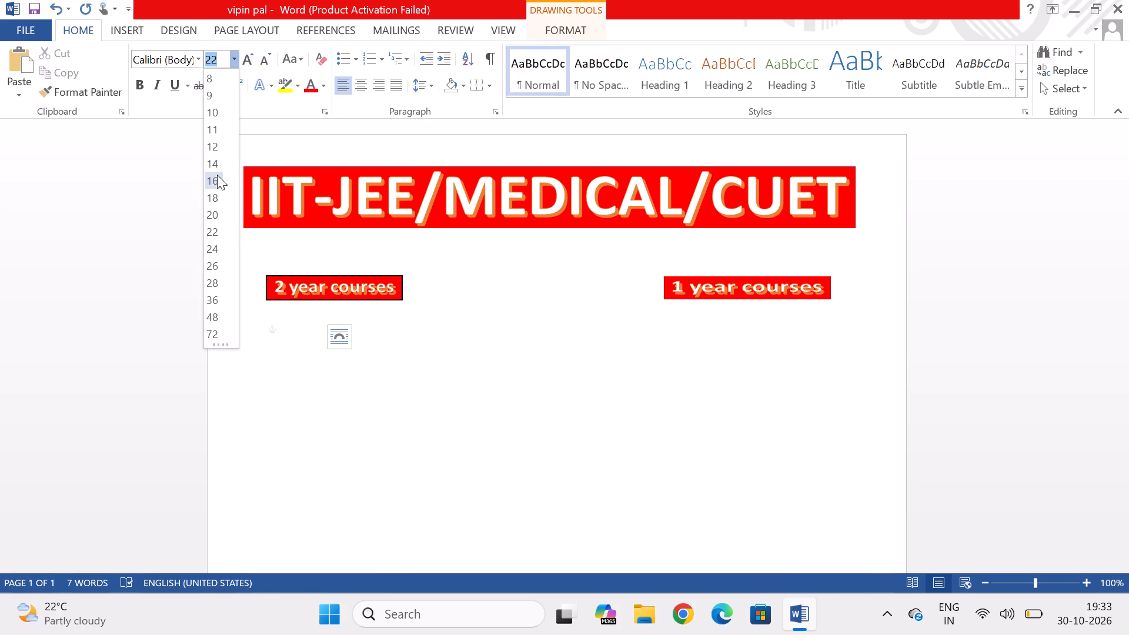
click(216, 151)
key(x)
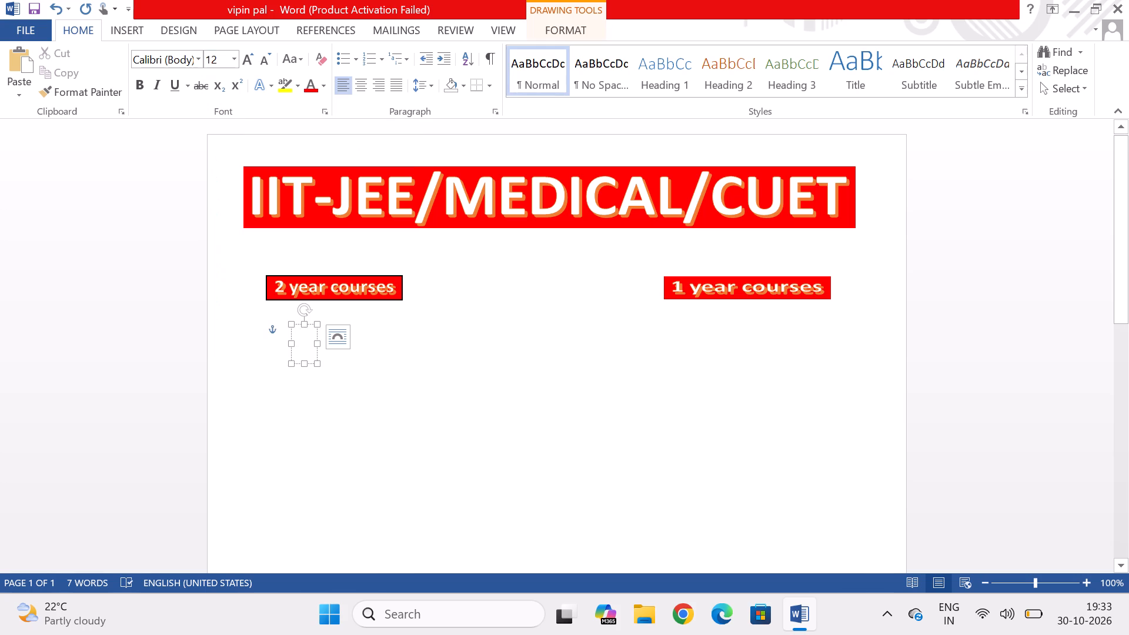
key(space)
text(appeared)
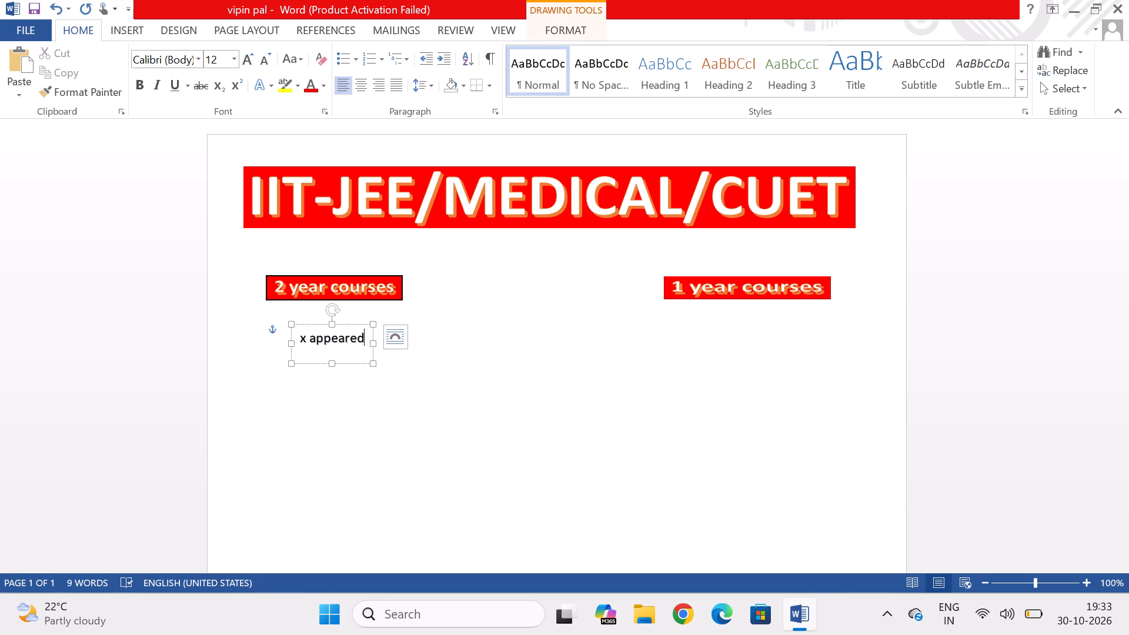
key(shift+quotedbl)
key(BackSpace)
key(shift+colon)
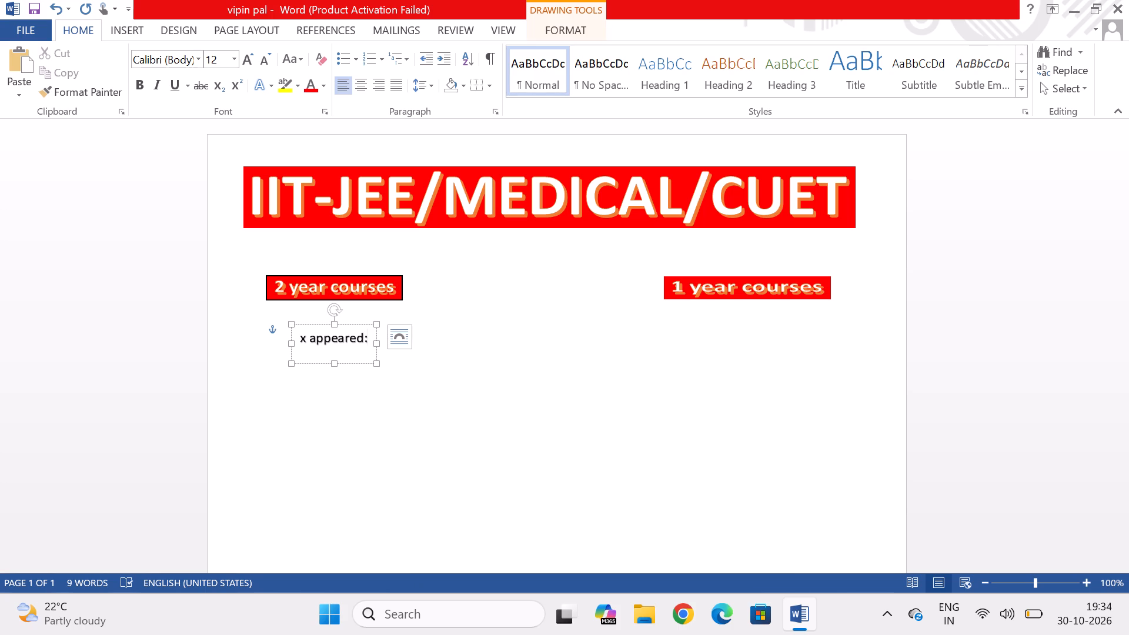
Continue the line after "x appeared:" with a space and the text "Xl studying)", and leave the text box.
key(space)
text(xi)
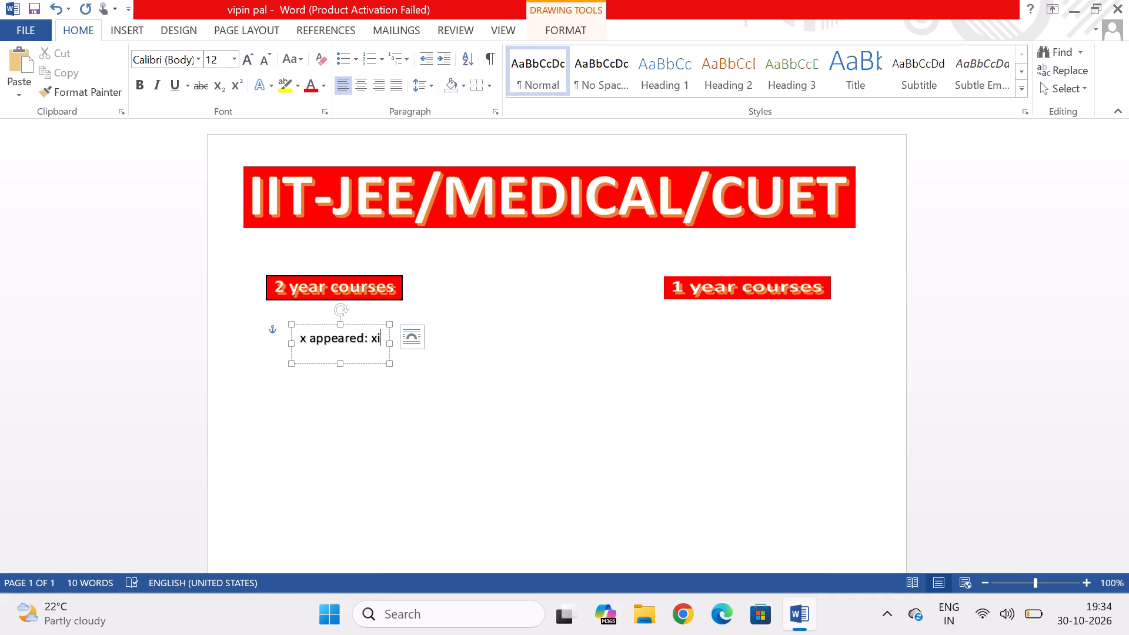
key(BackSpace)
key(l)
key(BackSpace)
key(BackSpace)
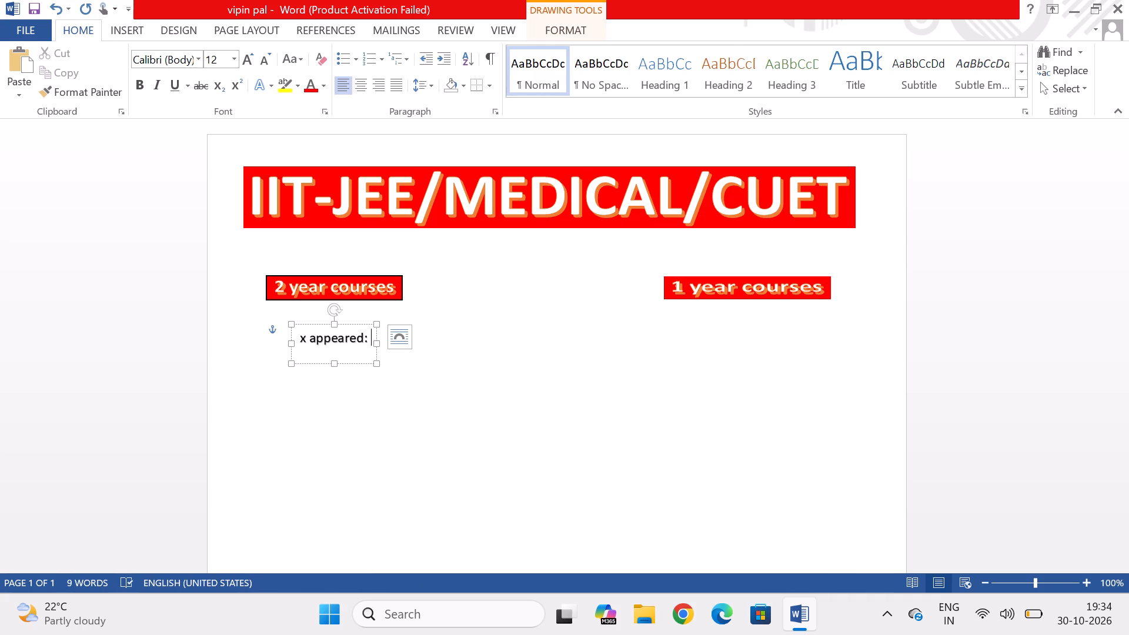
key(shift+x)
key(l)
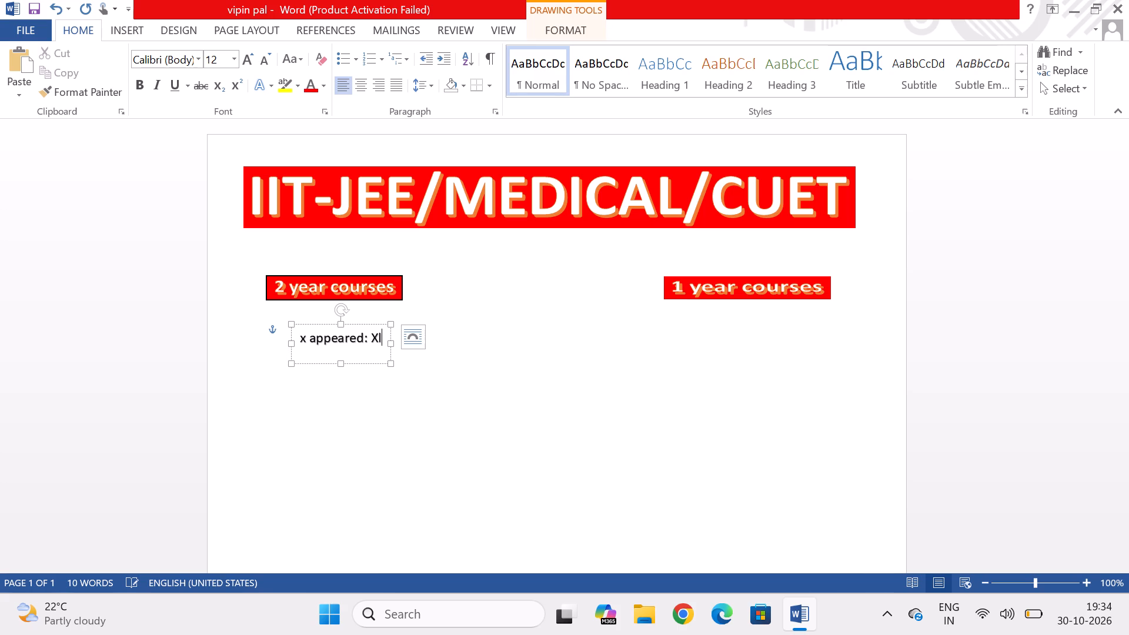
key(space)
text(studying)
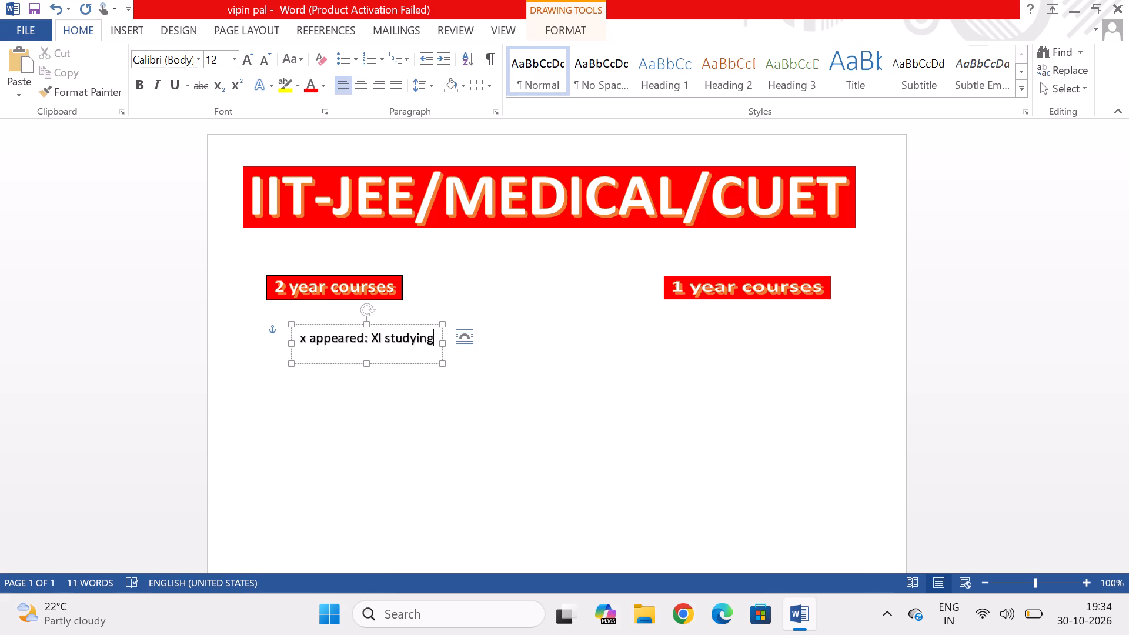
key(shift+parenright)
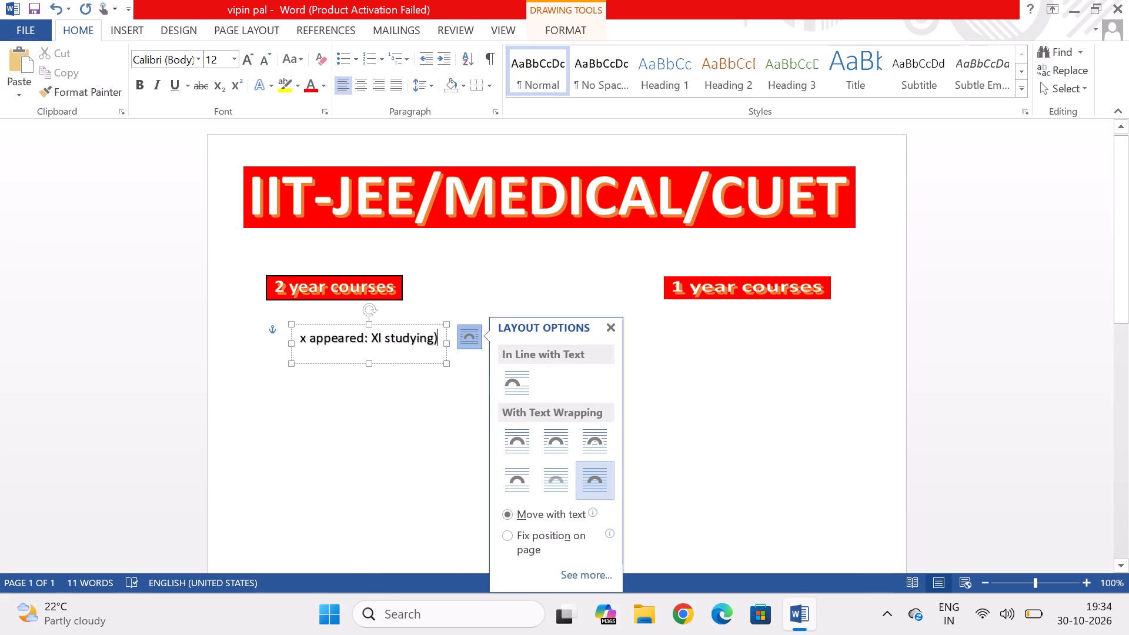
click(744, 434)
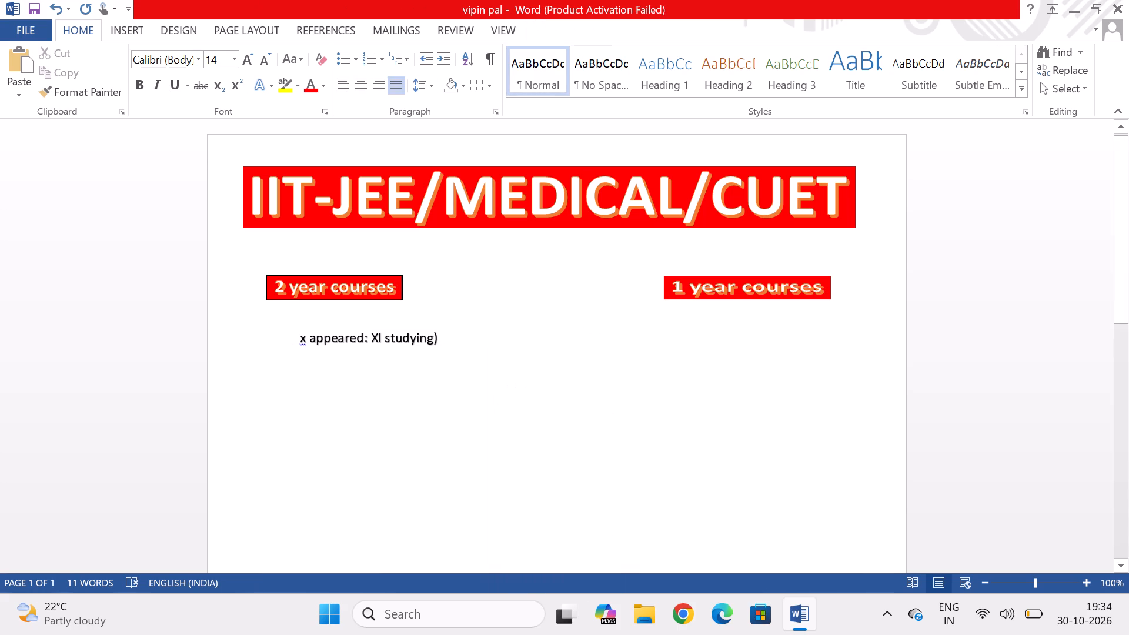
Insert an opening parenthesis before the "x" at the start of the "x appeared: Xl studying)" line.
click(318, 342)
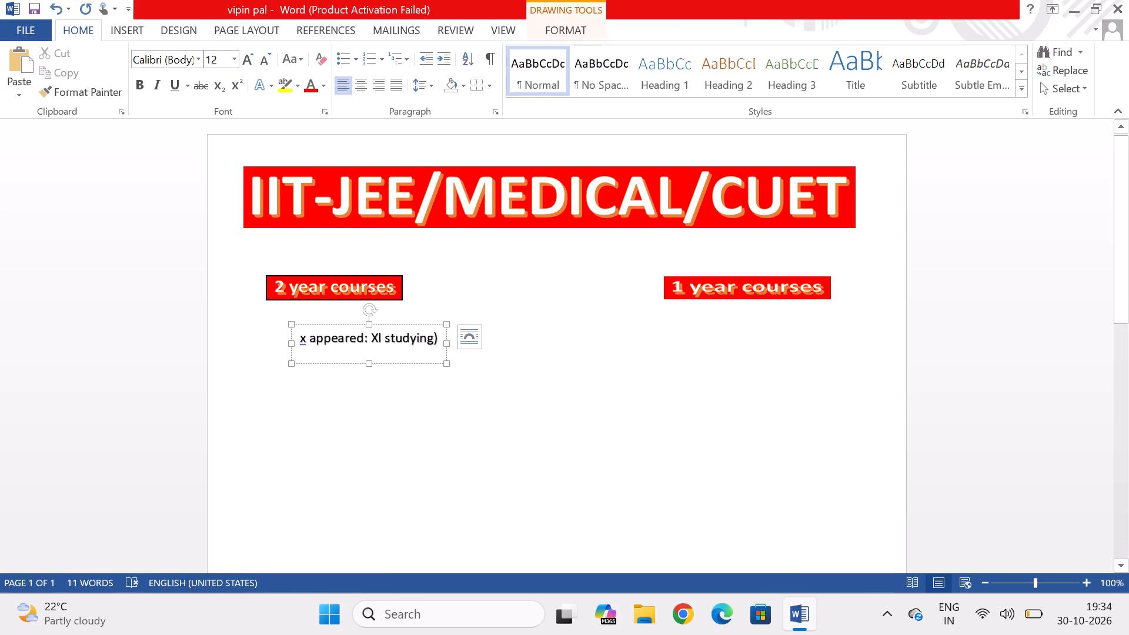
key(Left)
key(Left)
key(Left)
key(shift+parenleft)
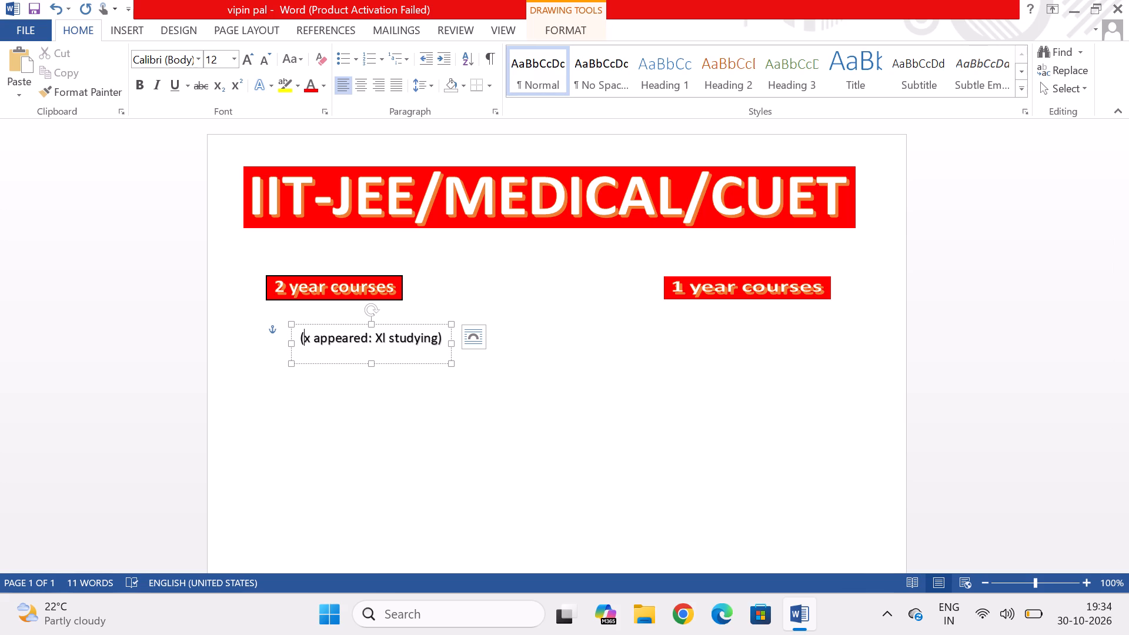
Start a new line after the closing parenthesis of "(x appeared: Xl studying)".
key(Right)
key(Right)
key(Right)
key(Right)
key(Right)
key(Right)
key(Right)
key(Right)
key(Right)
key(Right)
key(Right)
key(Right)
key(Right)
key(Right)
key(Right)
key(Right)
key(Right)
key(Right)
key(Right)
key(Right)
key(Right)
key(Right)
key(Right)
key(Right)
key(Return)
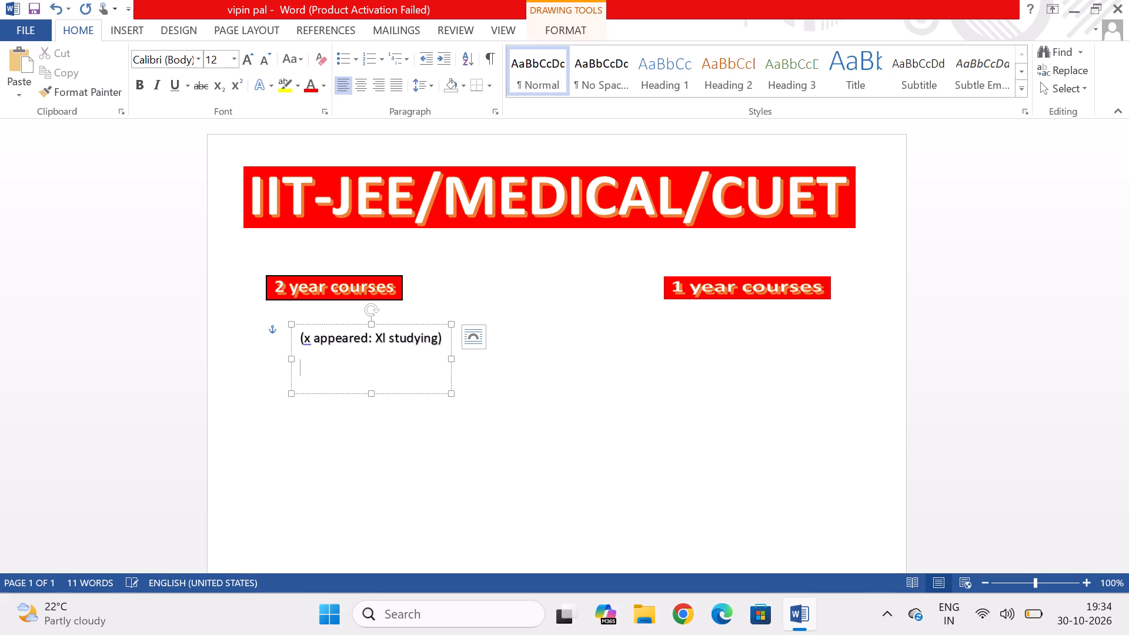
Enter "Xl +Xll" on the second line of the WordArt box, using capital X for both class numerals.
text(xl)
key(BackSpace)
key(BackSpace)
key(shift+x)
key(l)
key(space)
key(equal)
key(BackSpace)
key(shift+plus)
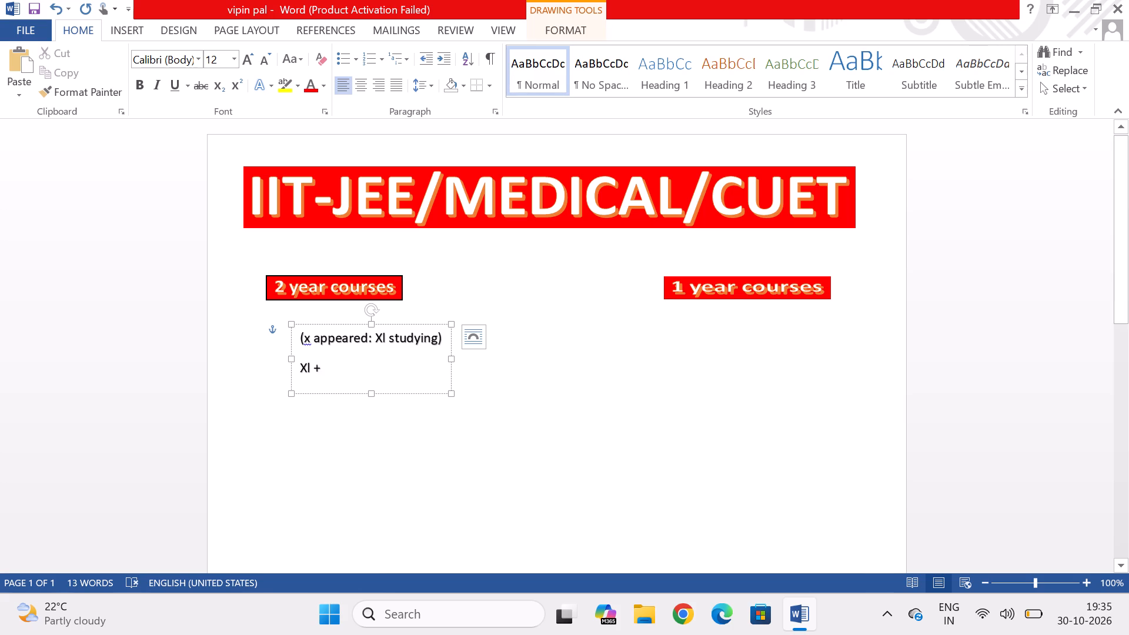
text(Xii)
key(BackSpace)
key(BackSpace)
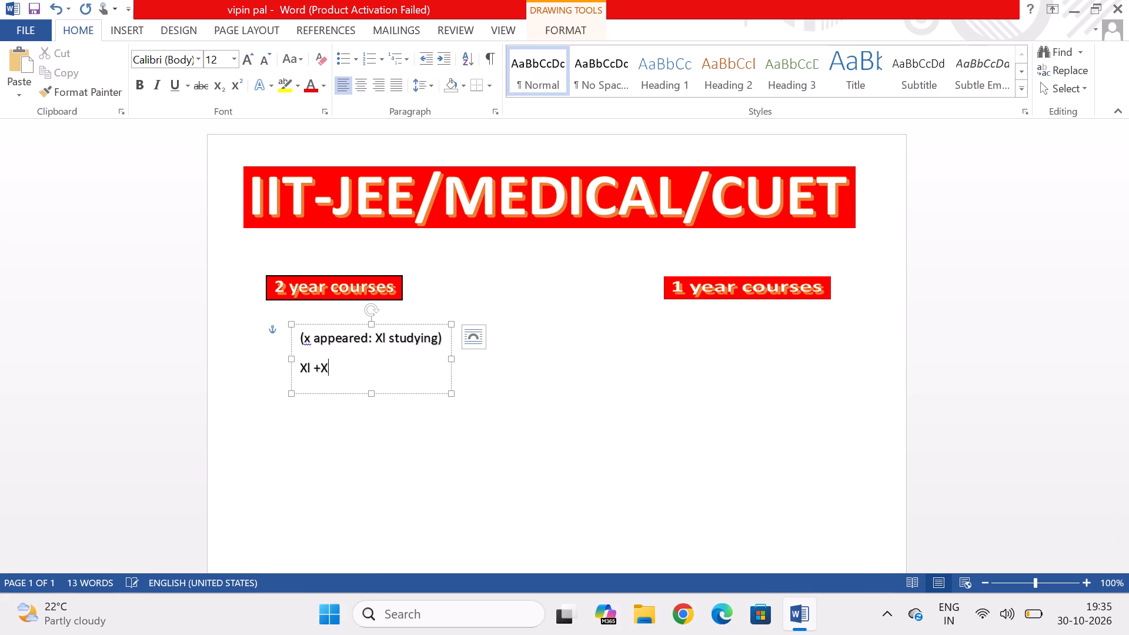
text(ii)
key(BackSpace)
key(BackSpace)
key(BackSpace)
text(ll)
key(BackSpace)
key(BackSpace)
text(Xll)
Add "(sxhool)" directly after "Xll" on the second line of the eligibility text.
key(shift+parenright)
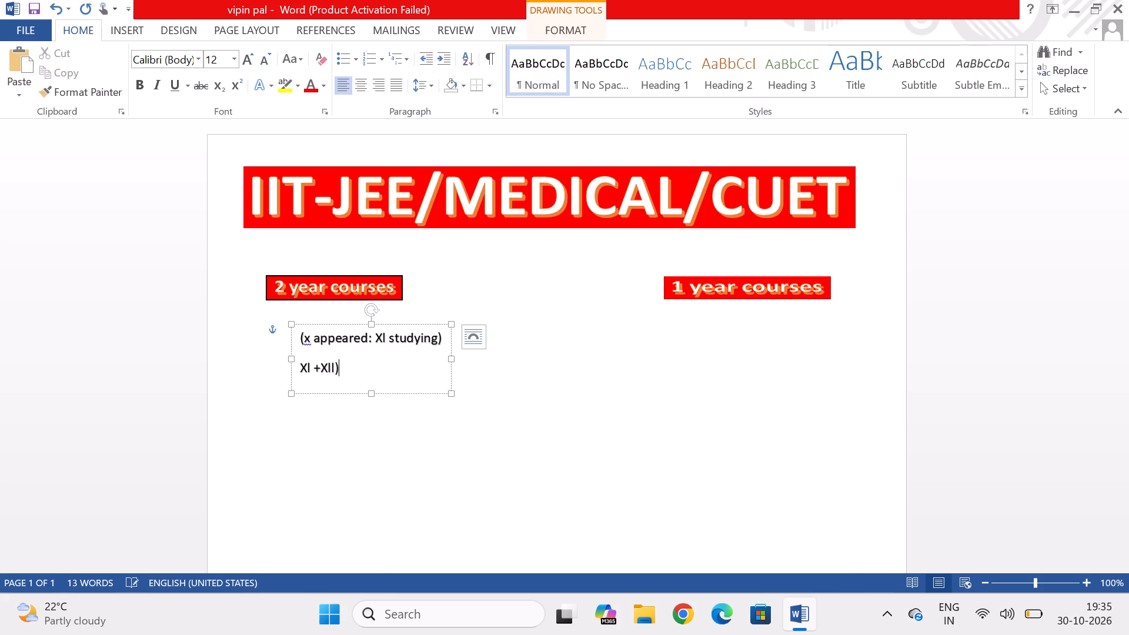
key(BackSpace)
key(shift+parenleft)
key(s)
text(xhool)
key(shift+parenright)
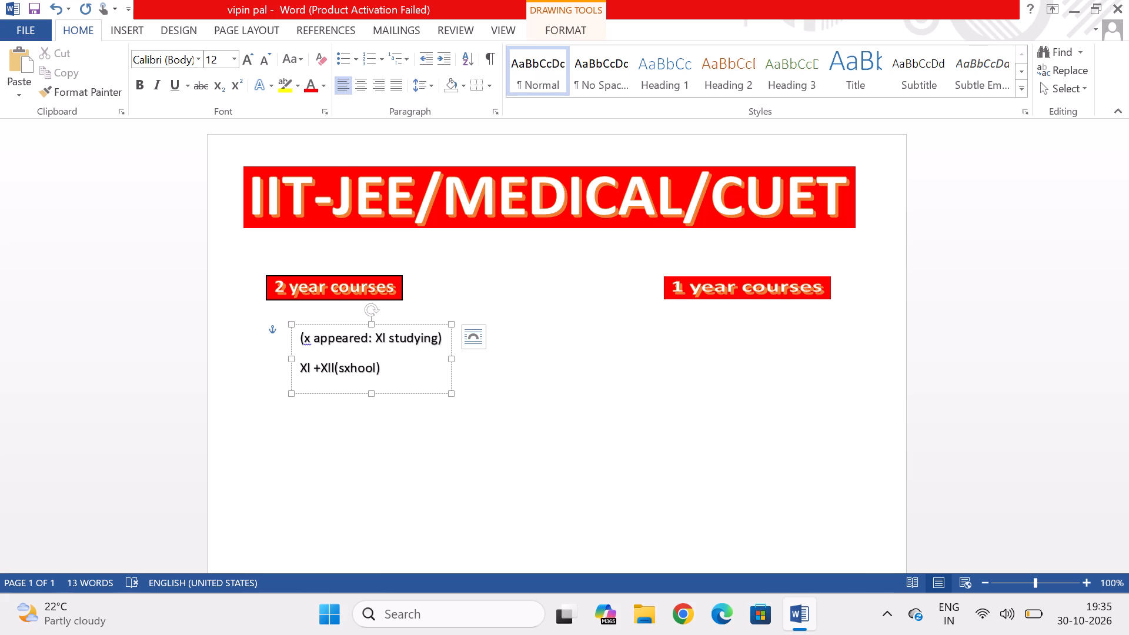
Continue the second eligibility line after the closing parenthesis with " + IIT-JEE/NEET/AIIMS", using capitals for the exam names.
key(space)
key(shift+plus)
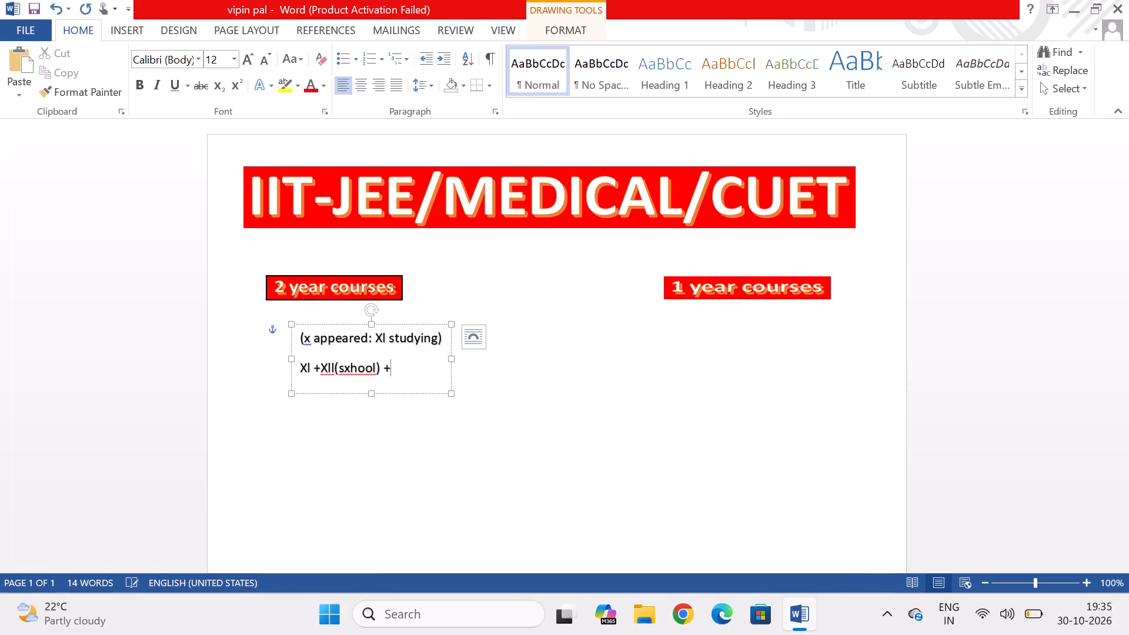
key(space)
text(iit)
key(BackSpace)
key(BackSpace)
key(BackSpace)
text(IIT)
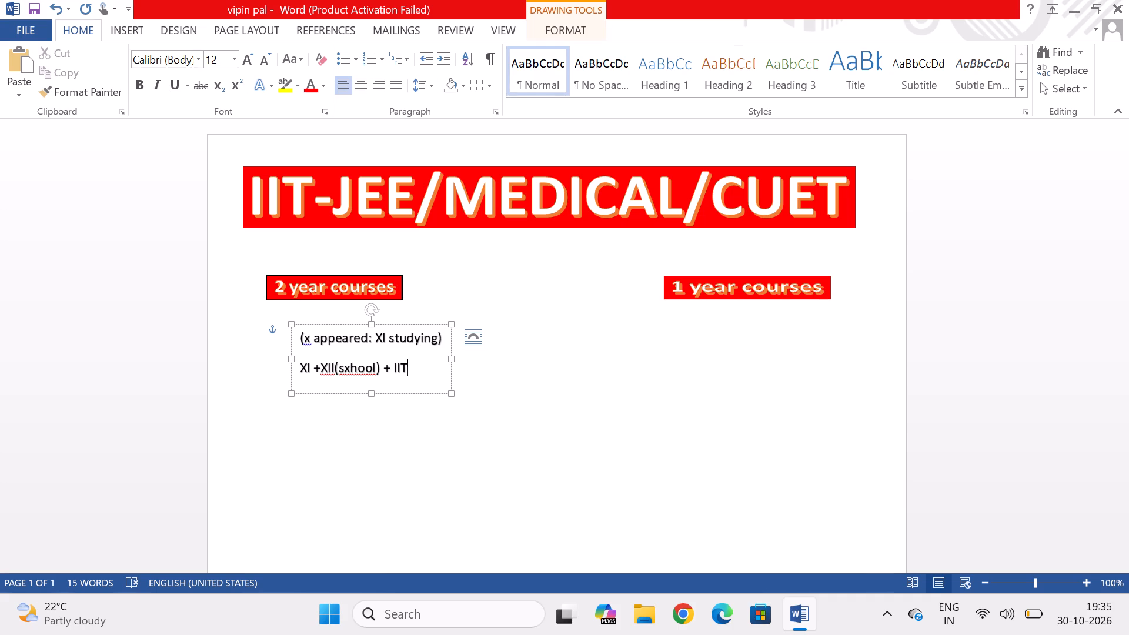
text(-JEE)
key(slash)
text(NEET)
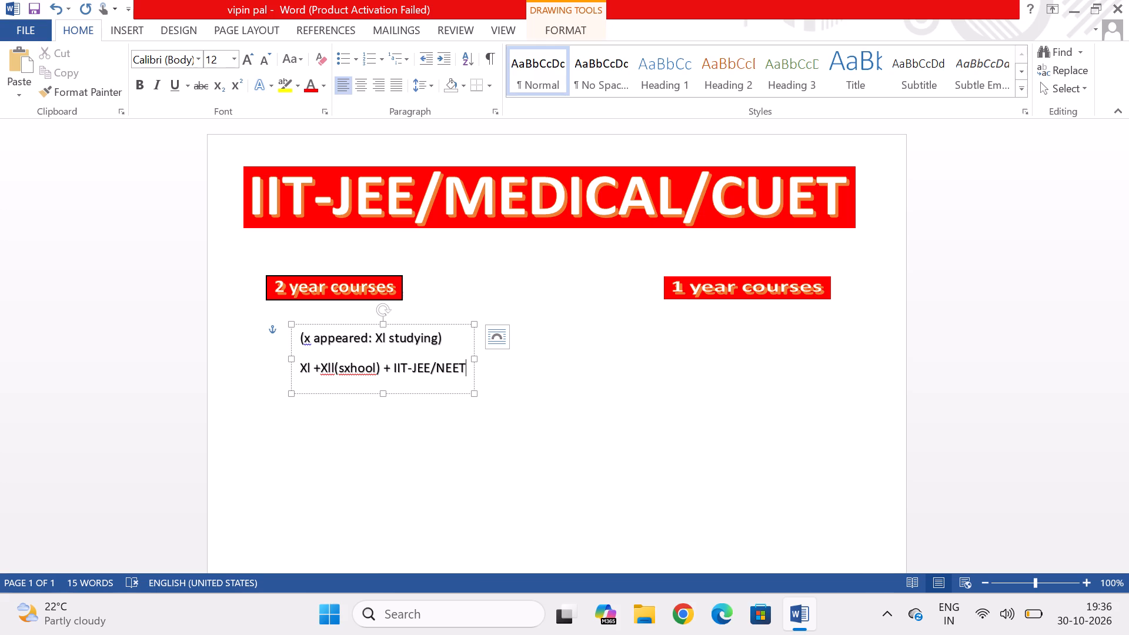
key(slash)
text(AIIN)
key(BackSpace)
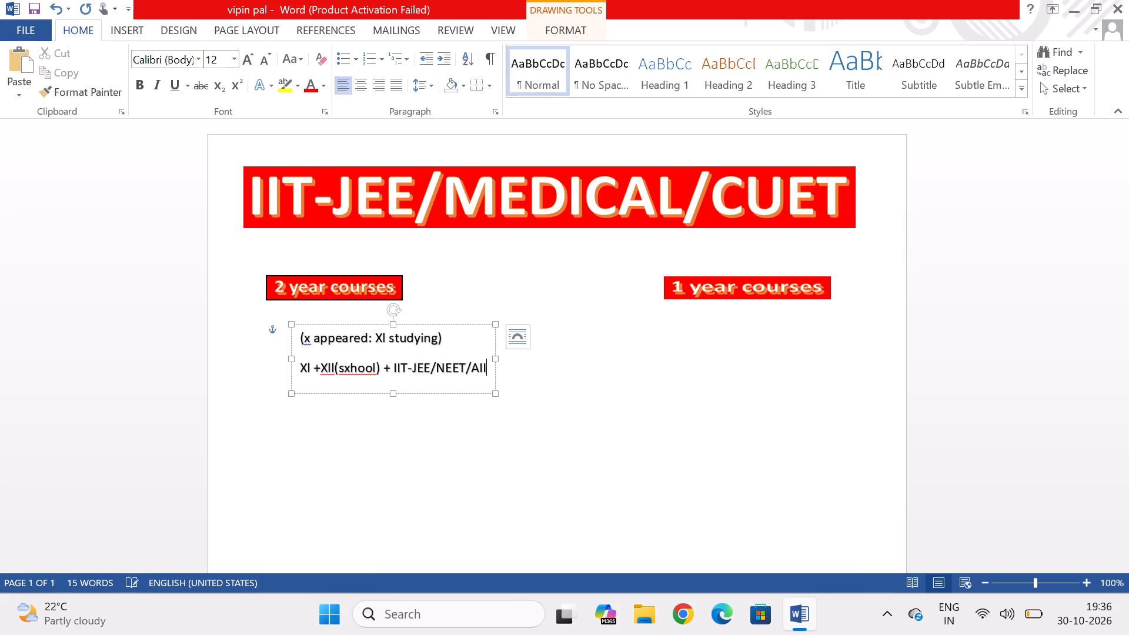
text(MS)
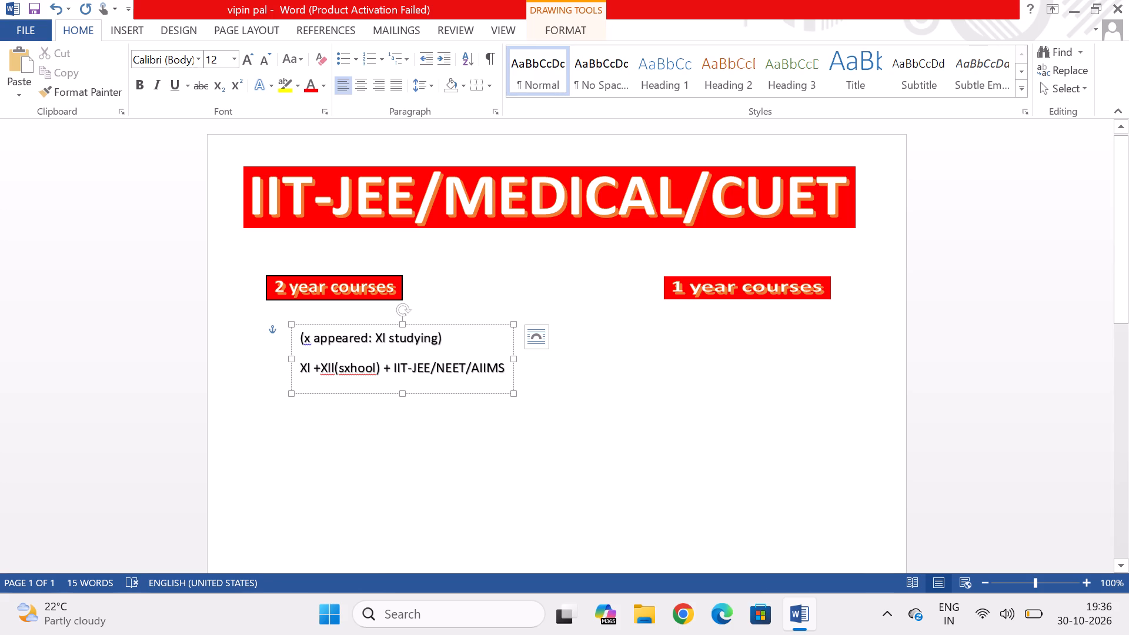
Remove the space after paragraph from both lines of the eligibility text.
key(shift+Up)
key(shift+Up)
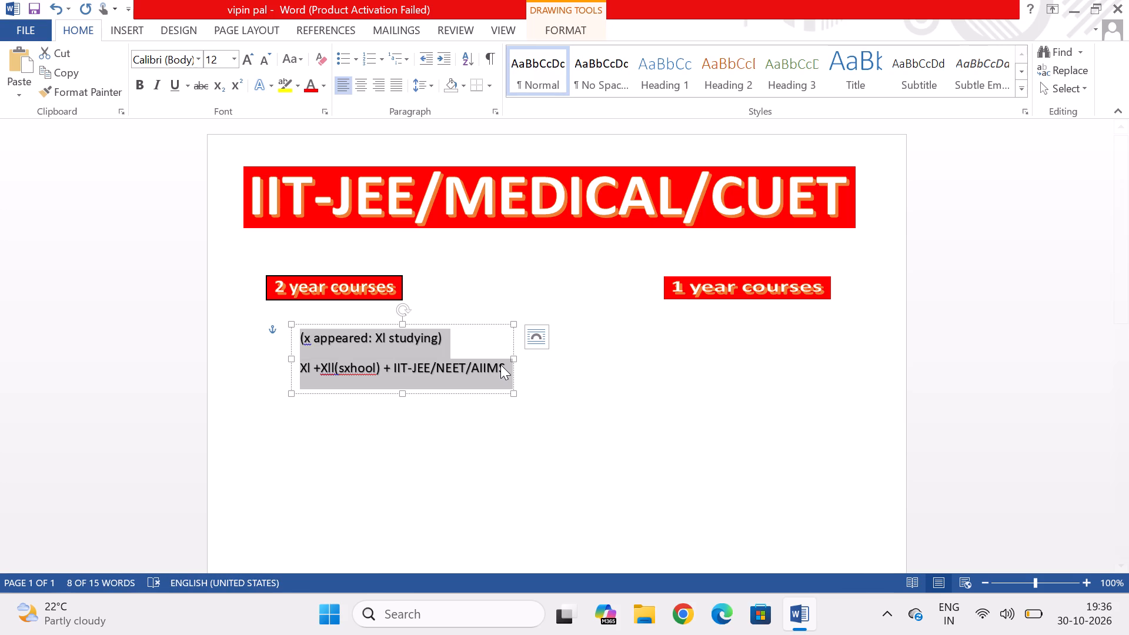
click(431, 82)
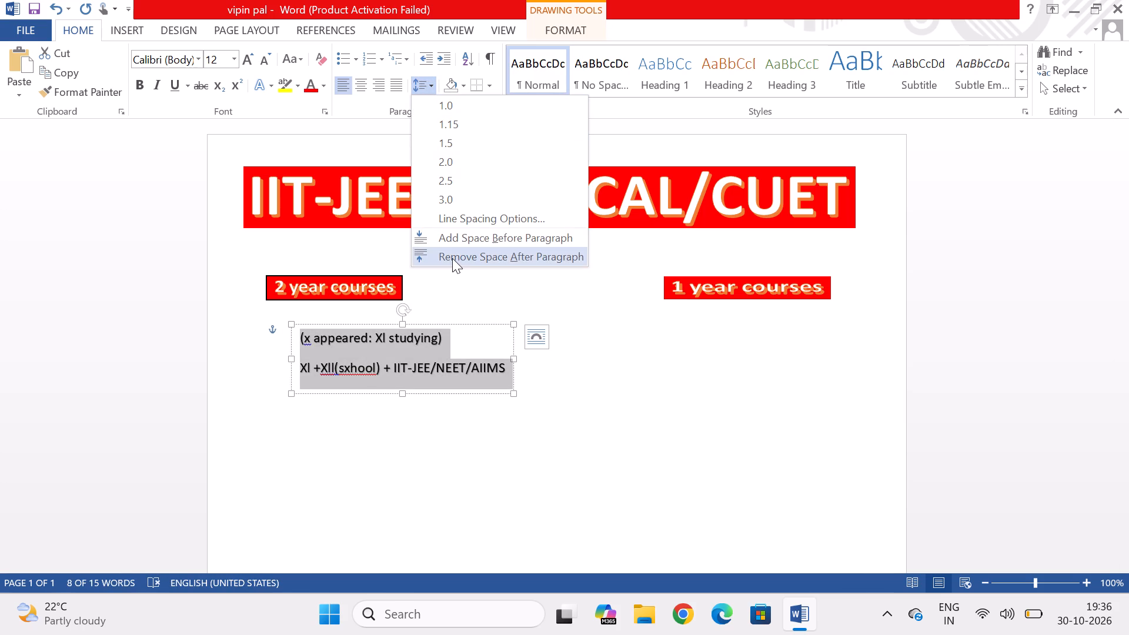
click(452, 258)
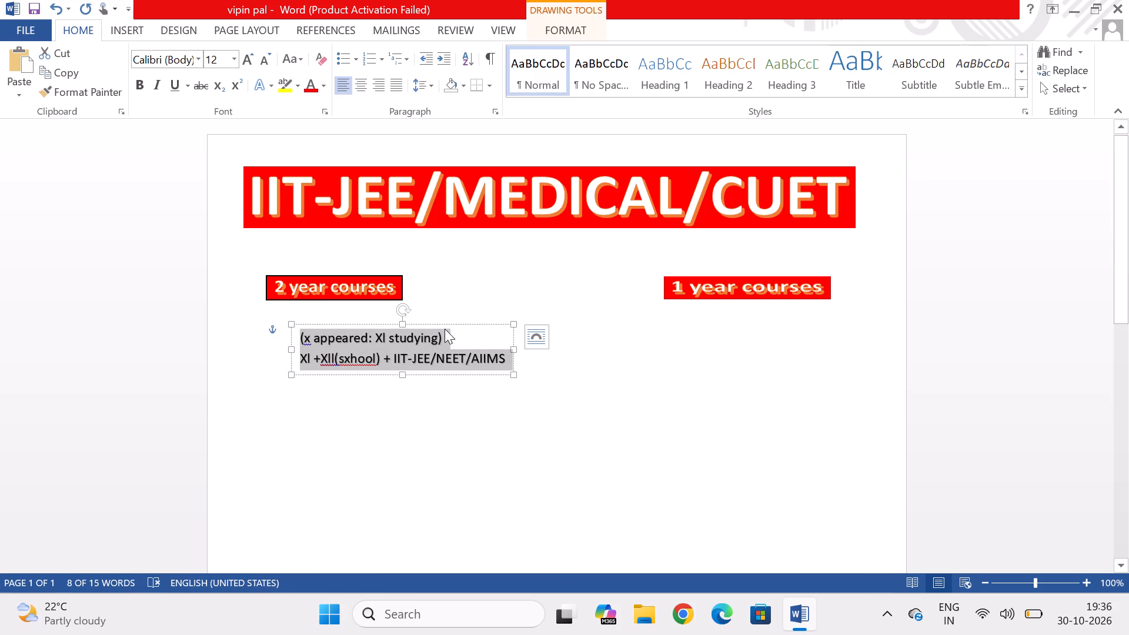
Set the font colour of both eligibility lines to the standard blue.
click(318, 88)
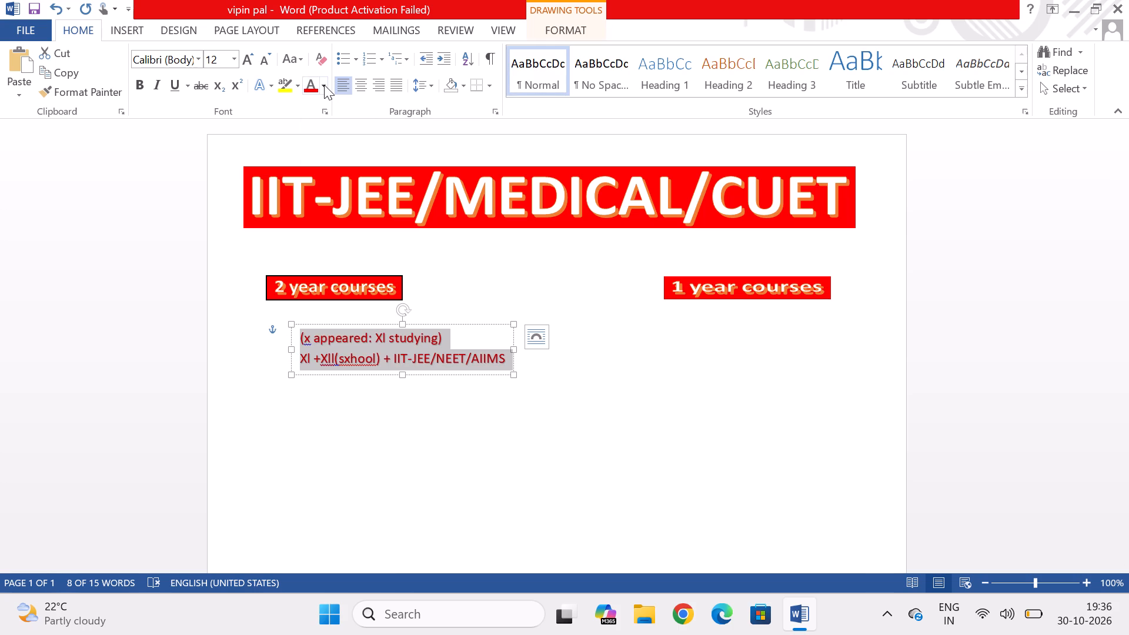
click(324, 85)
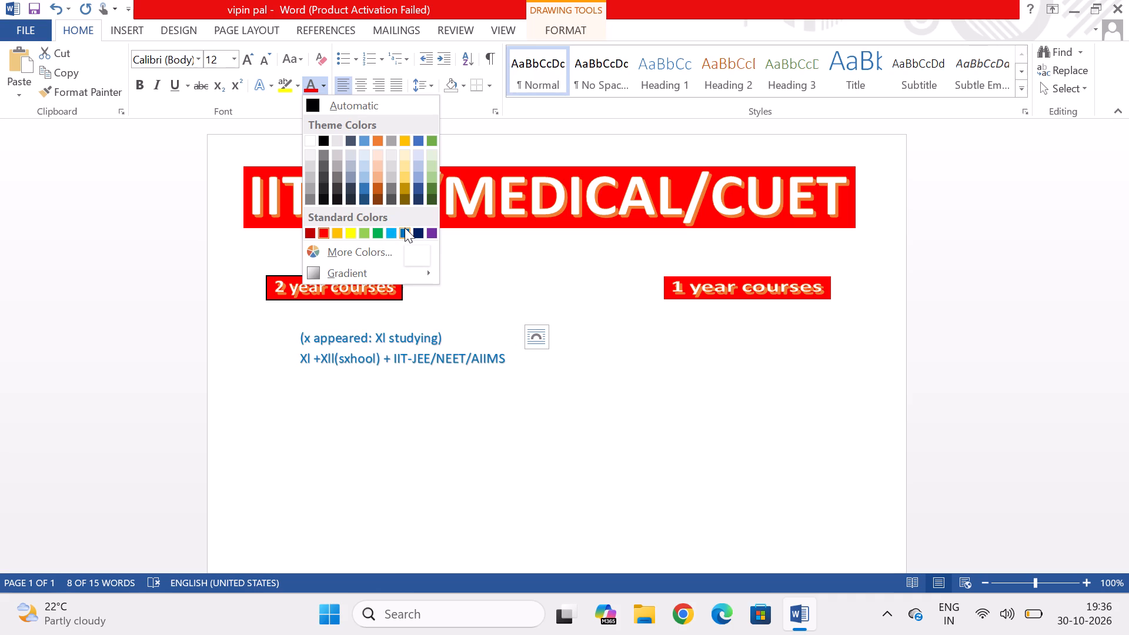
click(405, 228)
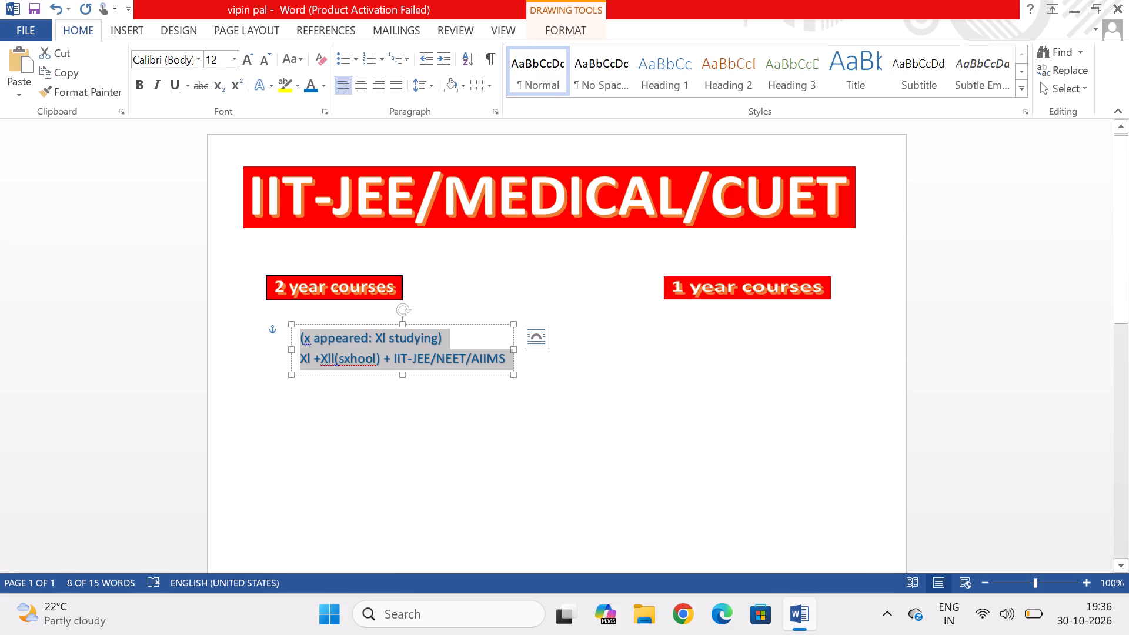
Narrow the eligibility text box to about 5.59 cm wide, wrapping the second line after "IIT-".
double_click(292, 330)
double_click(292, 330)
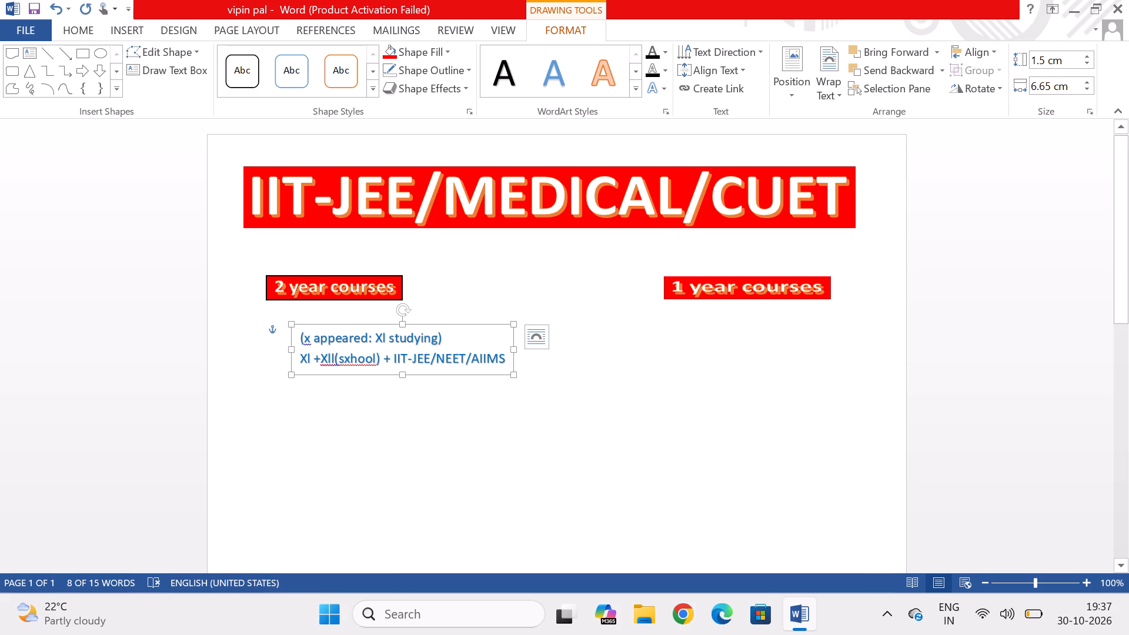
click(291, 345)
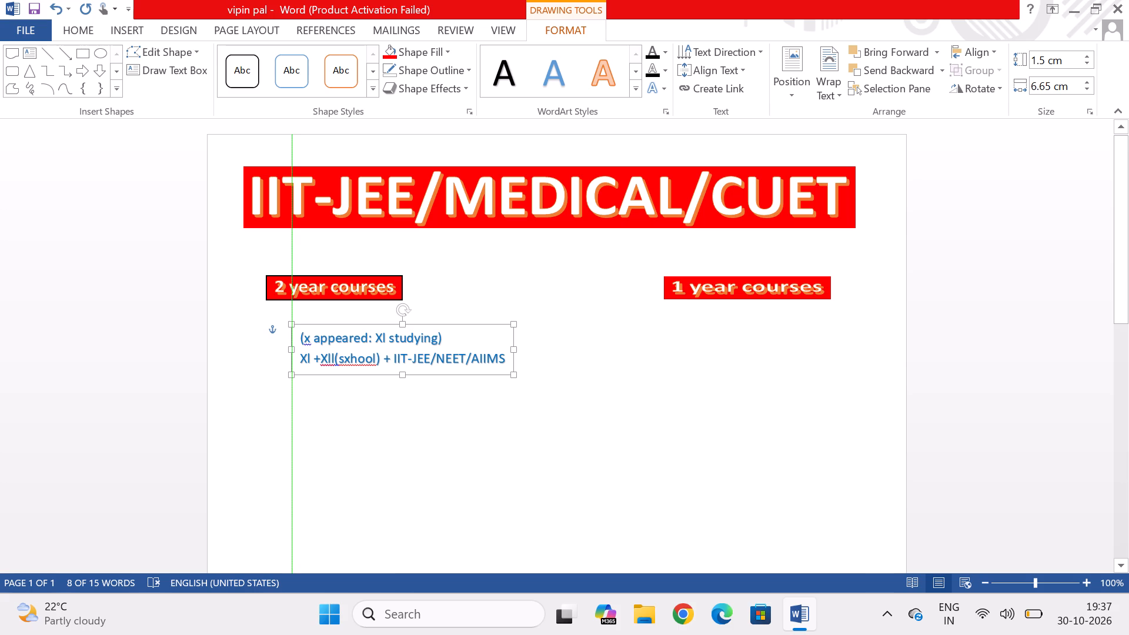
click(291, 345)
click(291, 345)
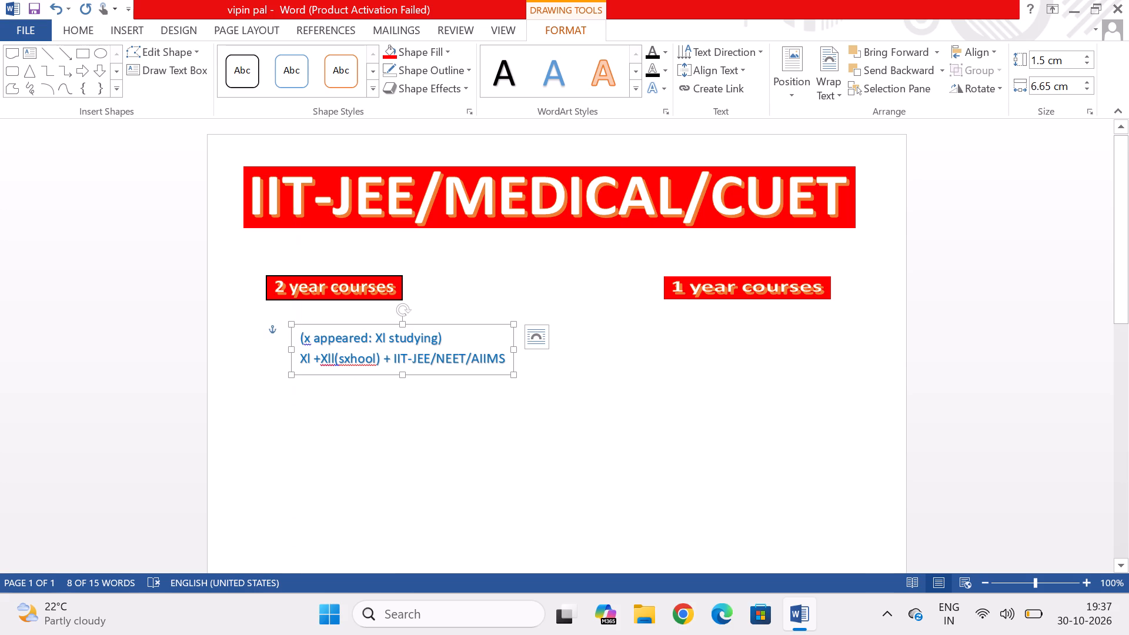
click(289, 343)
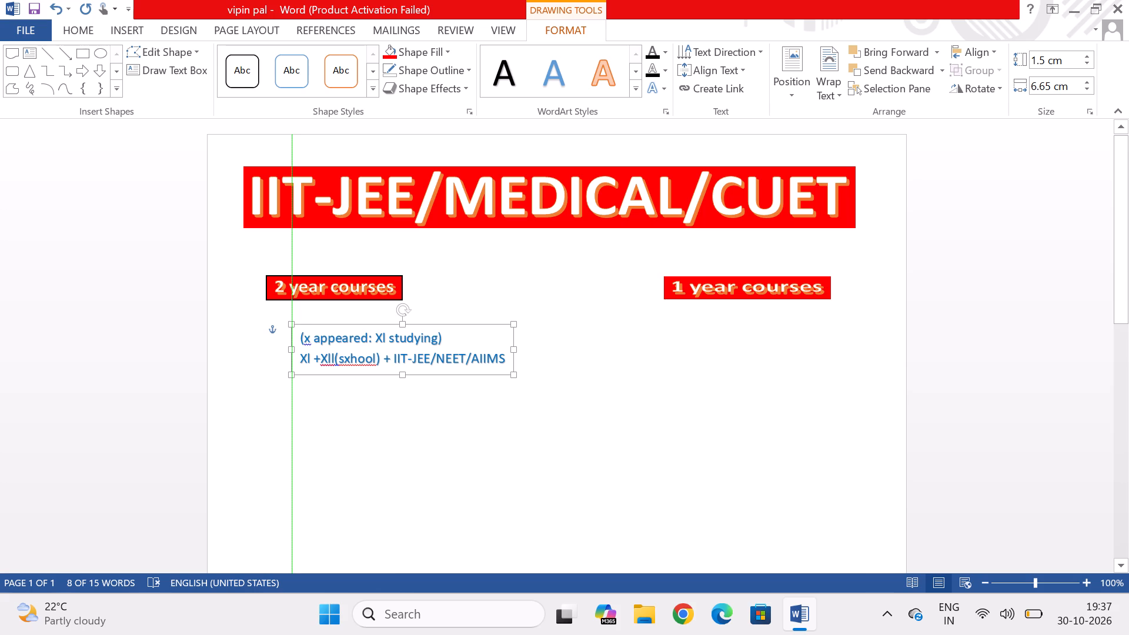
click(289, 343)
triple_click(289, 343)
drag(289, 343, 277, 343)
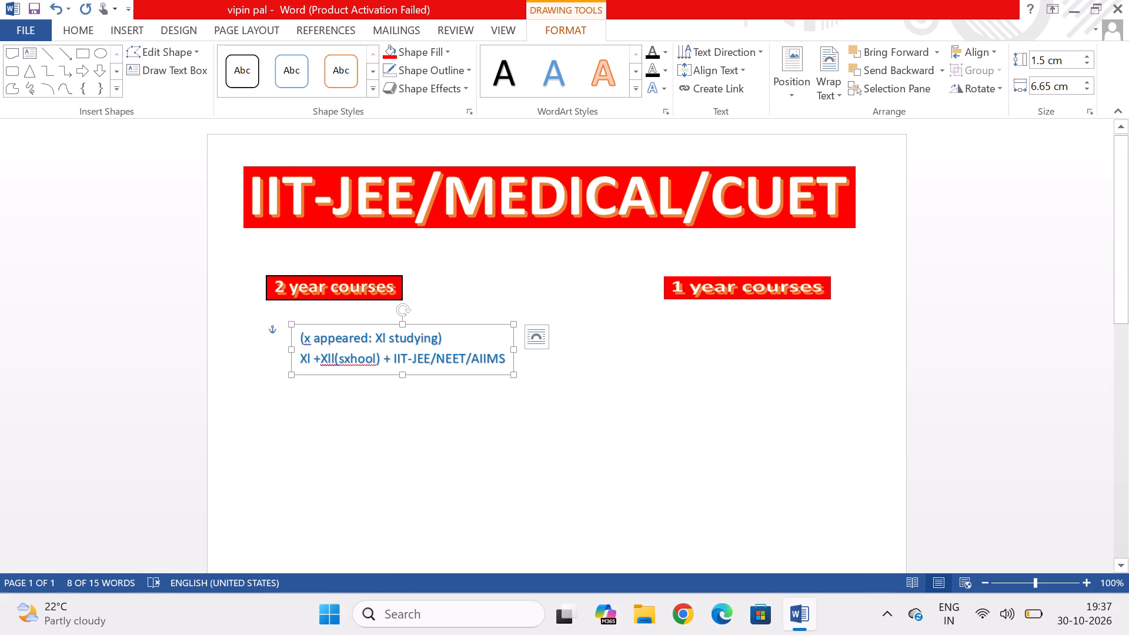
drag(511, 347, 425, 387)
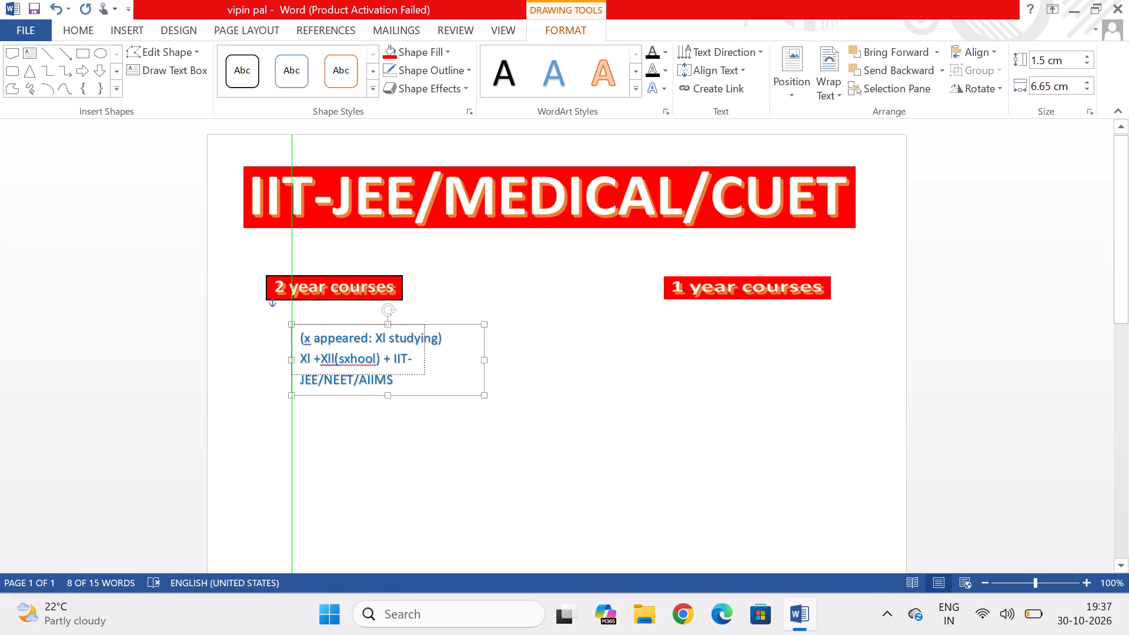
drag(425, 387, 477, 366)
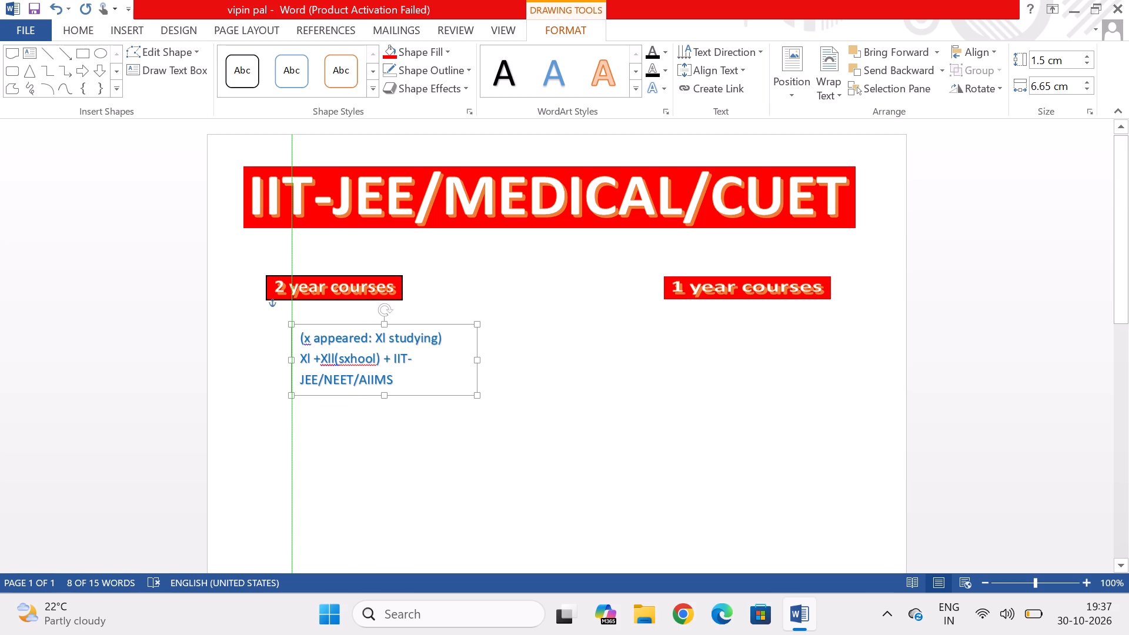
drag(477, 366, 478, 360)
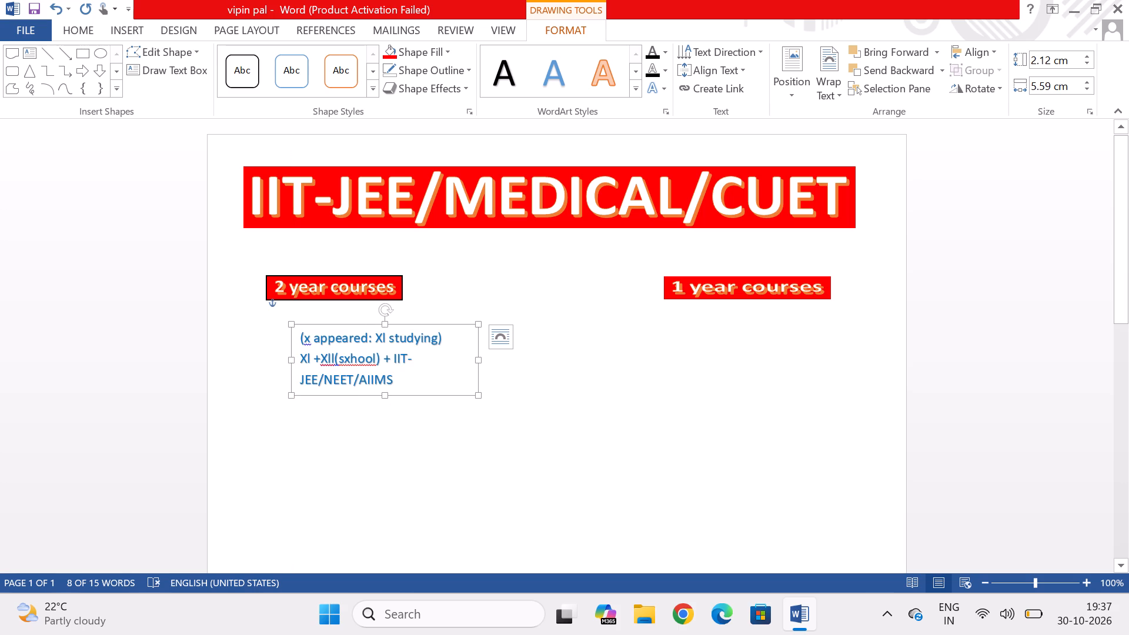
Move the eligibility text box up close beneath the "2 year courses" box, roughly lining up their left edges.
drag(289, 352, 276, 351)
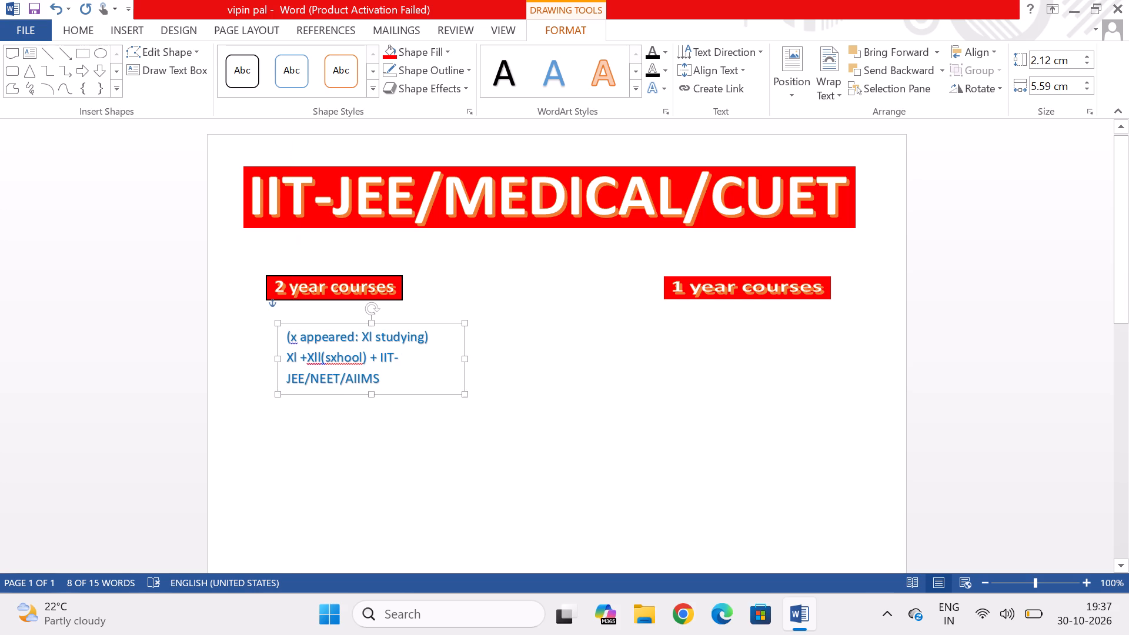
drag(276, 351, 271, 340)
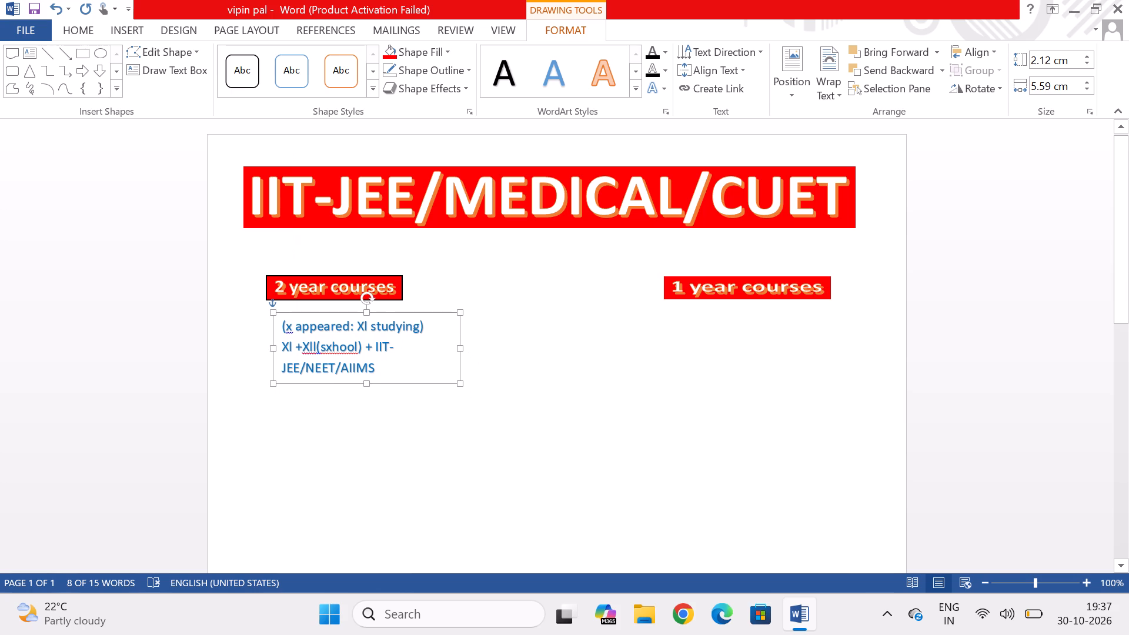
drag(271, 340, 267, 336)
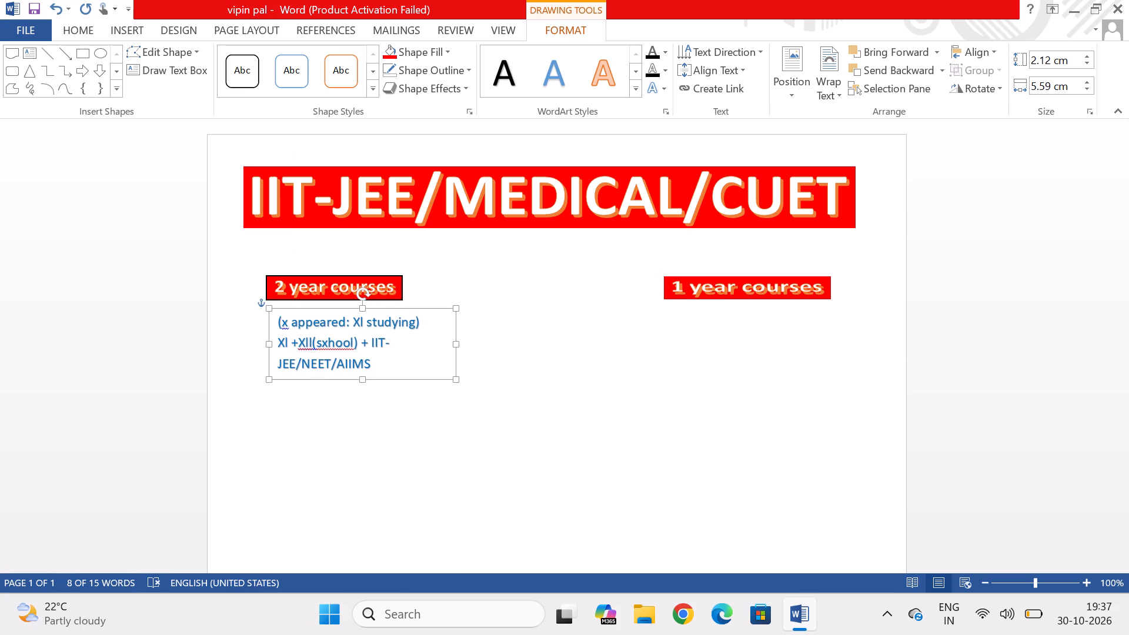
drag(267, 336, 262, 330)
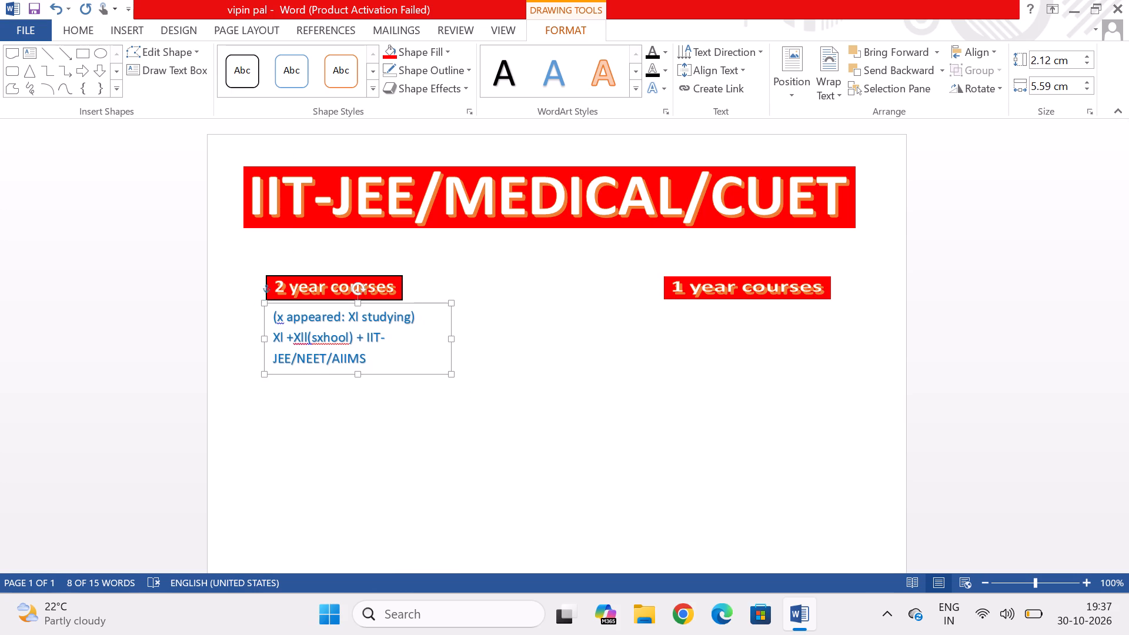
drag(262, 330, 258, 336)
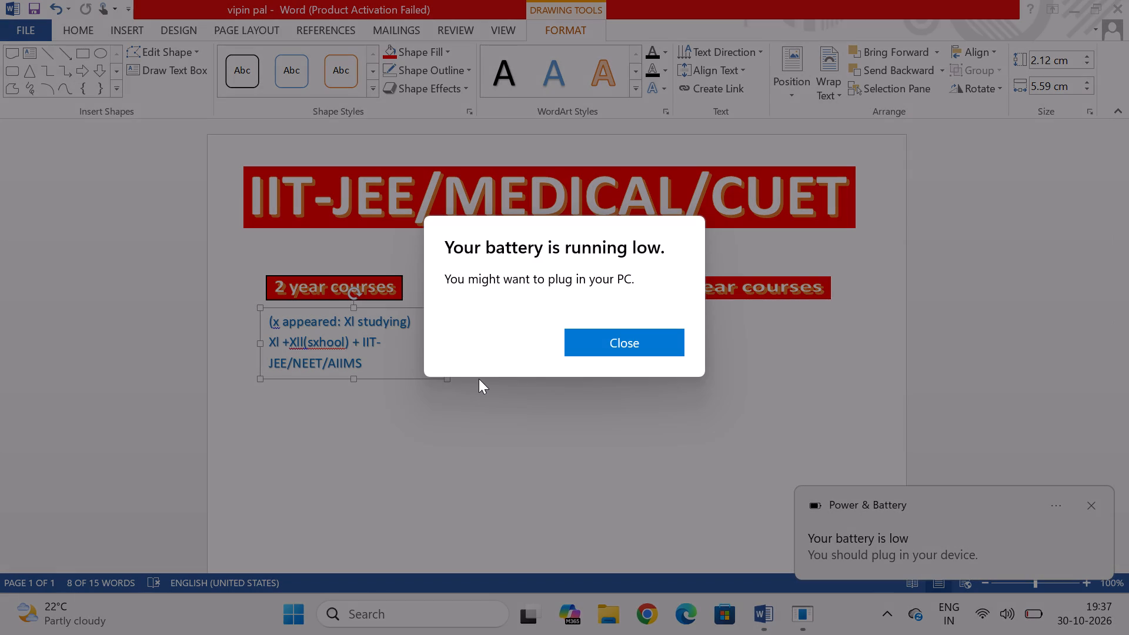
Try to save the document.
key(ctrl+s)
Dismiss the low-battery warning to get back to the document.
click(886, 327)
click(1104, 504)
click(1089, 492)
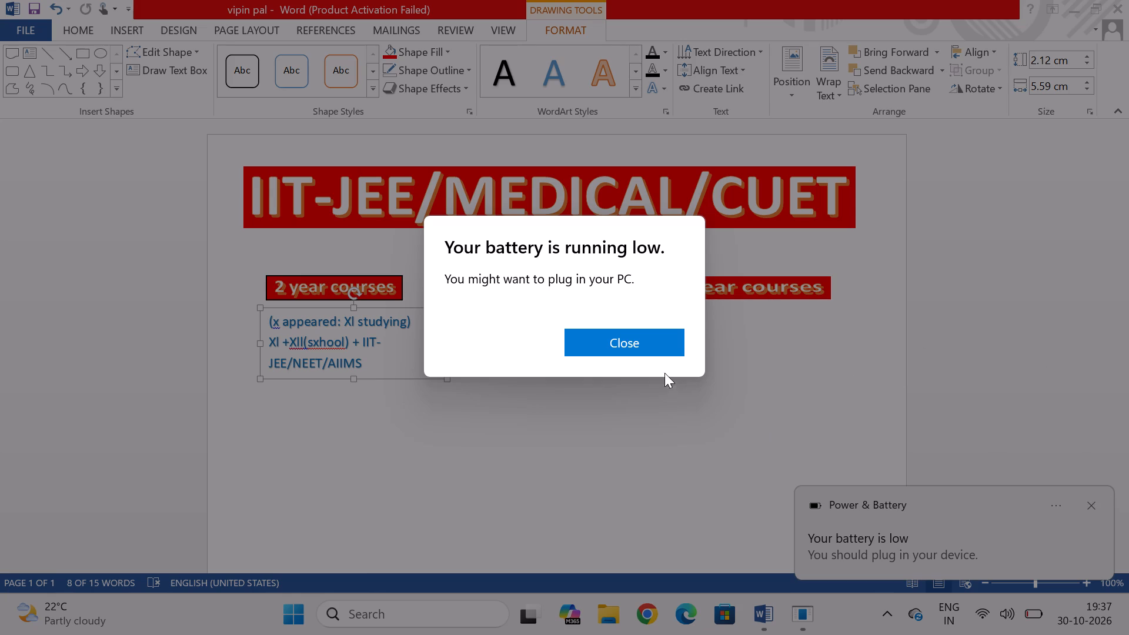
click(663, 360)
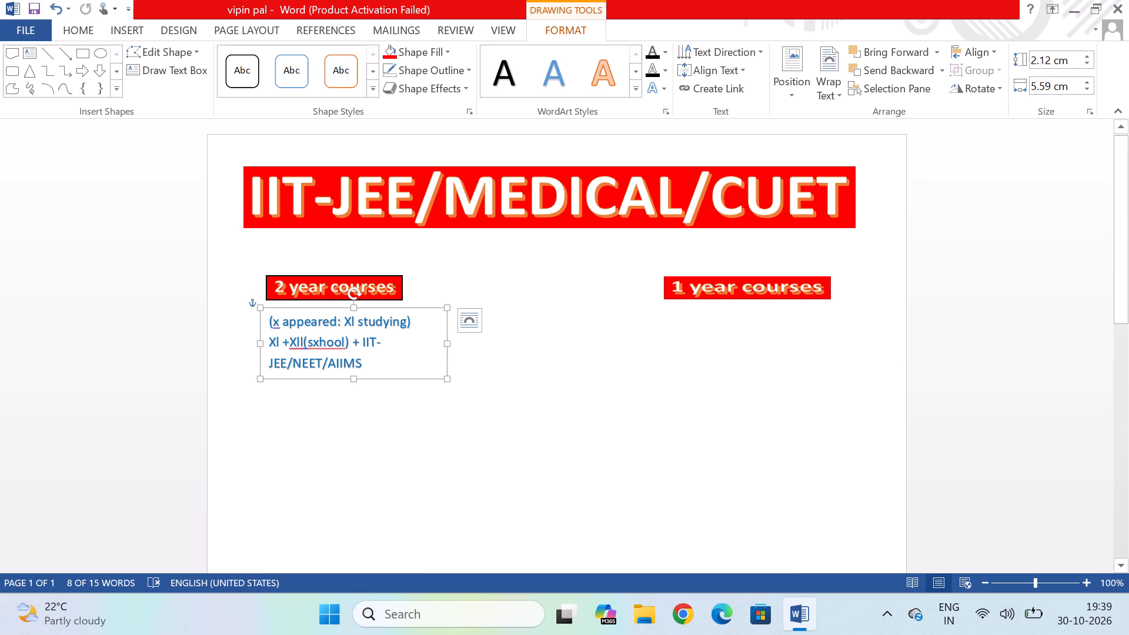
Shift the blue eligibility text box slightly down and to the left beneath the "2 year courses" box.
drag(445, 349, 457, 349)
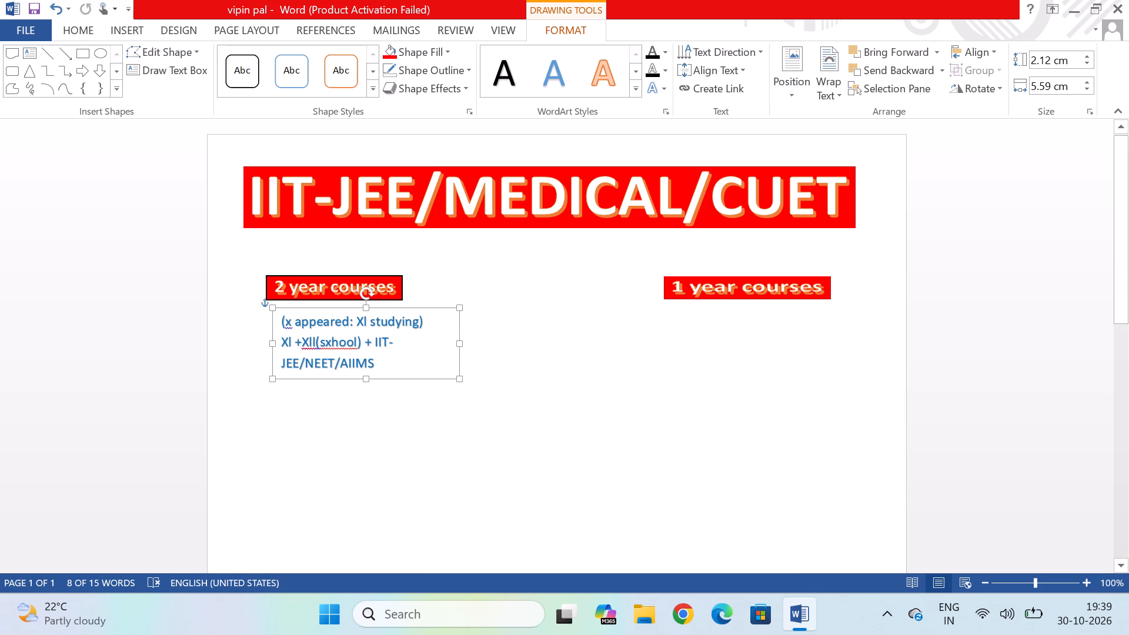
drag(457, 349, 408, 349)
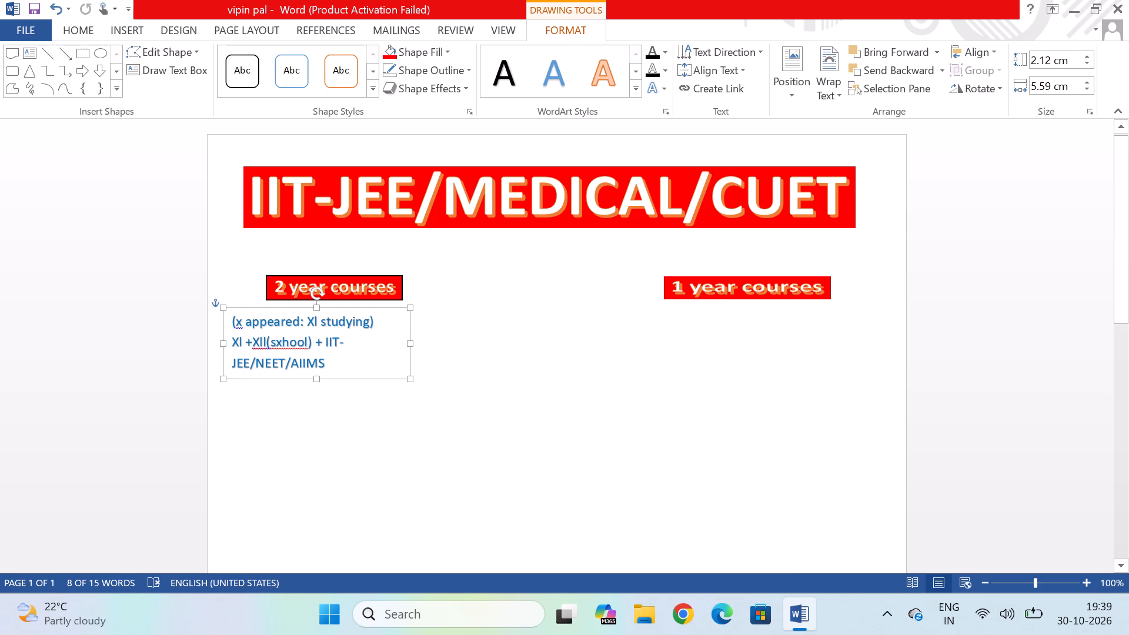
drag(408, 349, 417, 352)
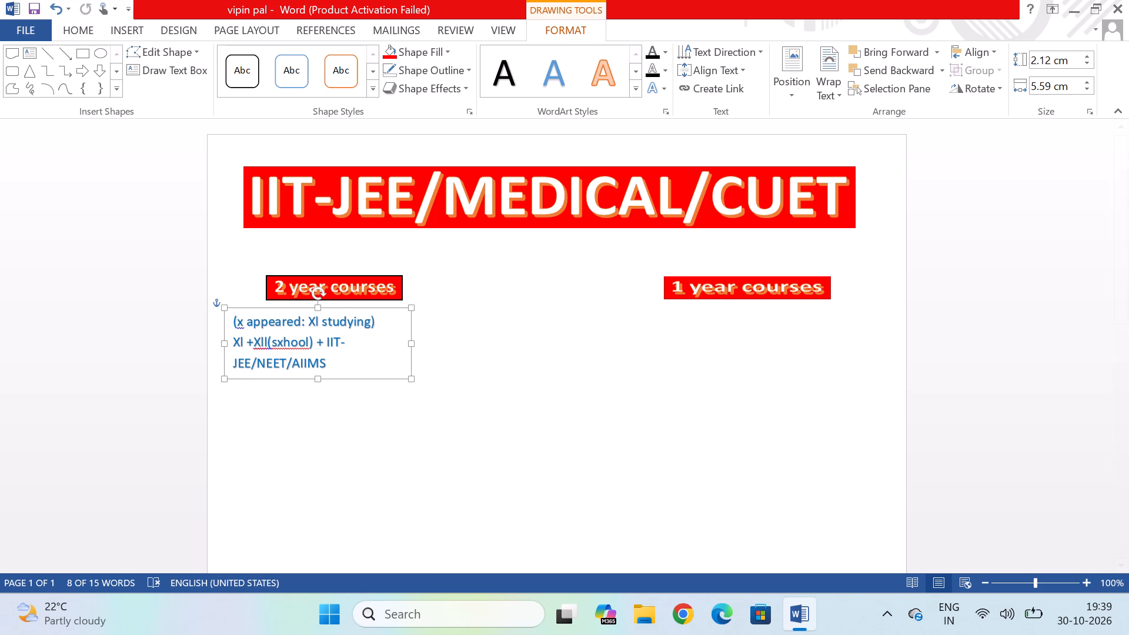
drag(417, 352, 422, 353)
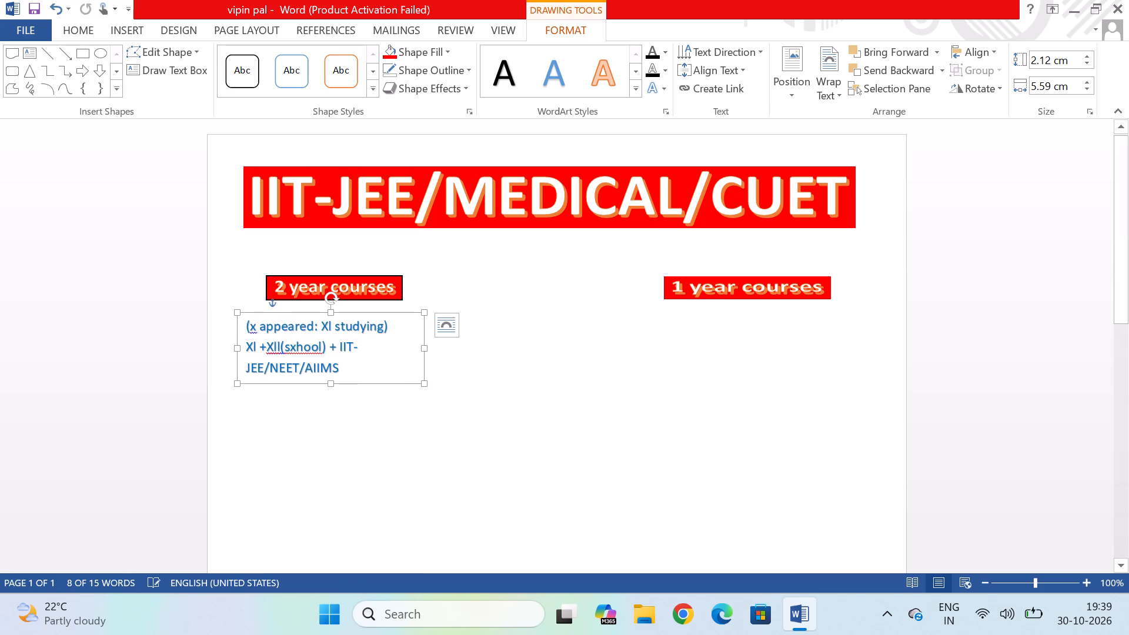
click(335, 383)
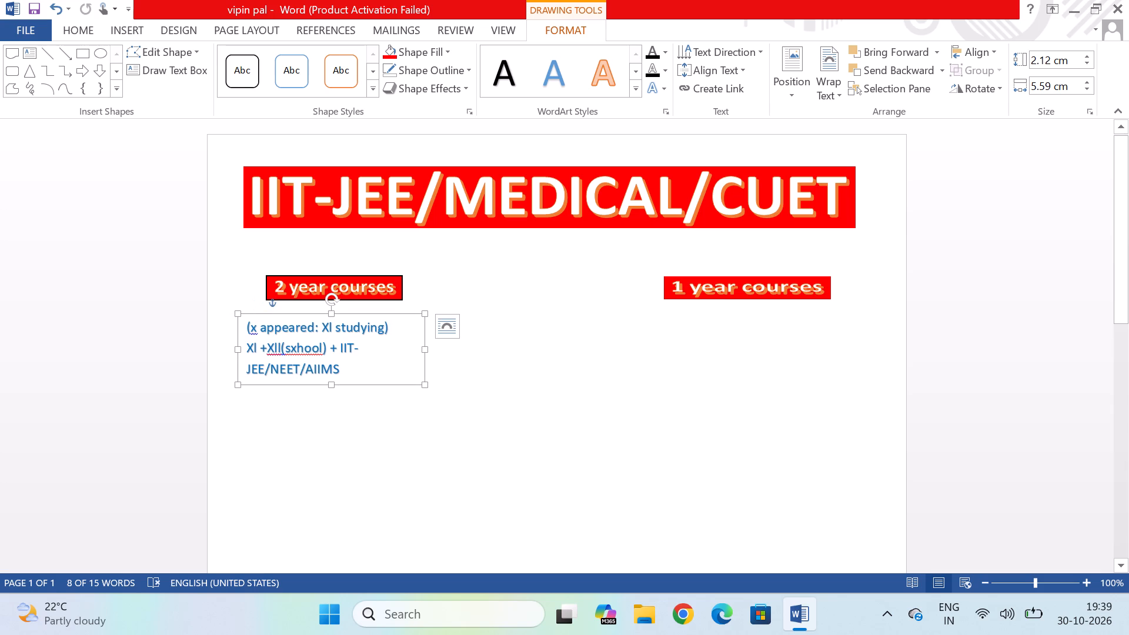
click(375, 384)
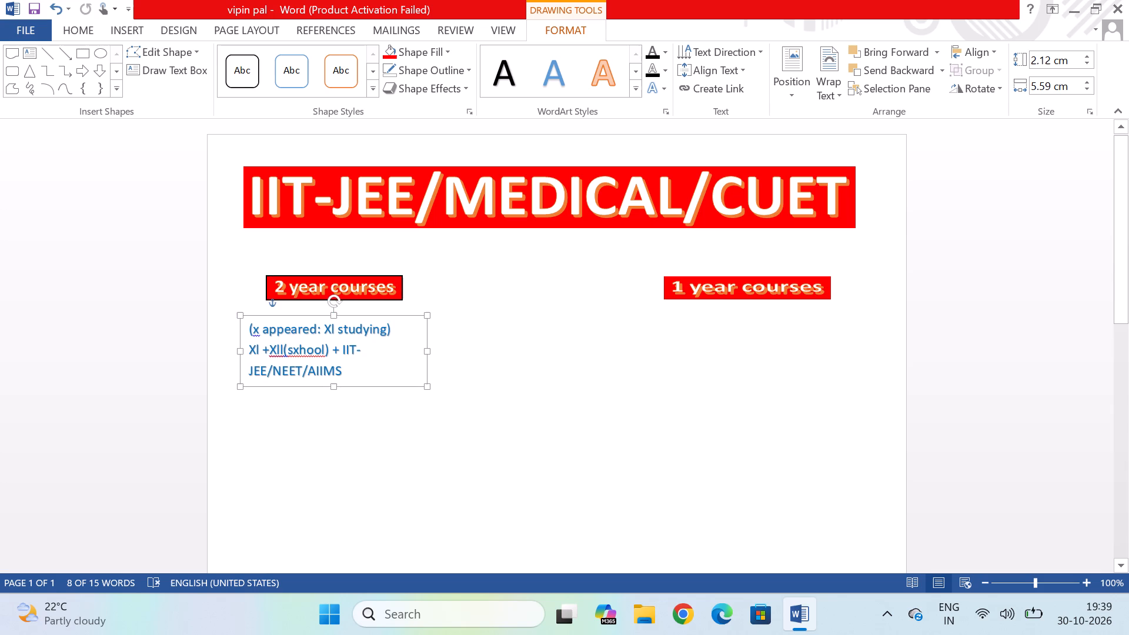
Widen the eligibility text box to about 6.77 cm, fitting "IIT-JEE/NEET/AIIMS" on the second line, and deselect it.
drag(427, 353, 485, 353)
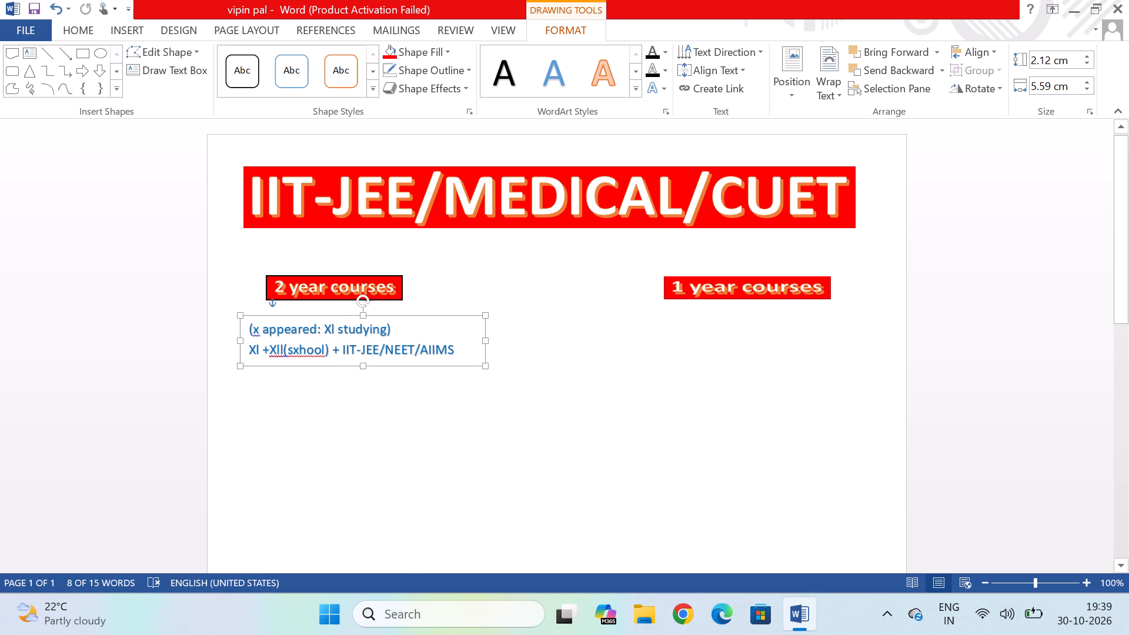
drag(485, 353, 466, 355)
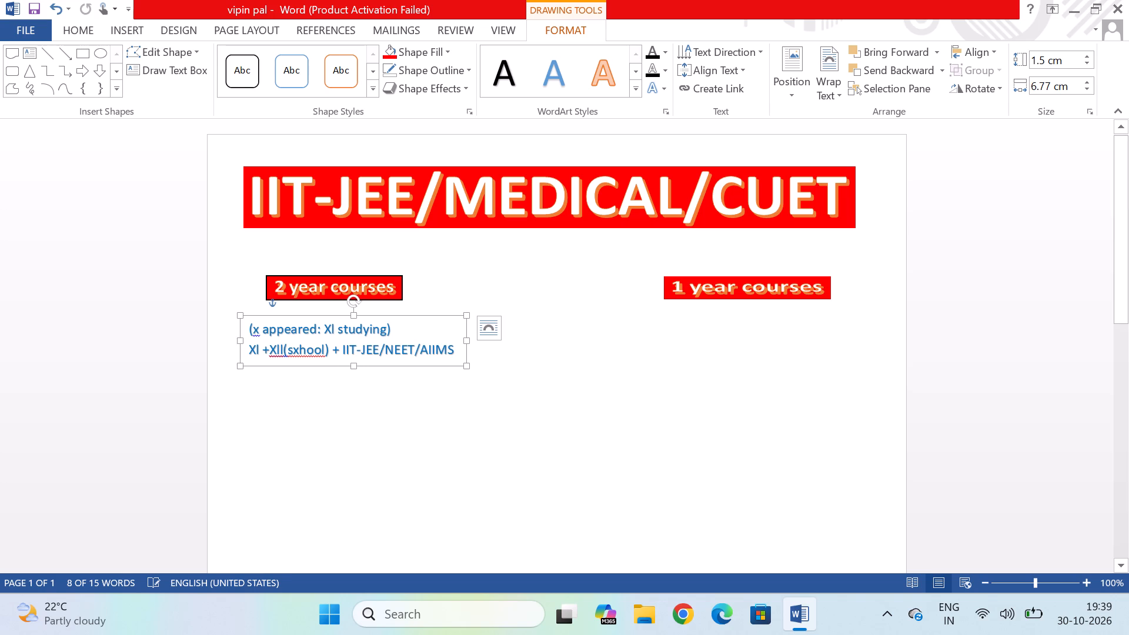
click(423, 404)
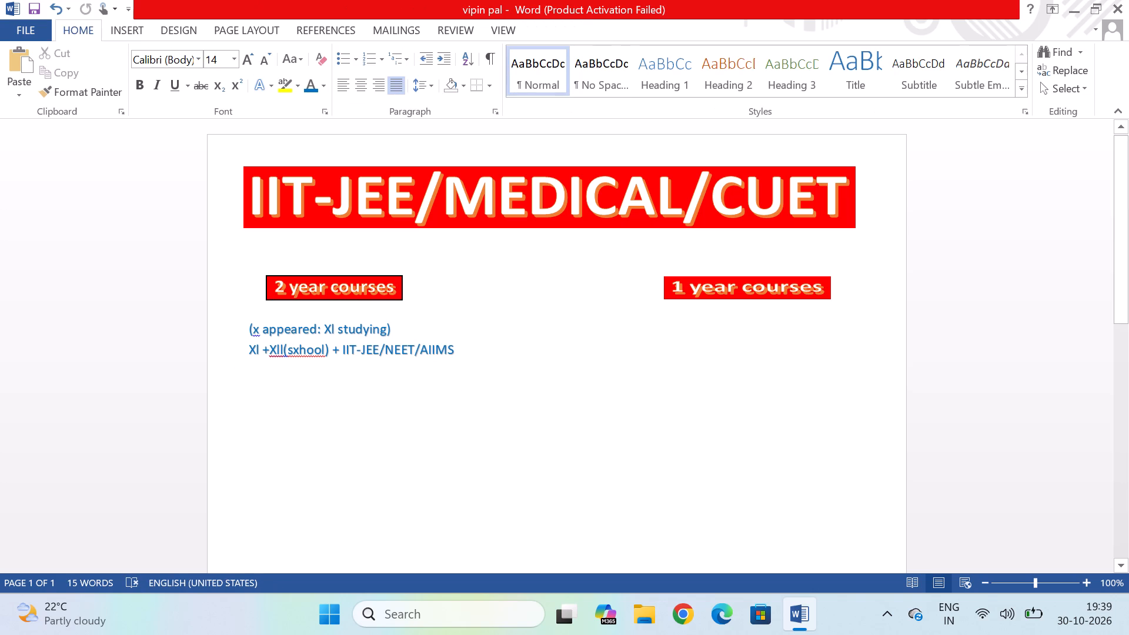
Save the document.
key(ctrl+s)
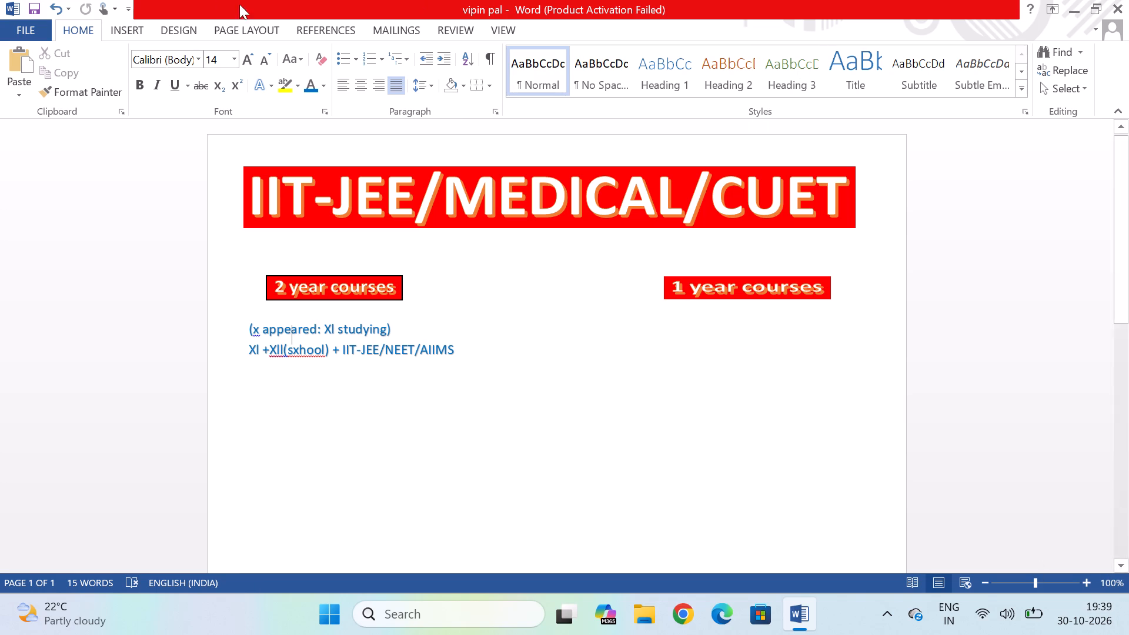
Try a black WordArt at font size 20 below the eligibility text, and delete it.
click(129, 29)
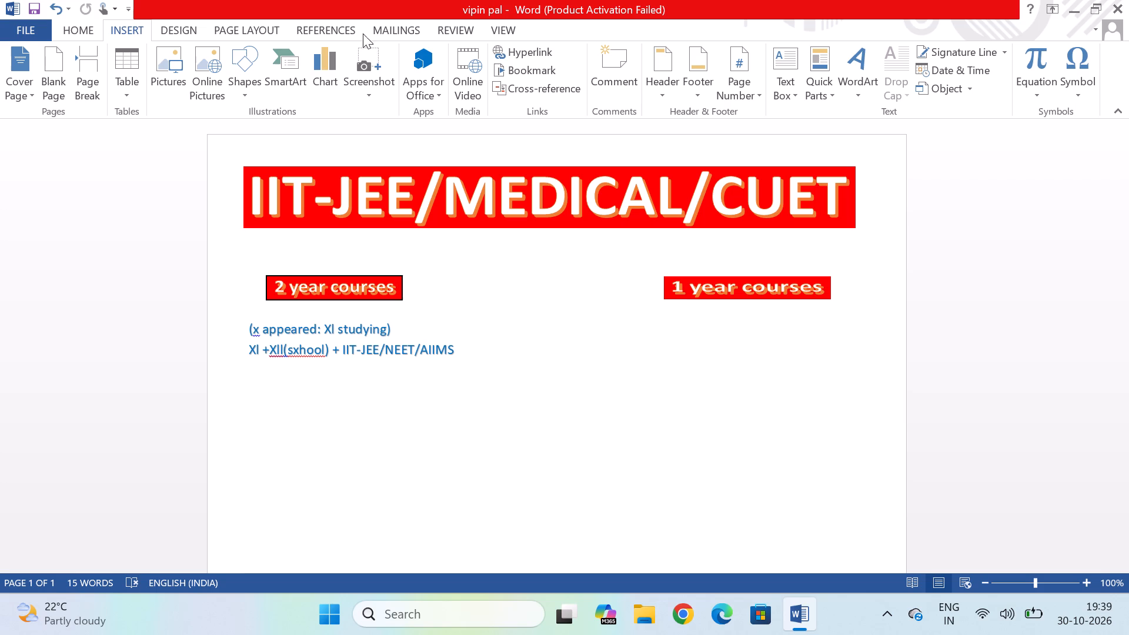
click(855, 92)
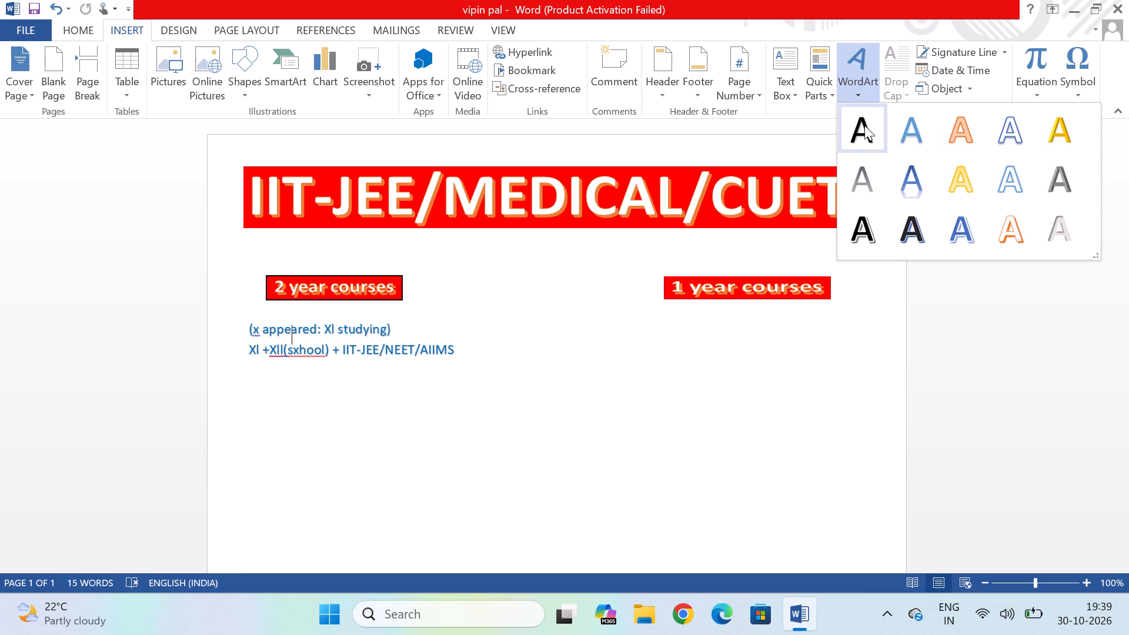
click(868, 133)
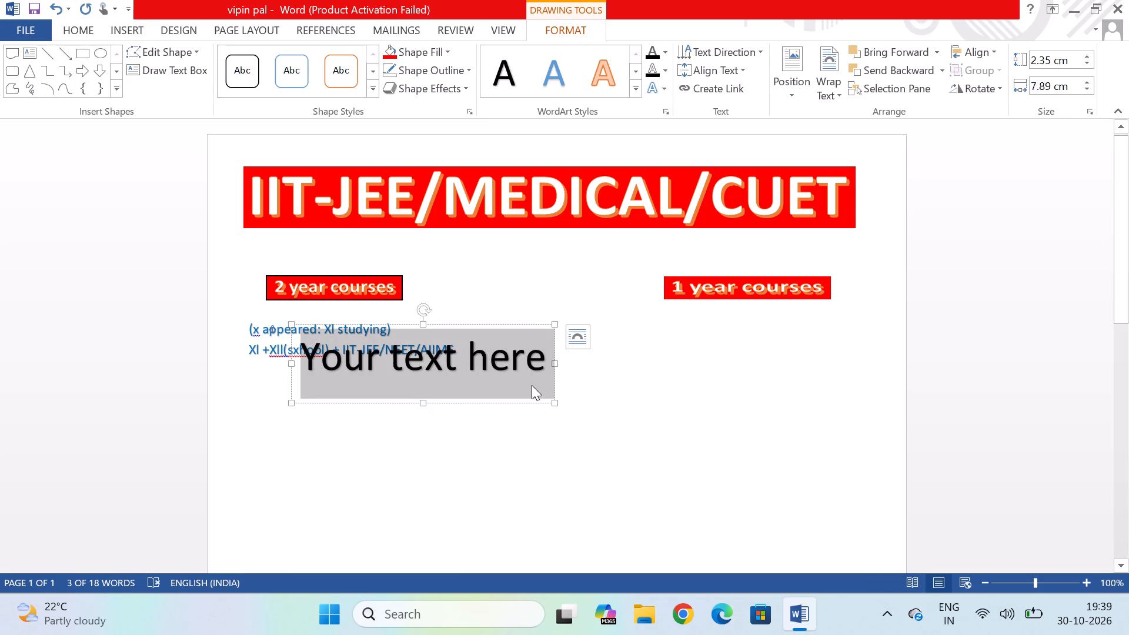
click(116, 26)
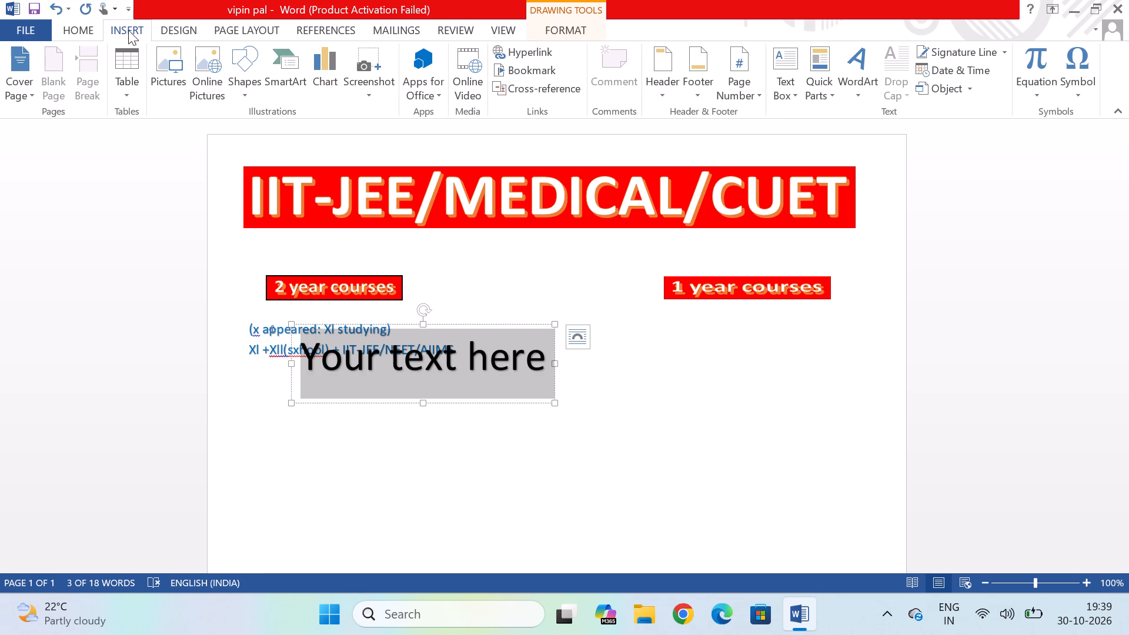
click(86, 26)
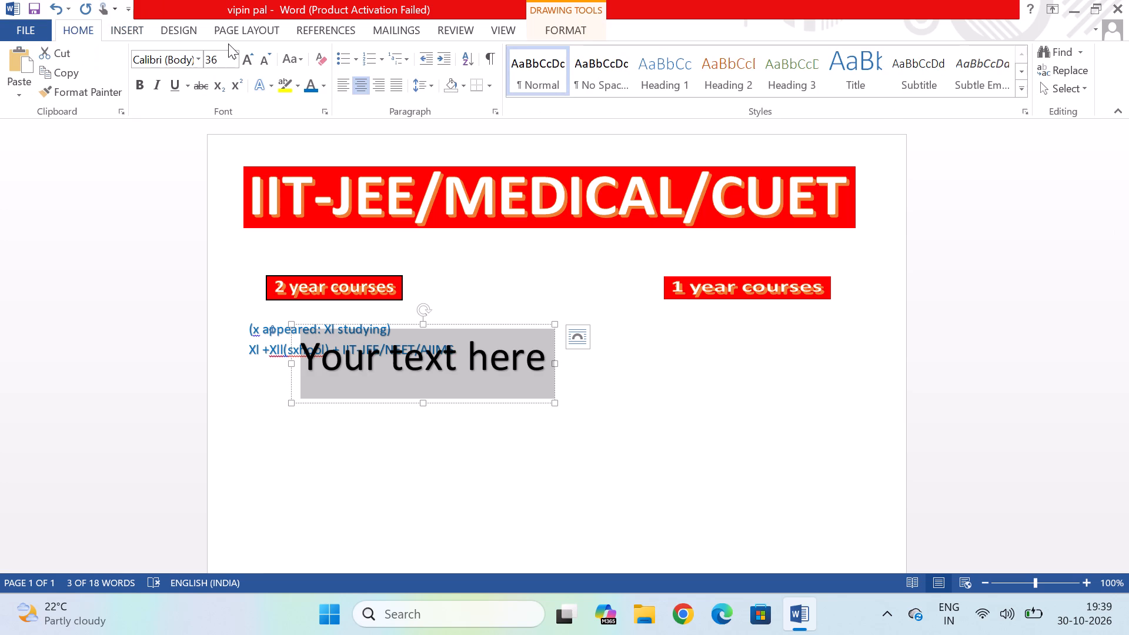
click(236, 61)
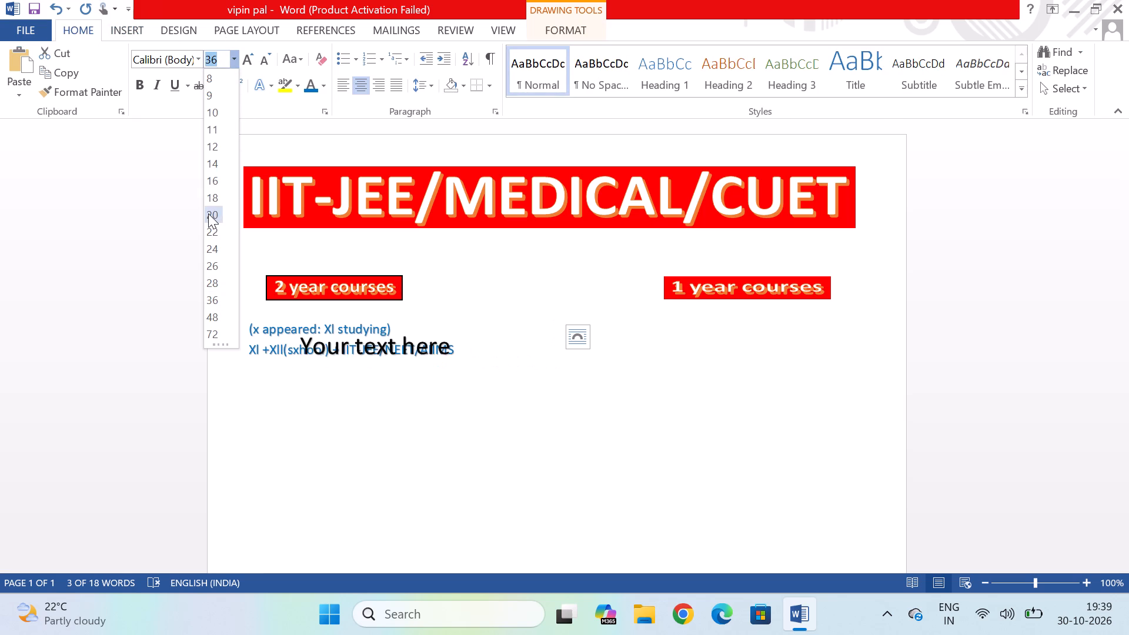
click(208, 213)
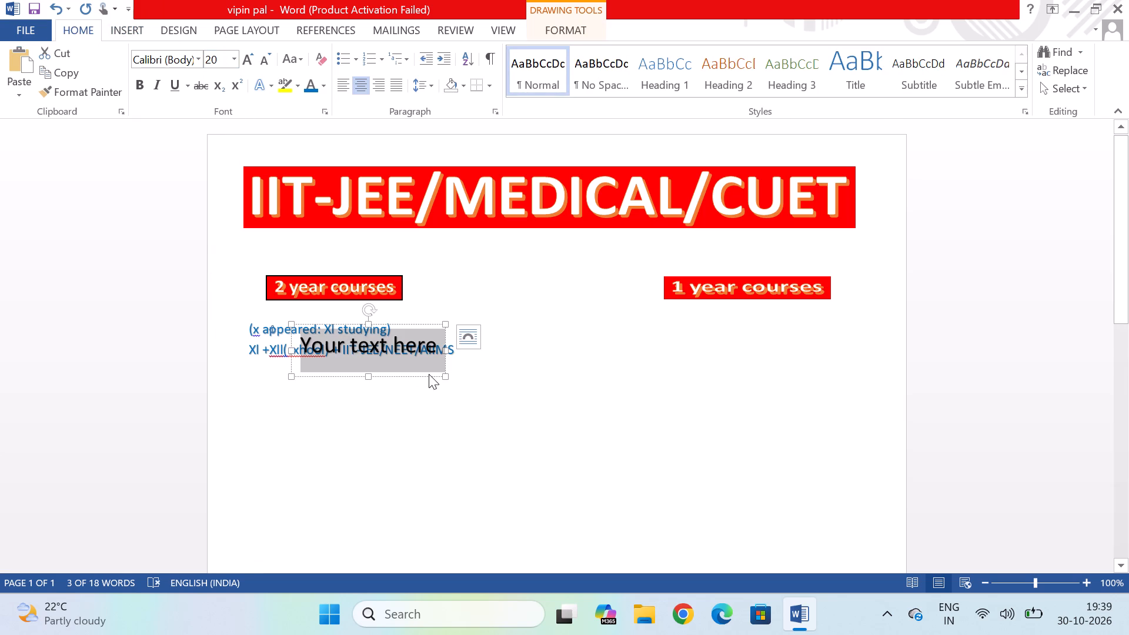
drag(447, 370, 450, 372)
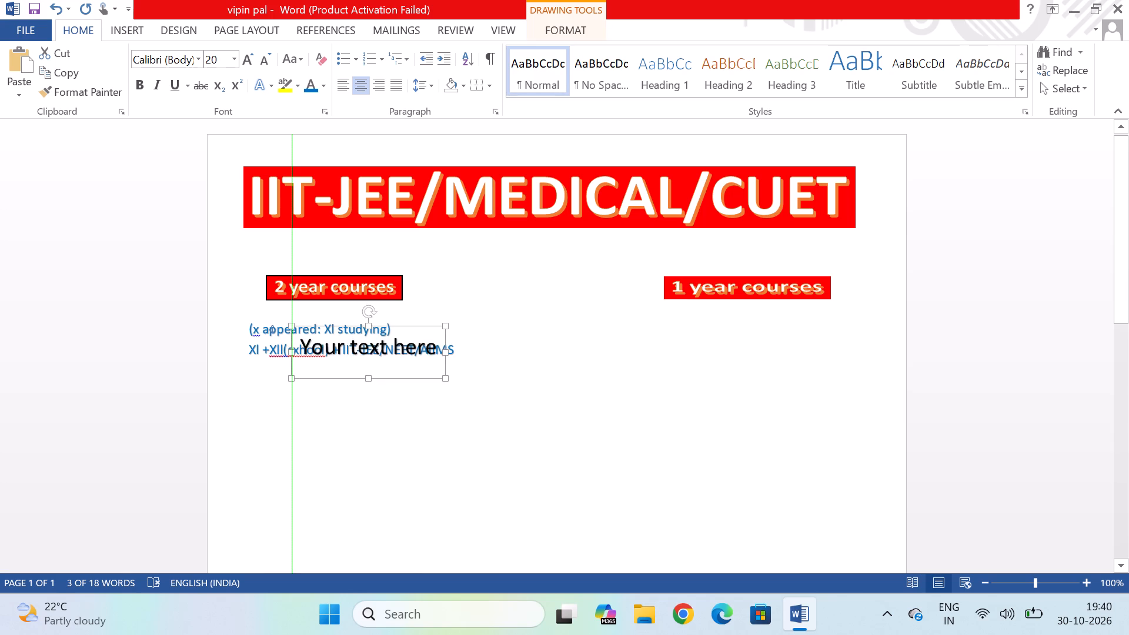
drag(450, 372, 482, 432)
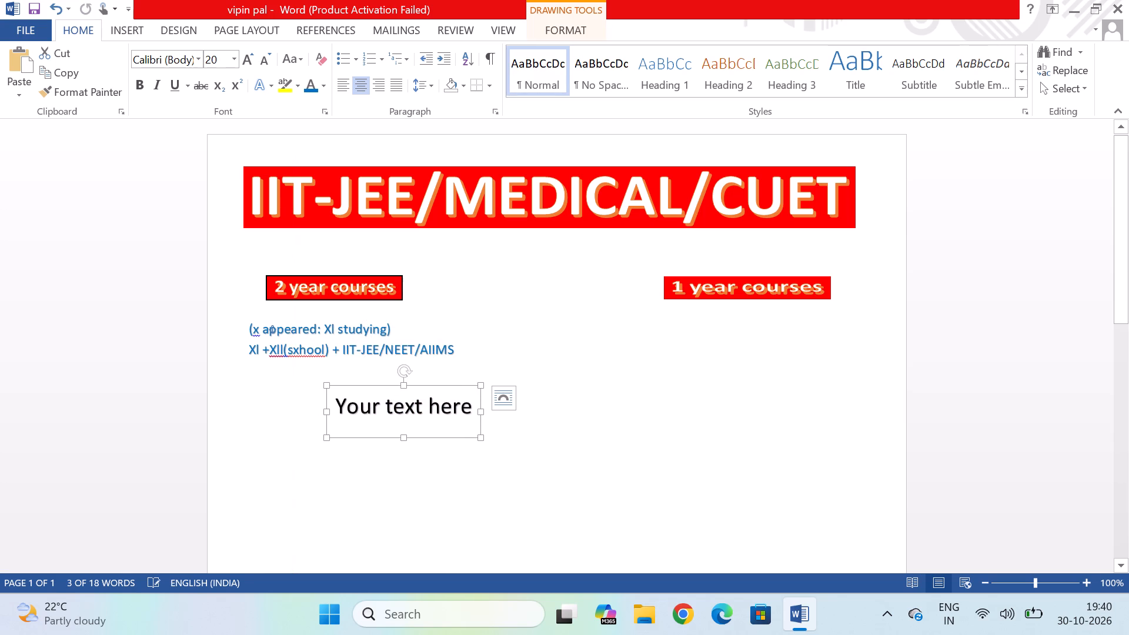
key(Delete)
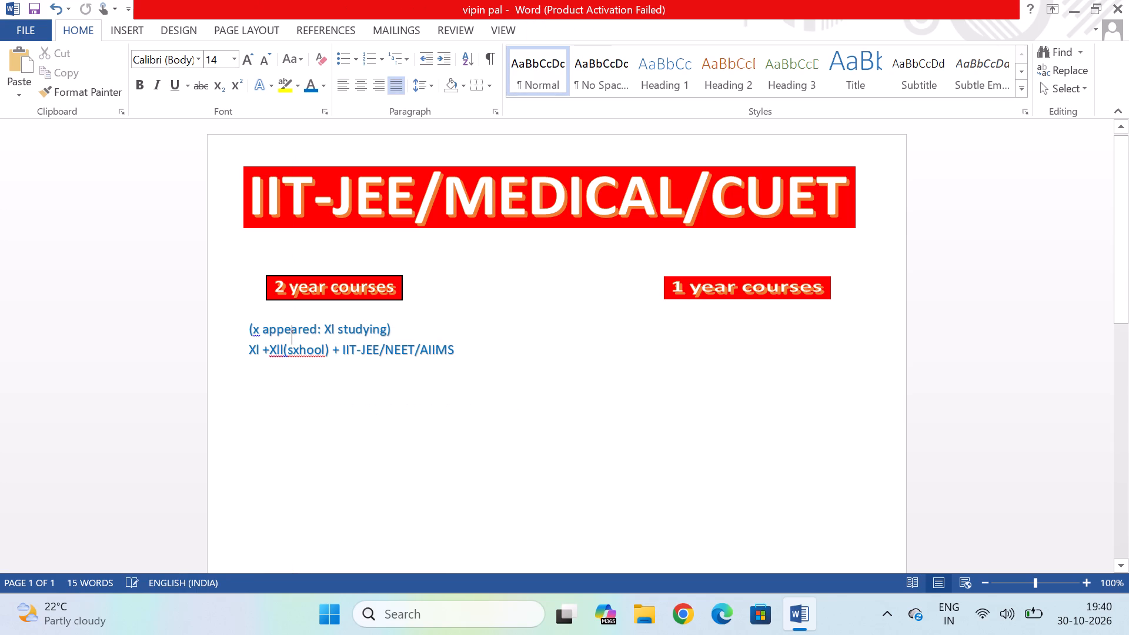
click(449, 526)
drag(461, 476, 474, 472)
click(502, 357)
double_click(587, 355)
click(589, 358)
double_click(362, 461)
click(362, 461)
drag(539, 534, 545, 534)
Insert a WordArt in the first plain black style and place it below the blue eligibility lines.
click(123, 24)
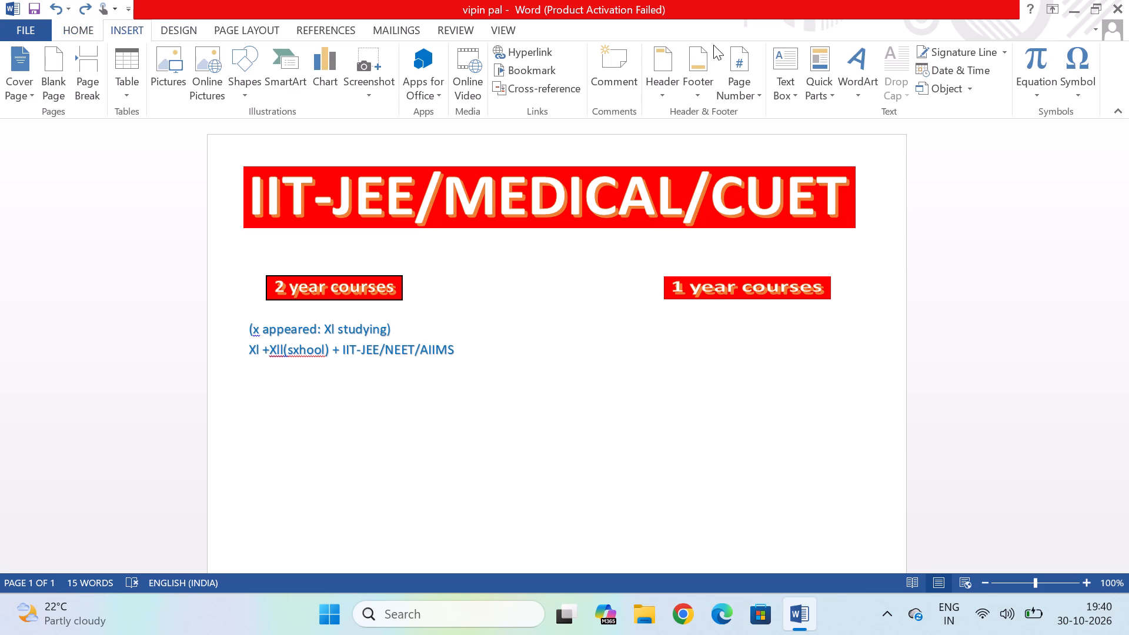
click(866, 90)
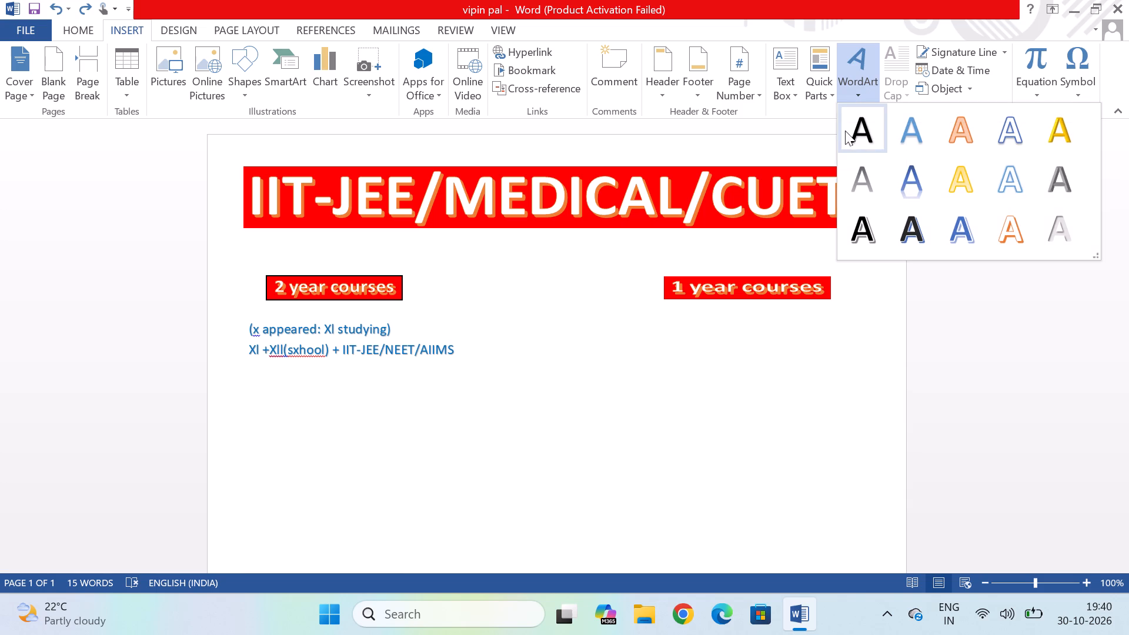
drag(877, 124, 885, 123)
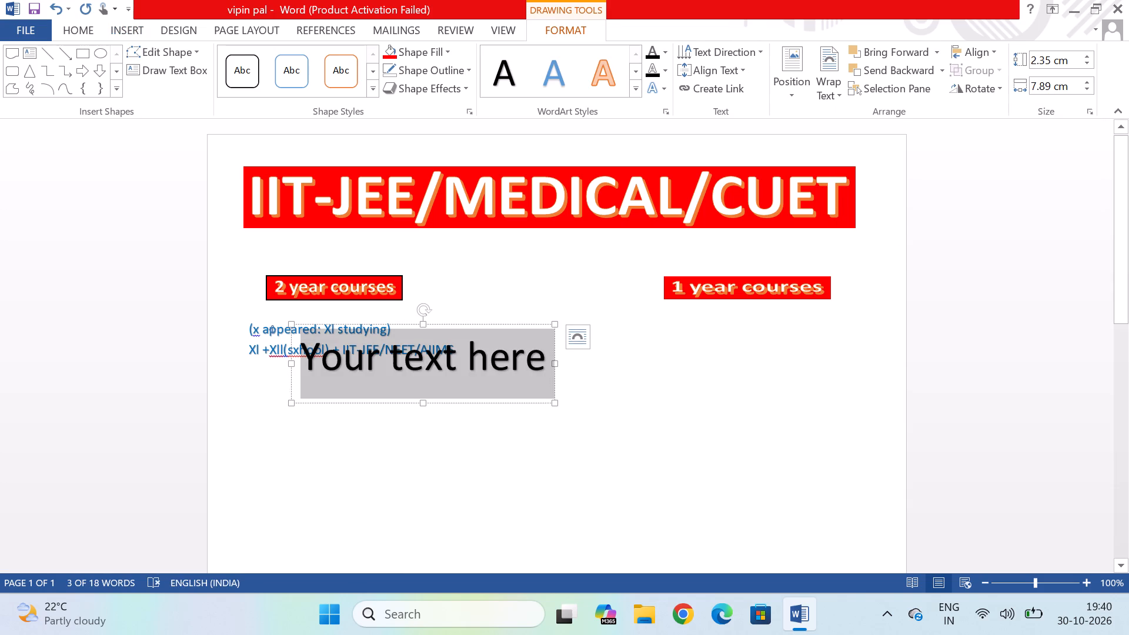
click(536, 368)
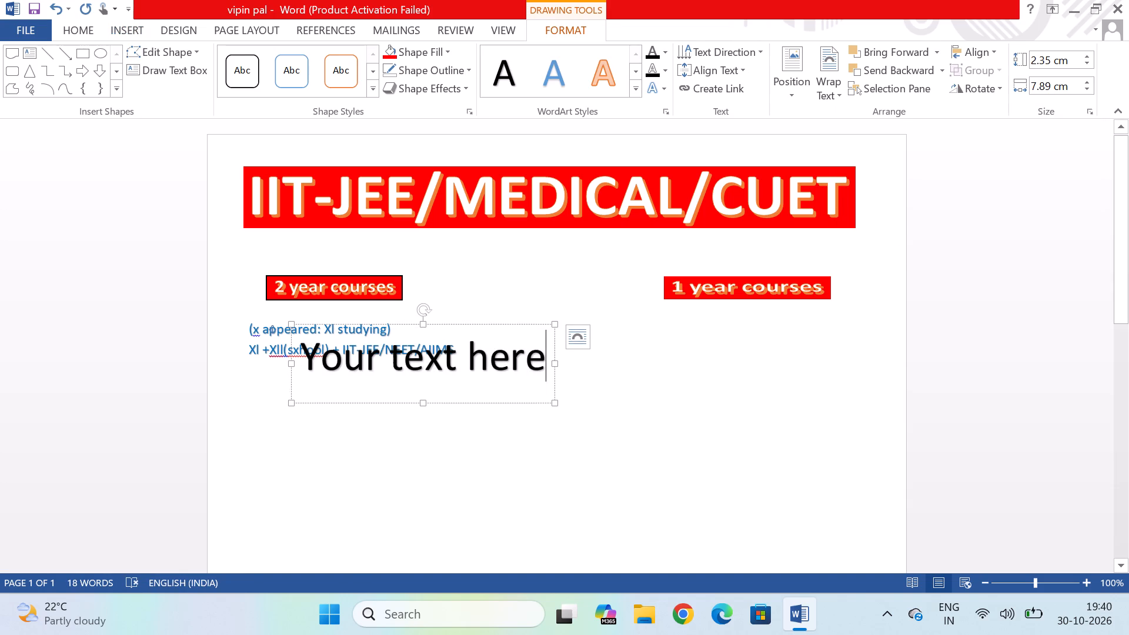
drag(553, 377, 576, 453)
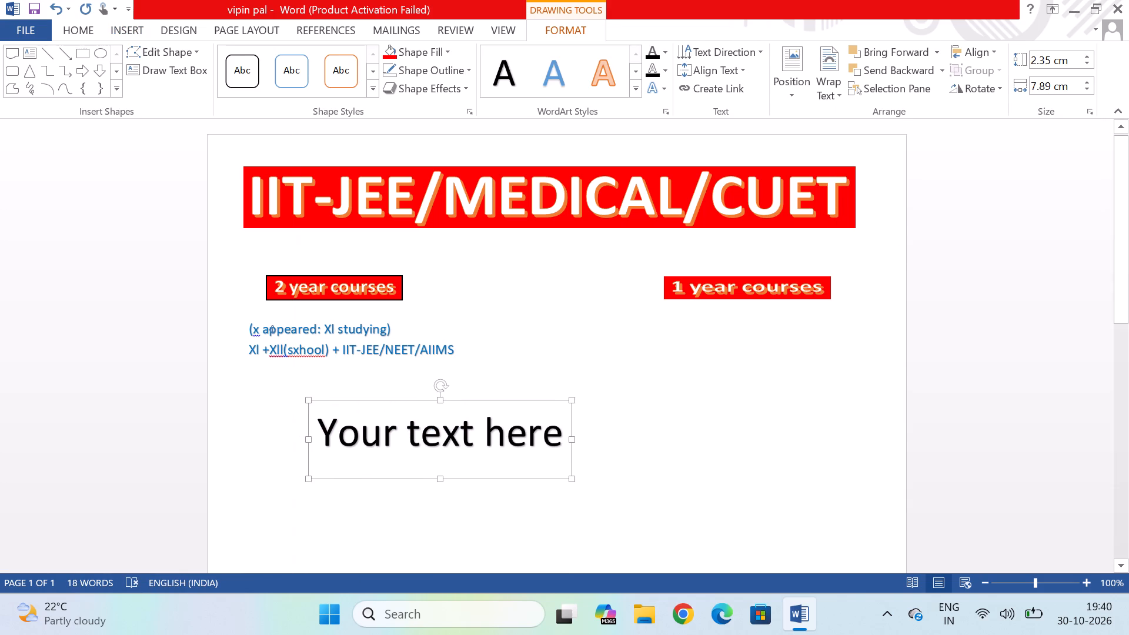
drag(576, 453, 578, 453)
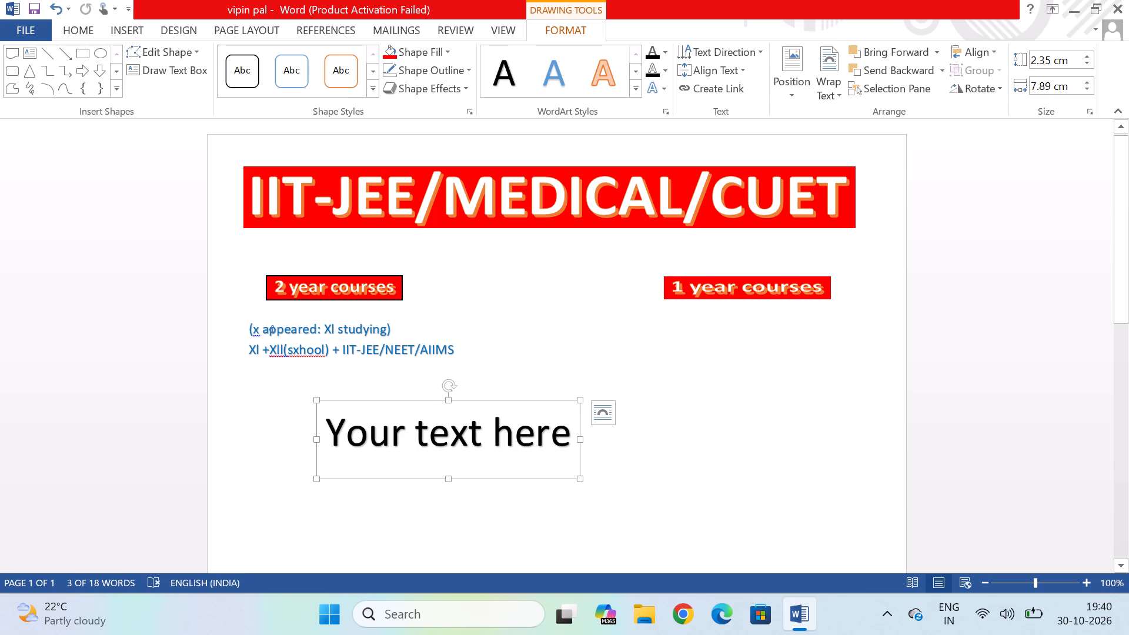
key(Delete)
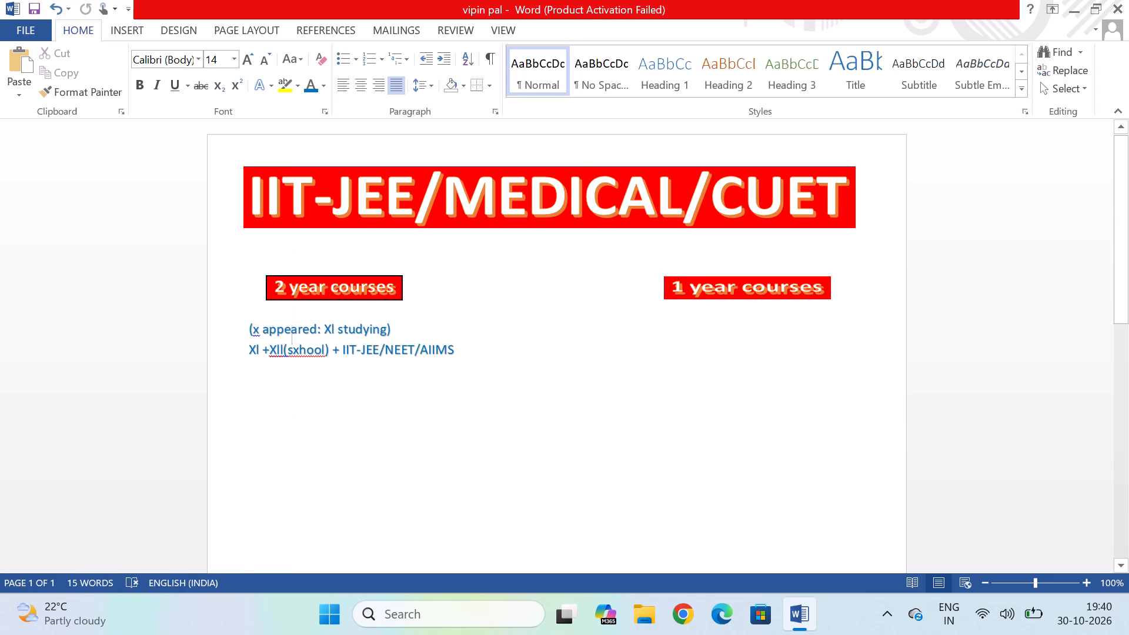
key(ctrl+z)
Clear the placeholder text from the black WordArt box below the blue eligibility lines.
click(525, 443)
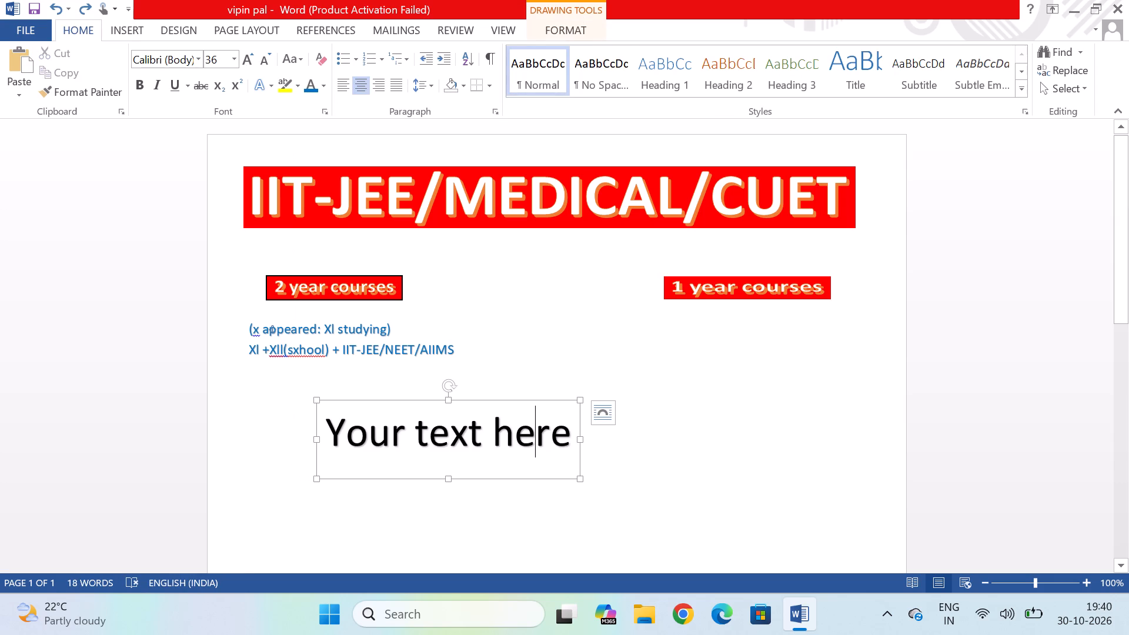
key(Delete)
key(Delete)
key(Delete)
key(Delete)
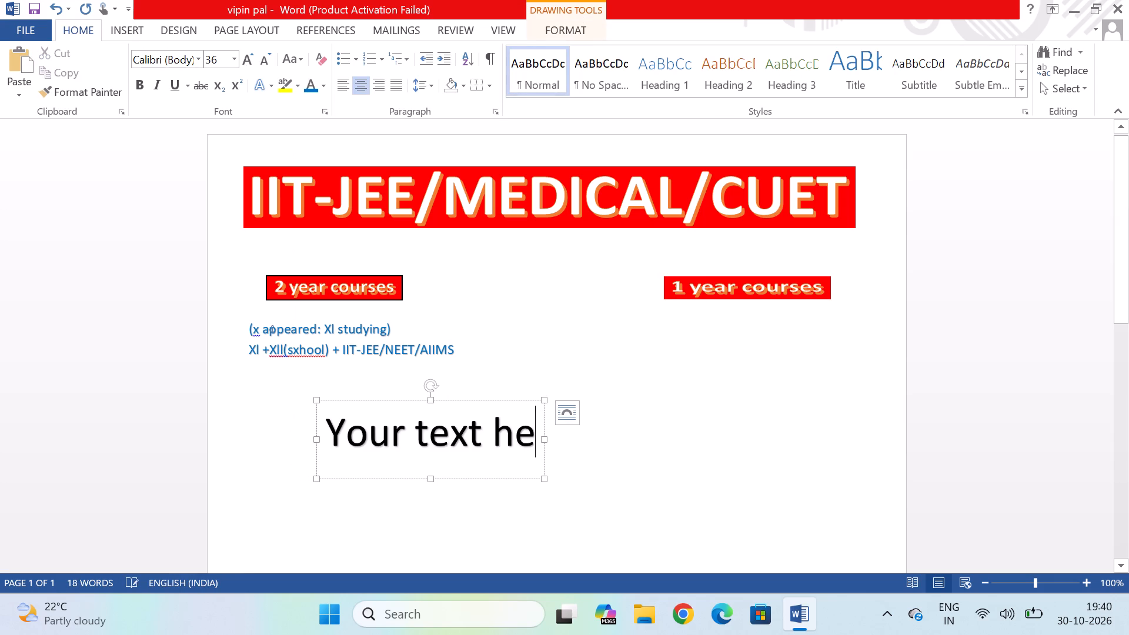
key(BackSpace)
key(BackSpace)
key(BackSpace)
key(BackSpace)
key(BackSpace)
key(BackSpace)
key(BackSpace)
key(BackSpace)
key(BackSpace)
key(BackSpace)
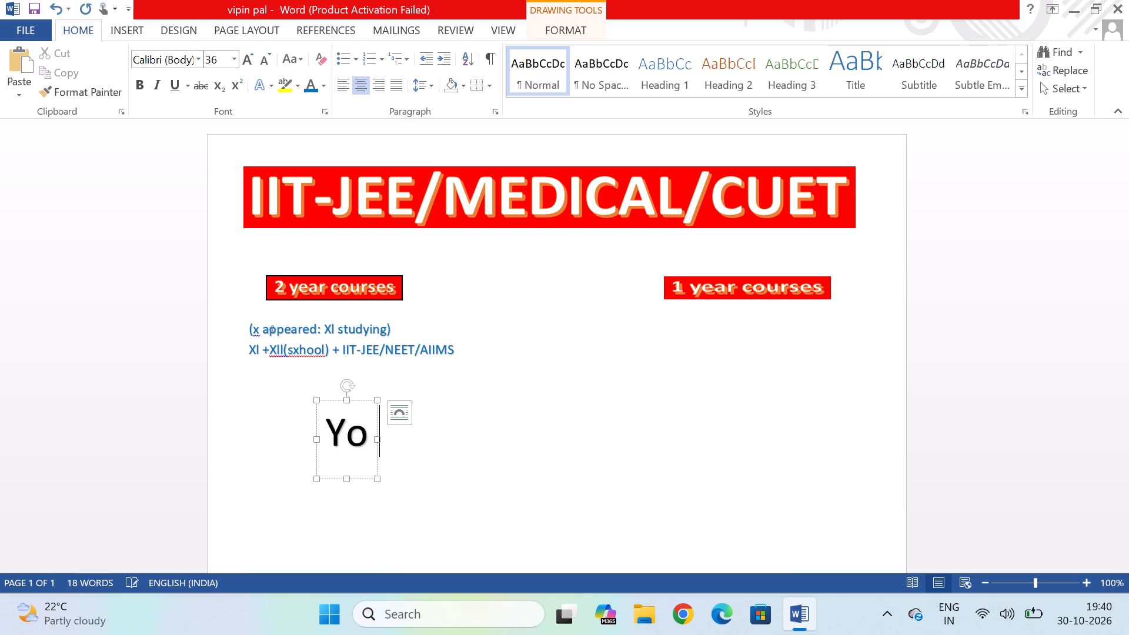
key(BackSpace)
key(BackSpace)
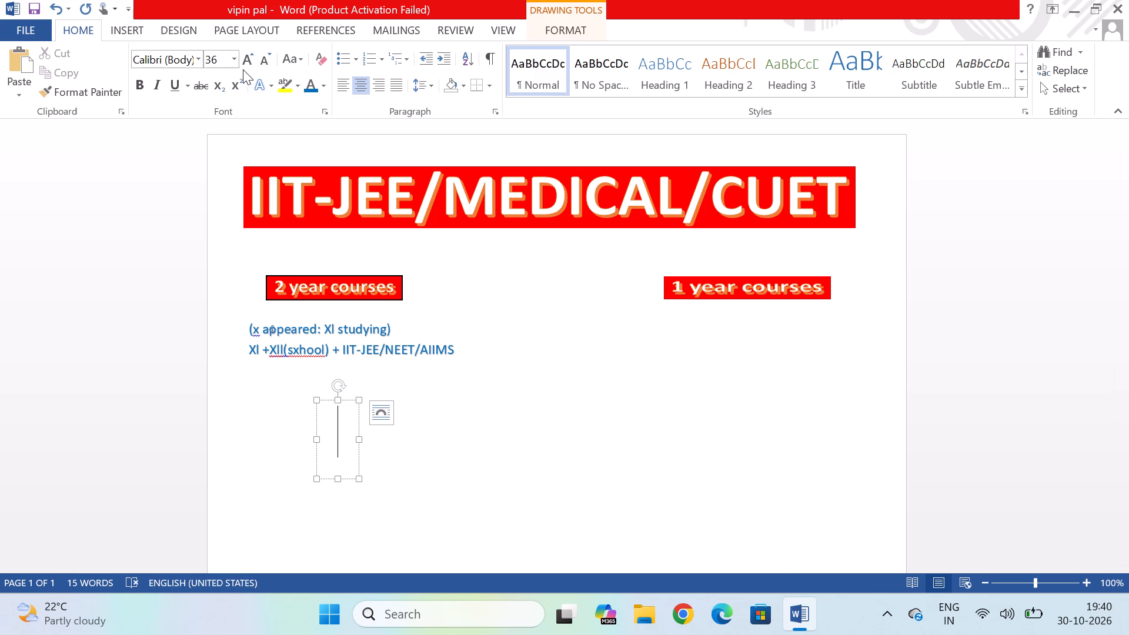
Set the font size of the emptied WordArt box to 18.
click(232, 59)
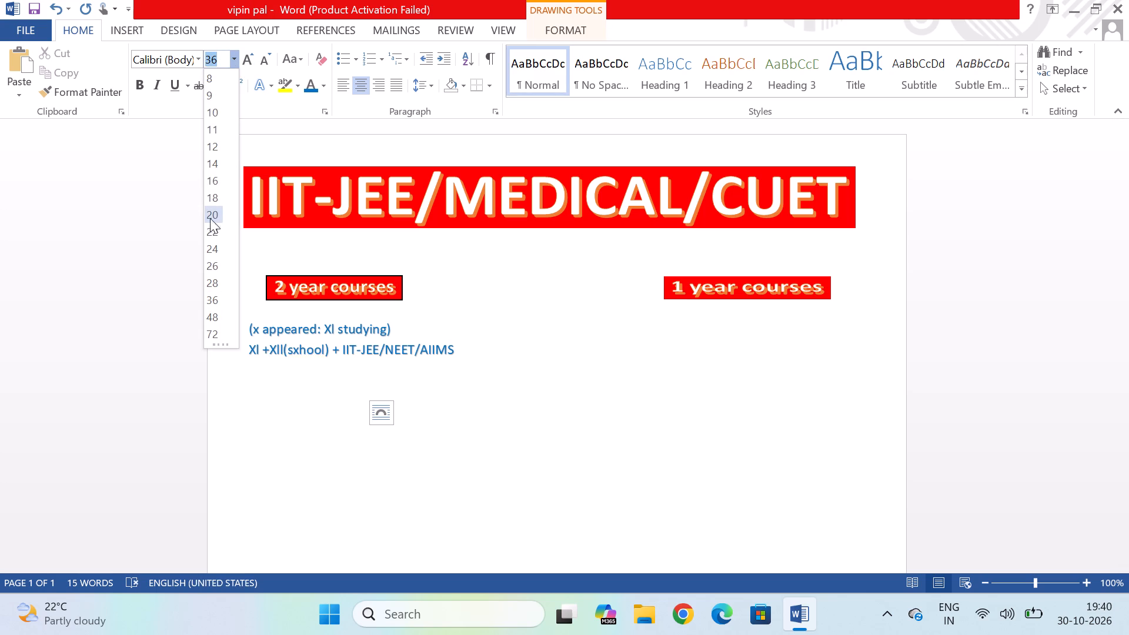
click(216, 194)
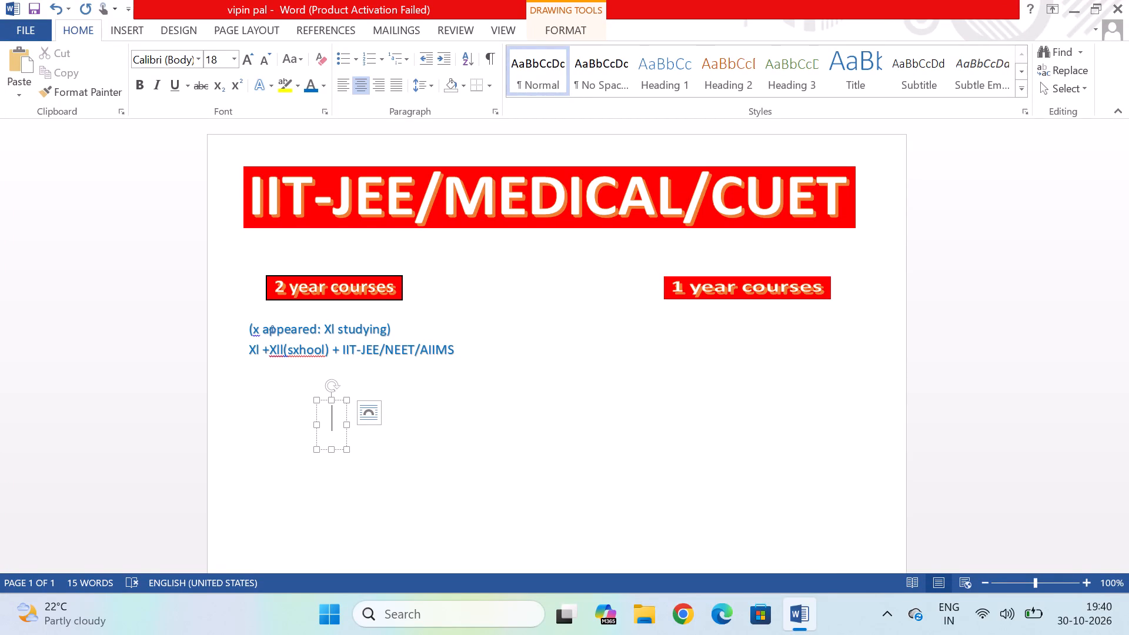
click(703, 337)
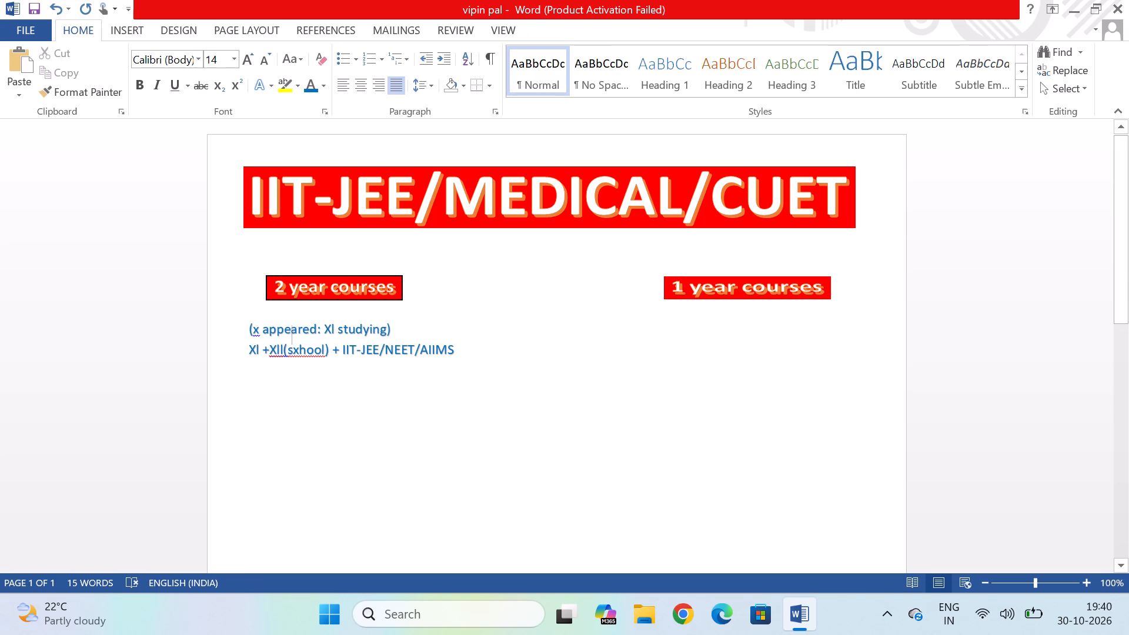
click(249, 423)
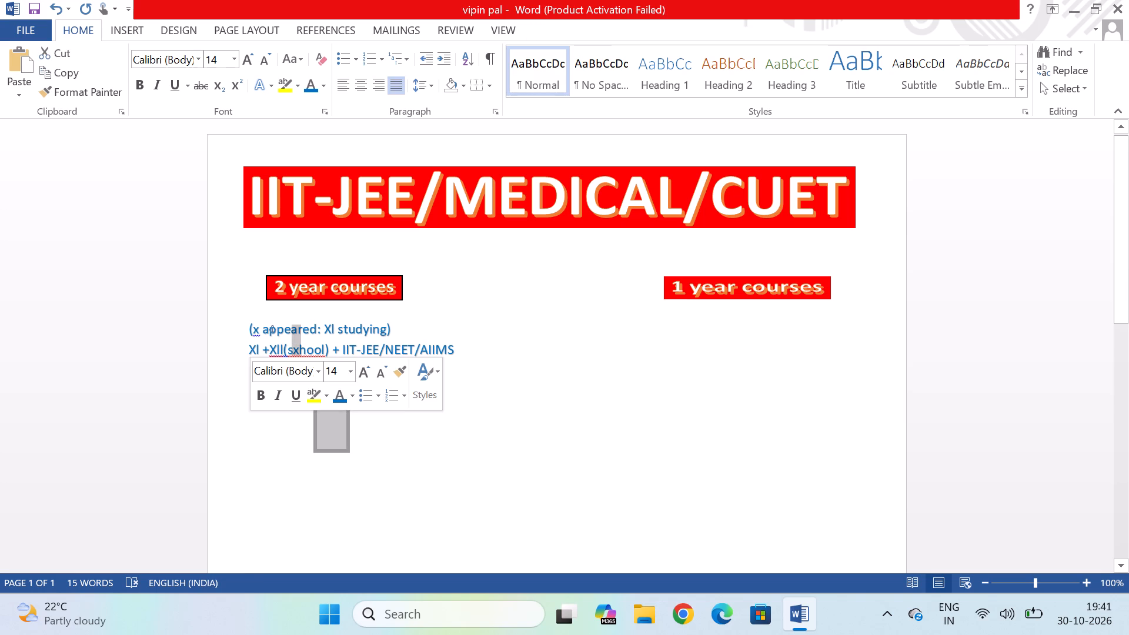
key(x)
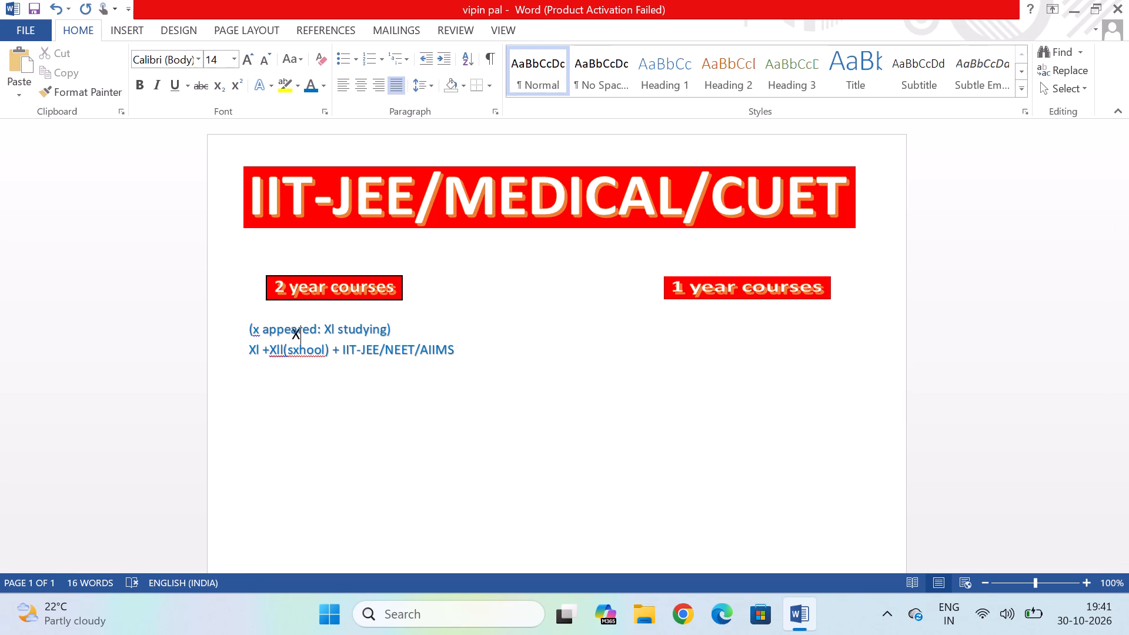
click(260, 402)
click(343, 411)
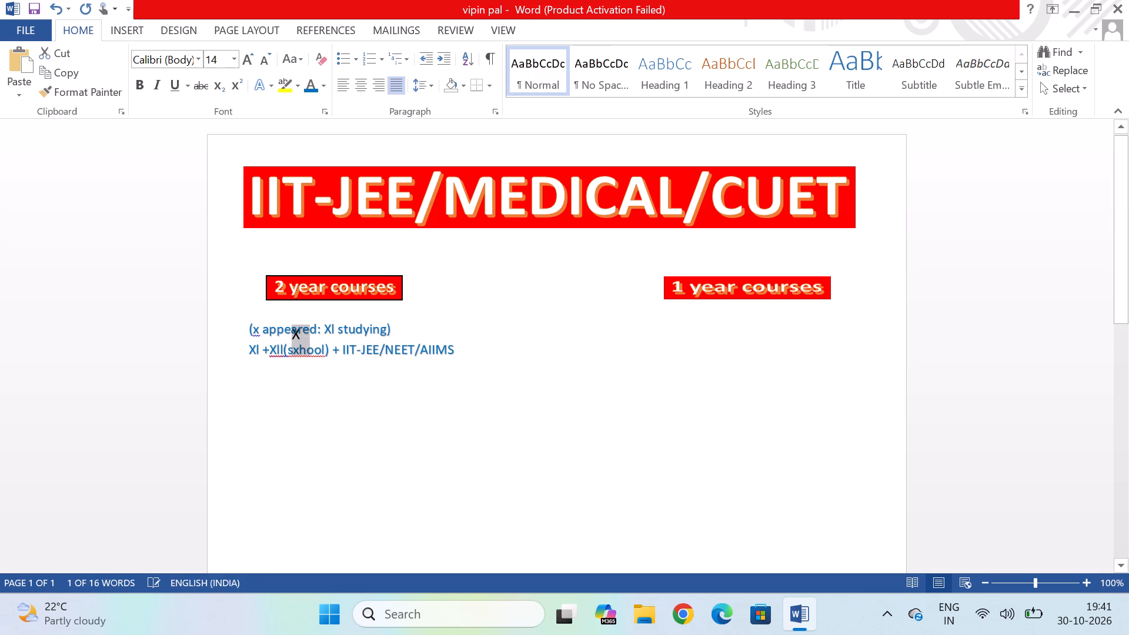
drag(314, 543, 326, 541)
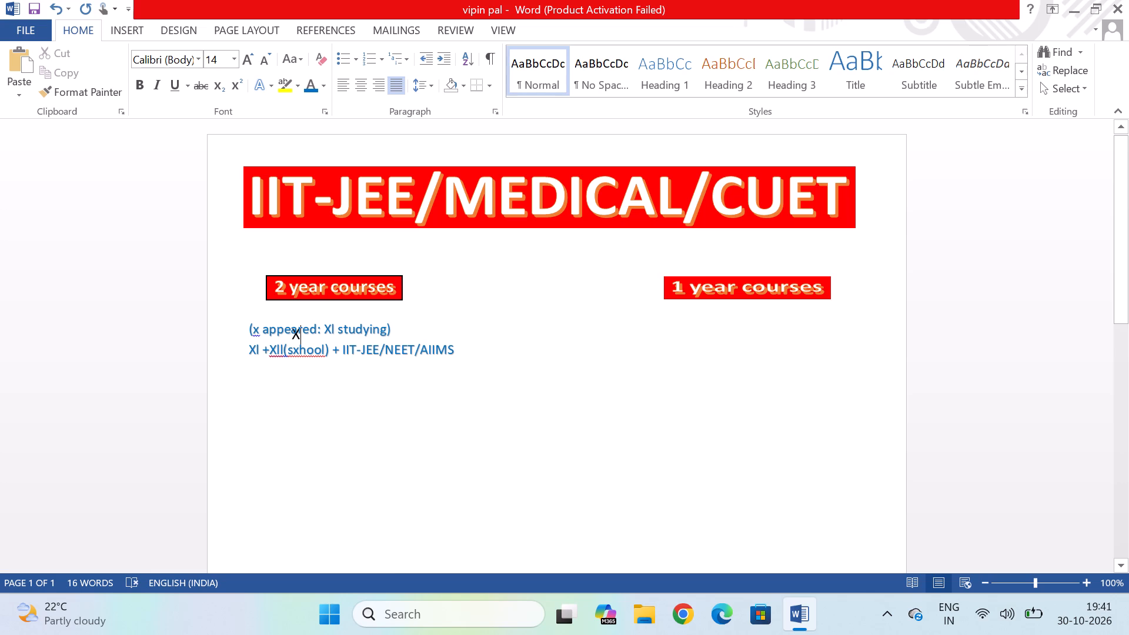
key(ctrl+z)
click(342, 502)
Enter "XII studying" as the first line of the empty WordArt box below the eligibility text.
click(333, 432)
drag(336, 422, 523, 432)
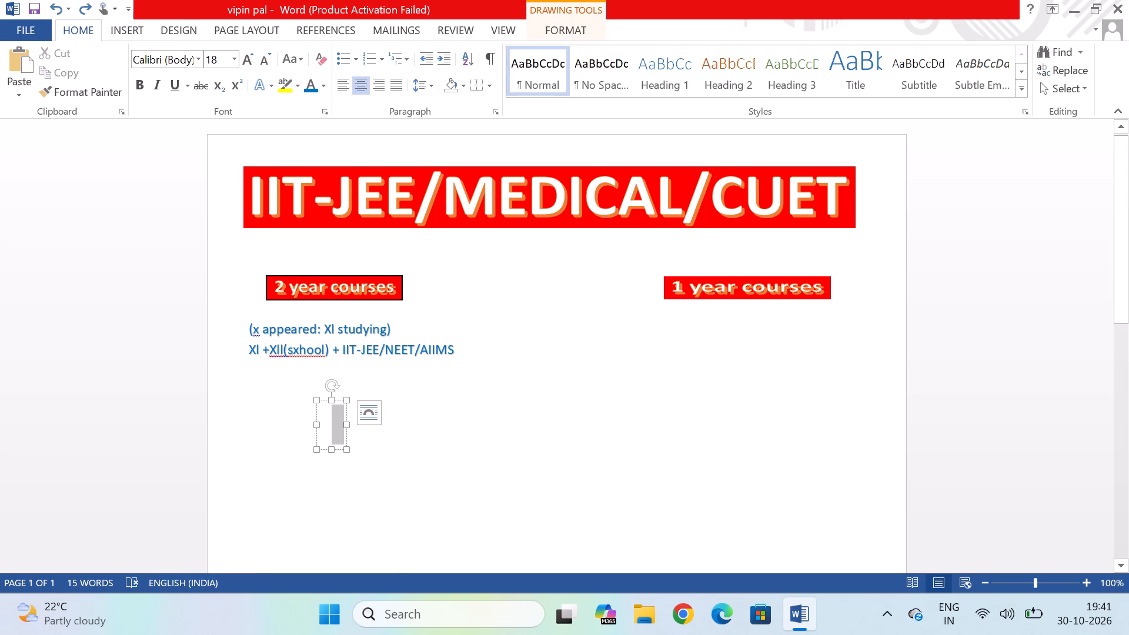
drag(523, 432, 519, 432)
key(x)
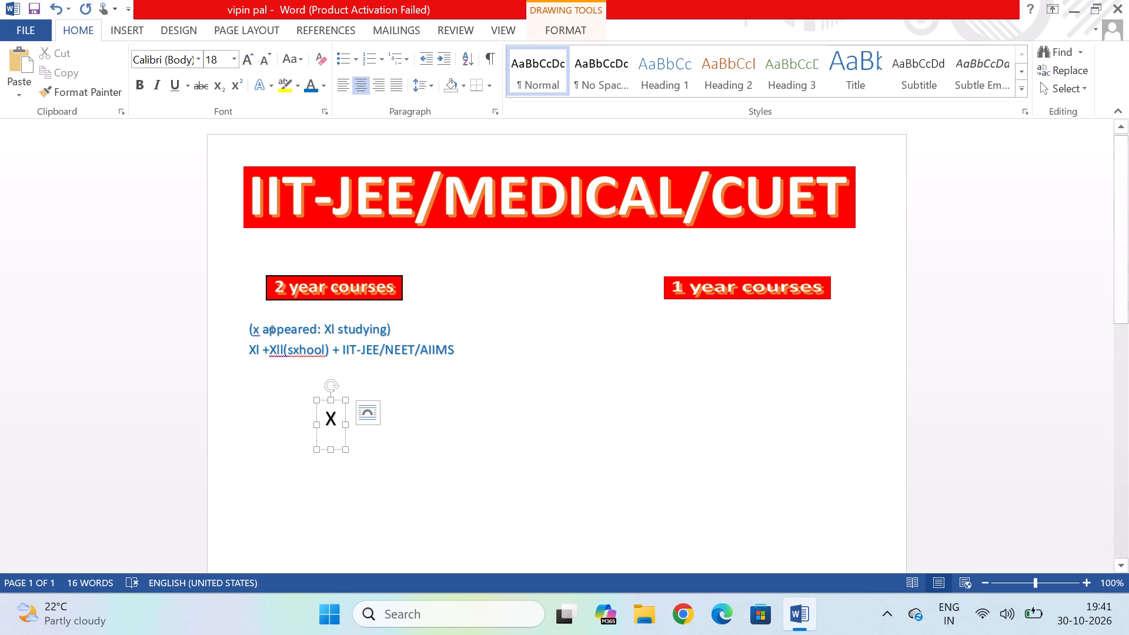
key(BackSpace)
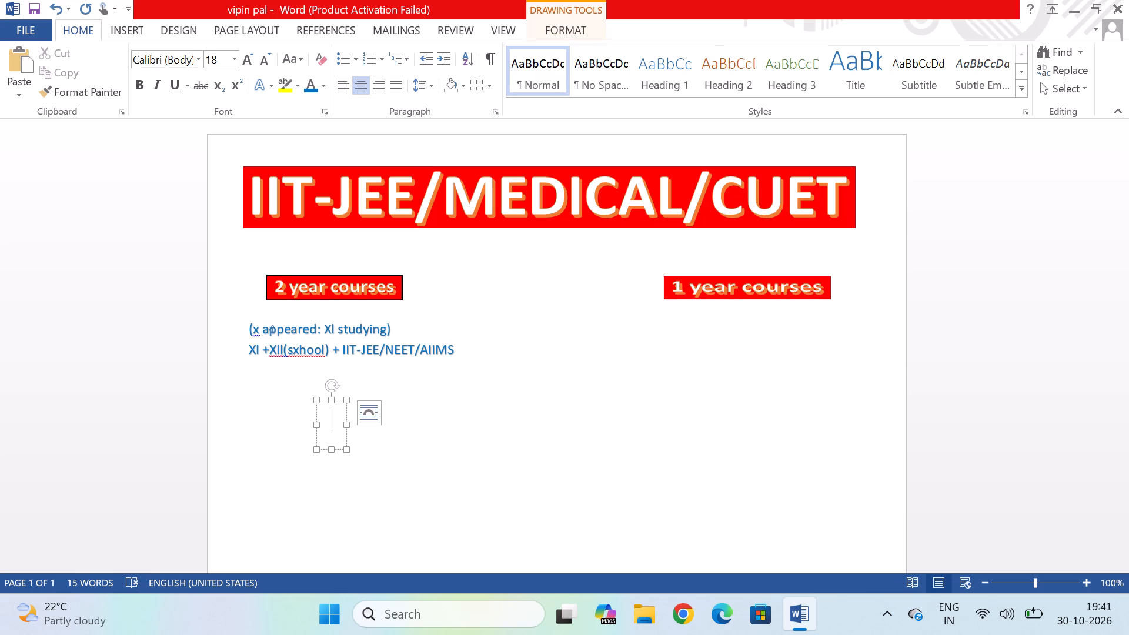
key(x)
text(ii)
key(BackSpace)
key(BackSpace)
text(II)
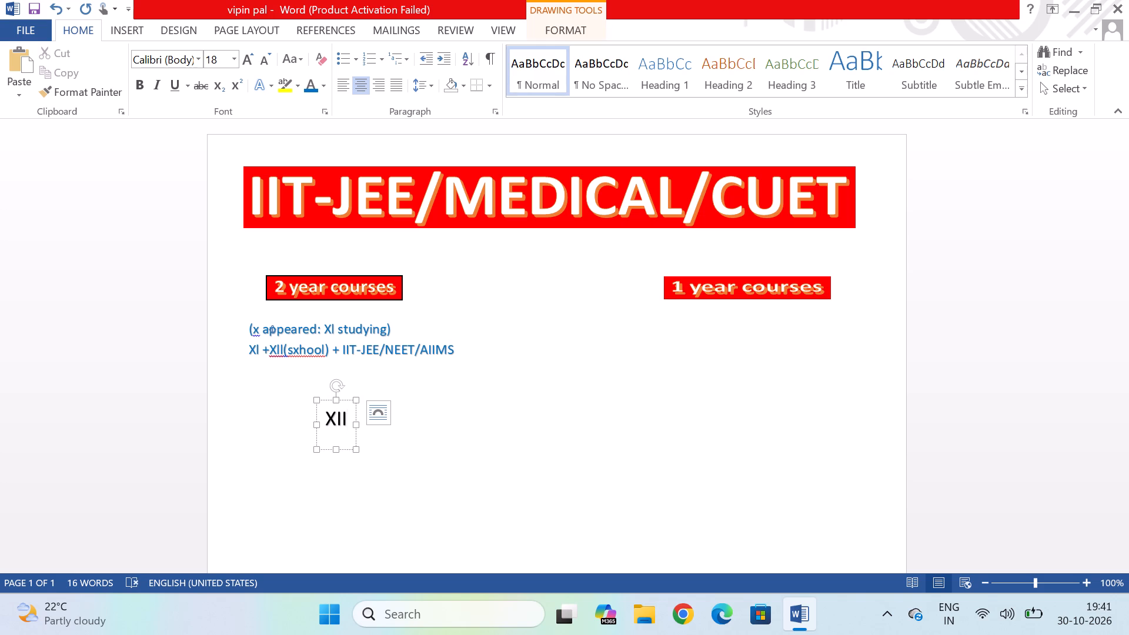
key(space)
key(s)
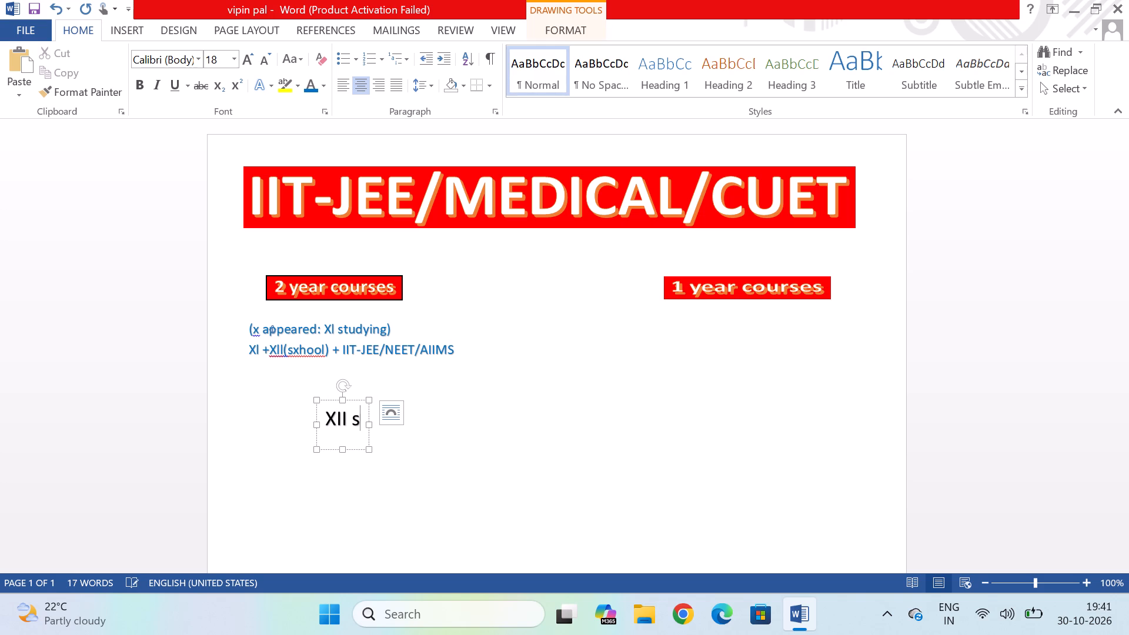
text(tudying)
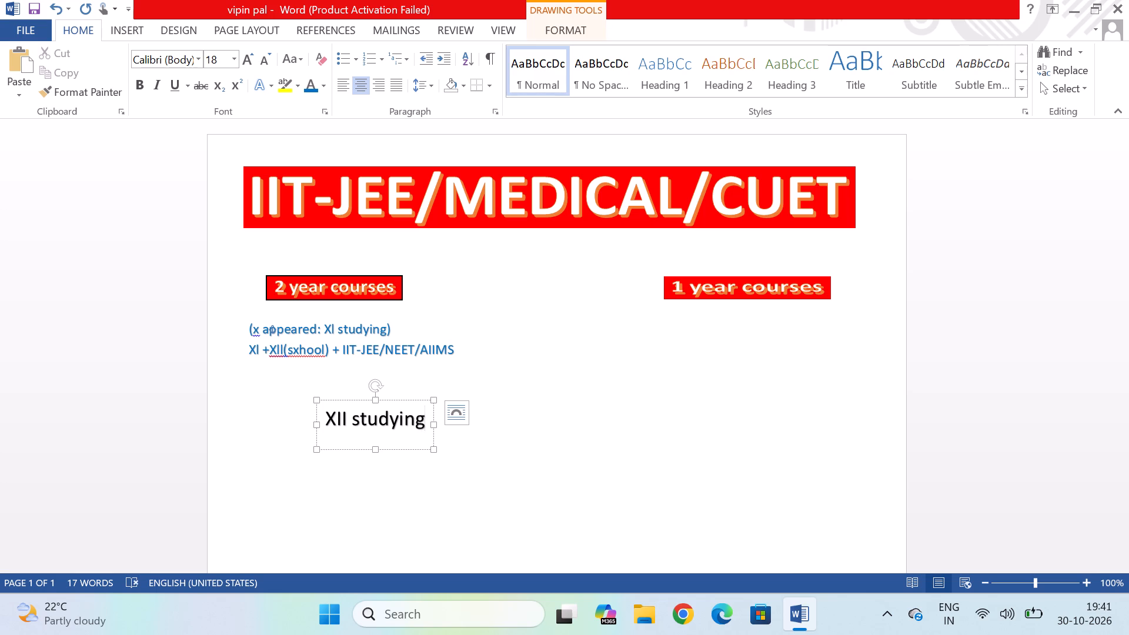
Start a second line reading "XII (School)" under "XII studying" in the black WordArt box.
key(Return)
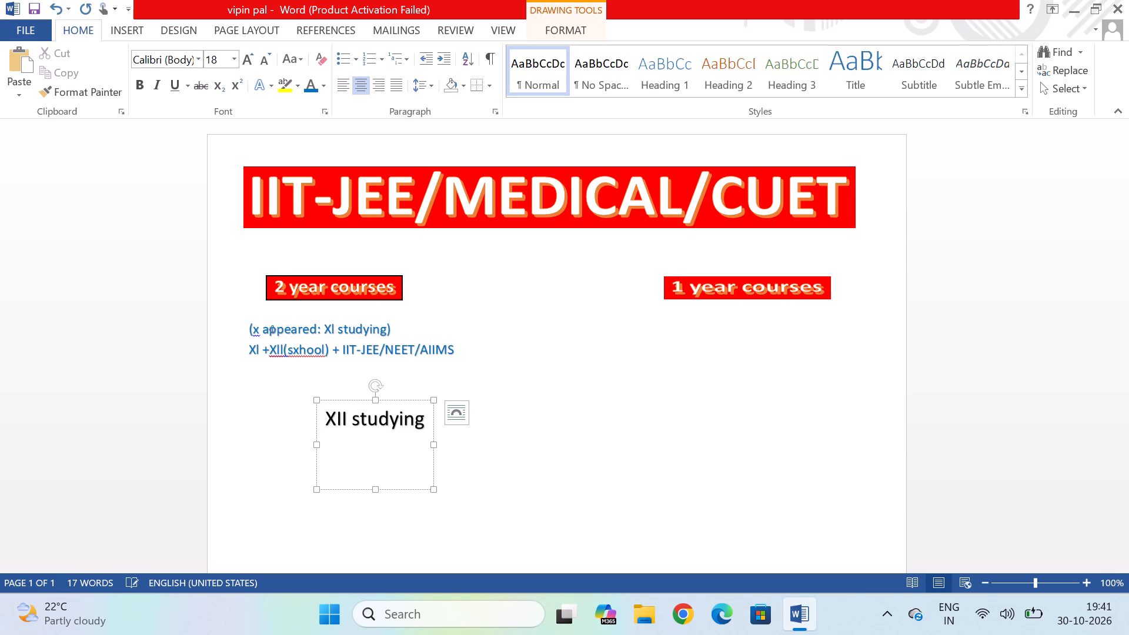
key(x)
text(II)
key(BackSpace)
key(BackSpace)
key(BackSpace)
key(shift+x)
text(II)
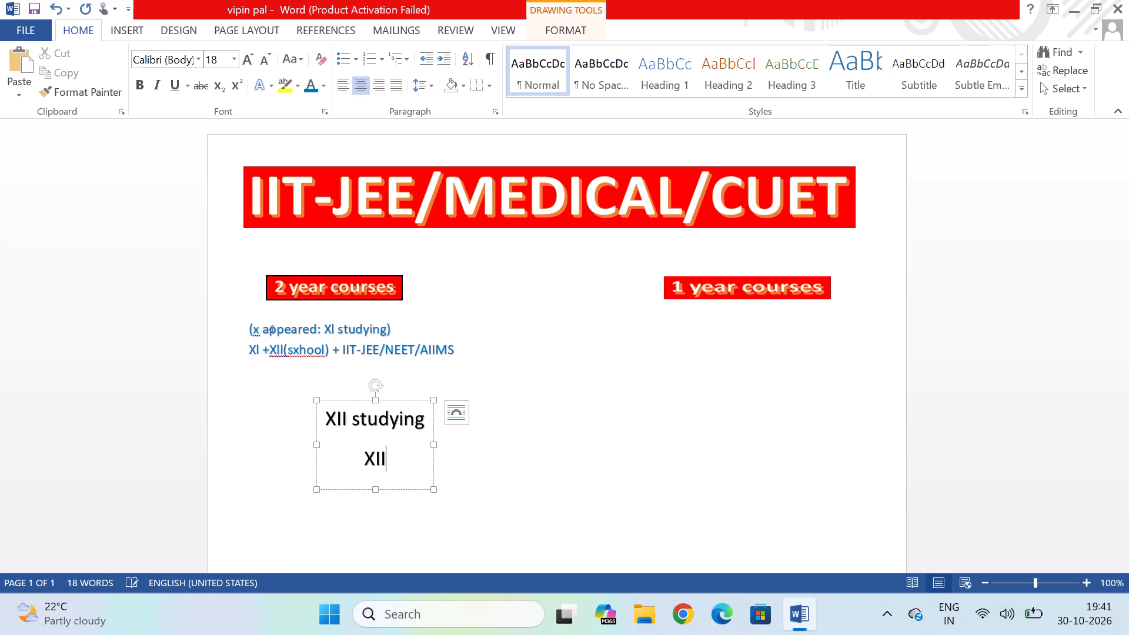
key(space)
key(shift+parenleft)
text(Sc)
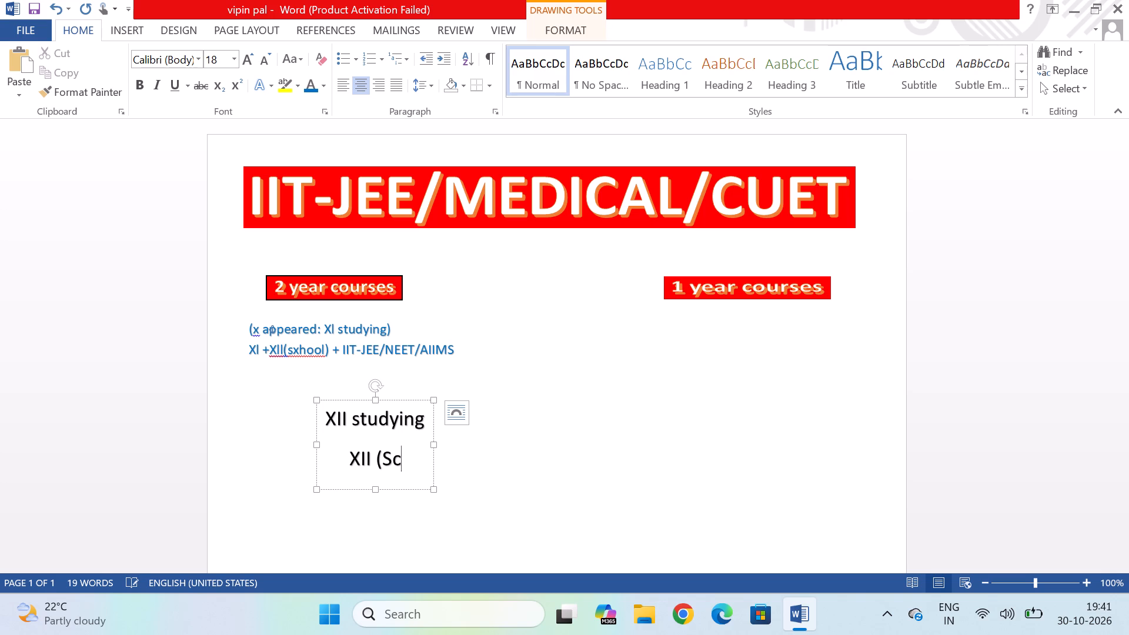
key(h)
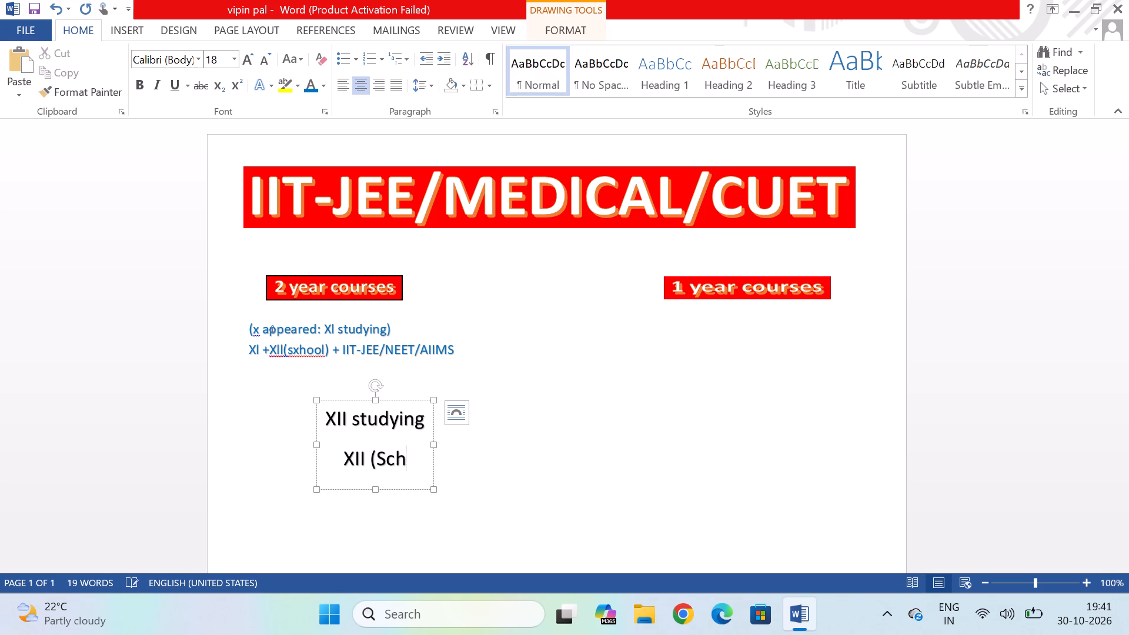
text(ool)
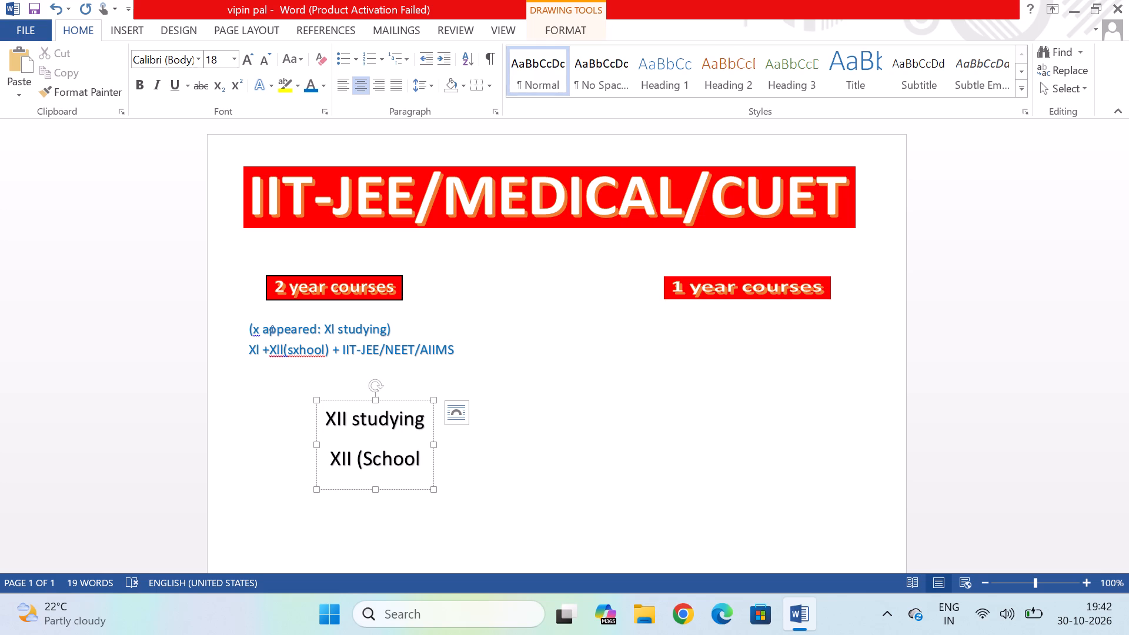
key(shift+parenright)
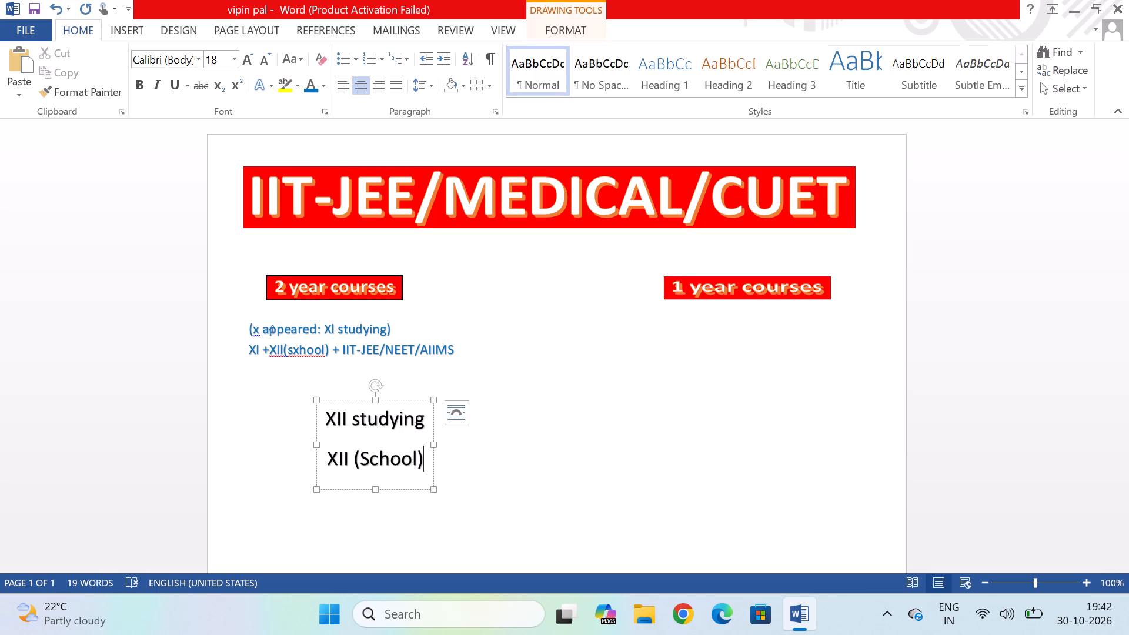
Append "+IIT-JEE" in capitals directly after "XII (School)" on the second line of the WordArt box.
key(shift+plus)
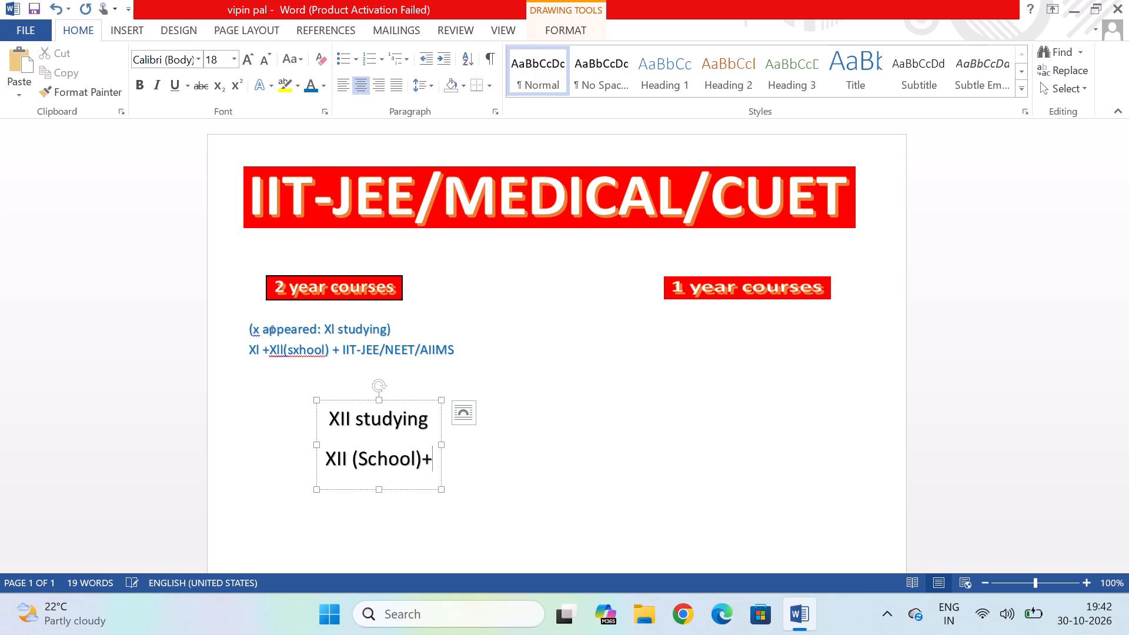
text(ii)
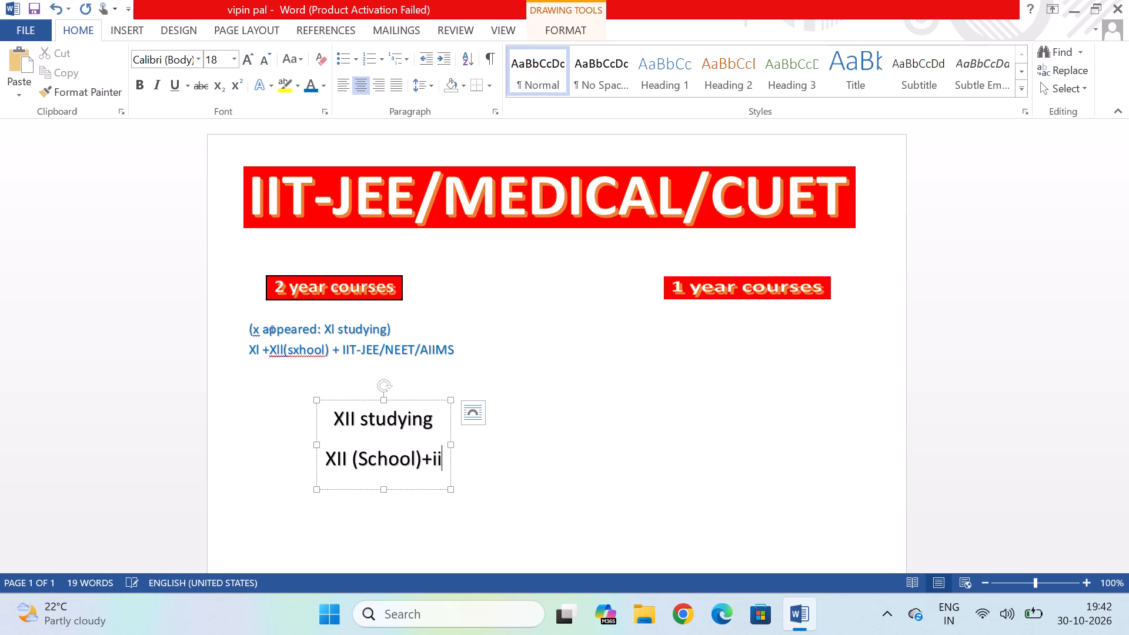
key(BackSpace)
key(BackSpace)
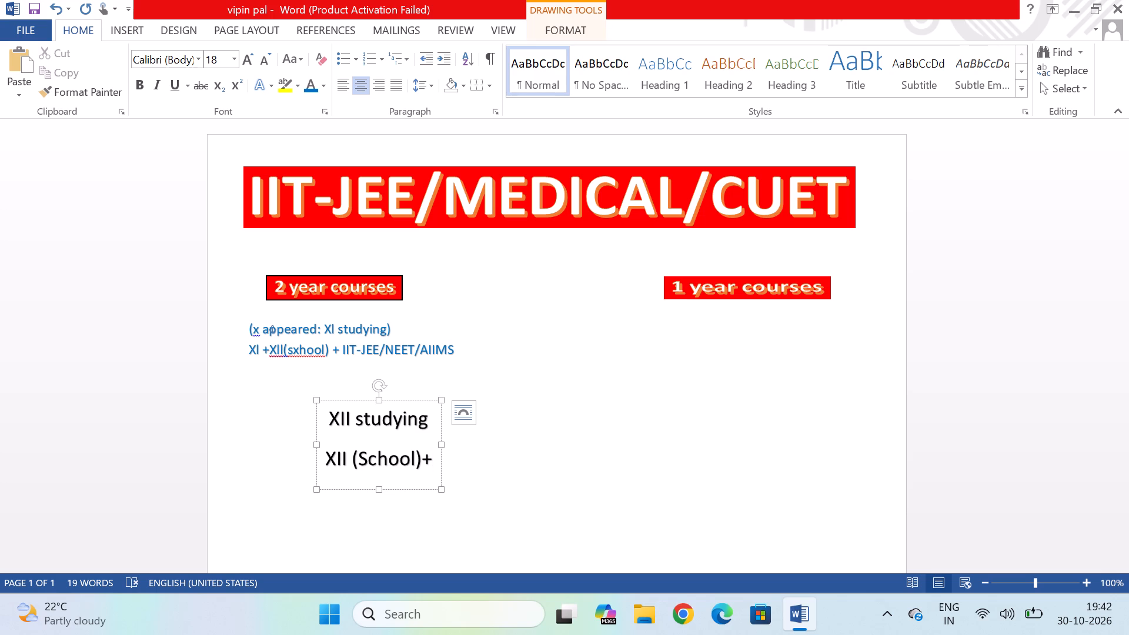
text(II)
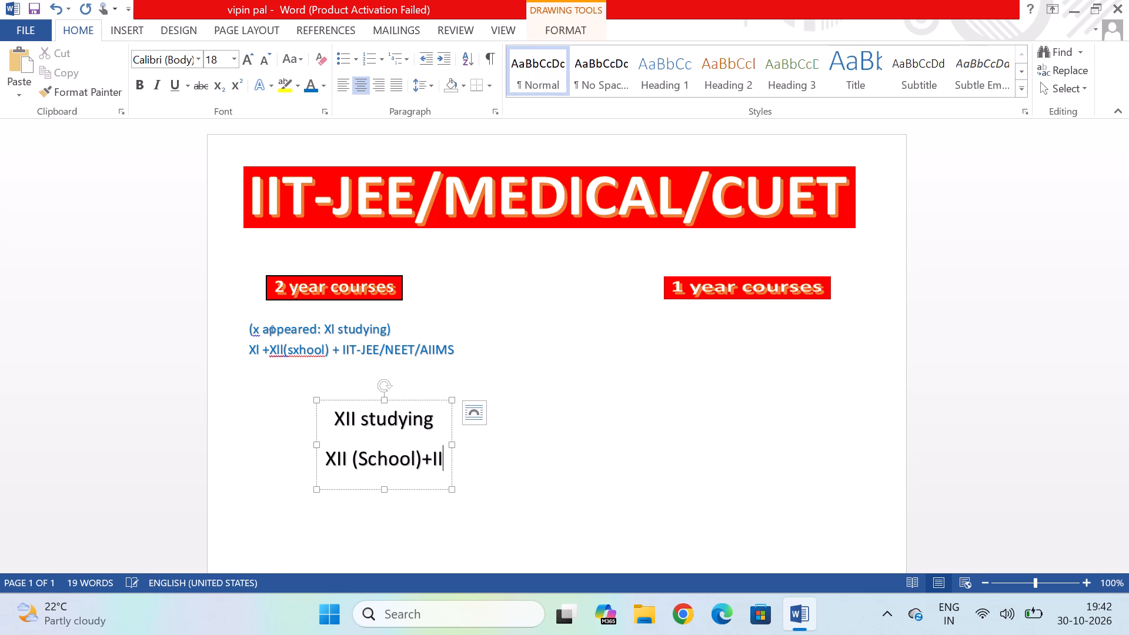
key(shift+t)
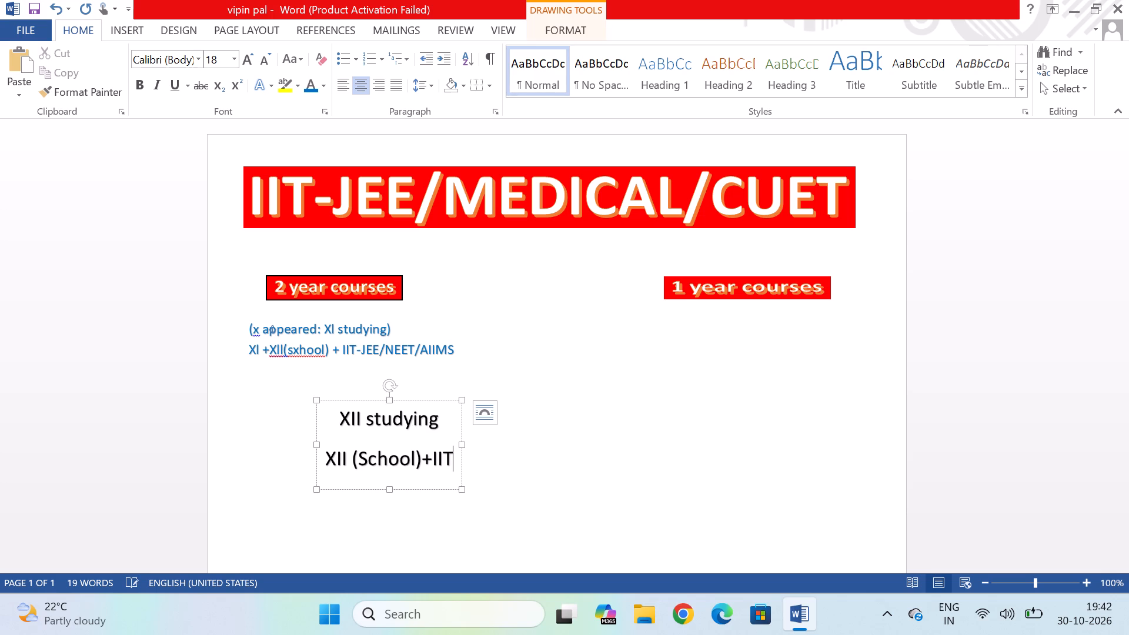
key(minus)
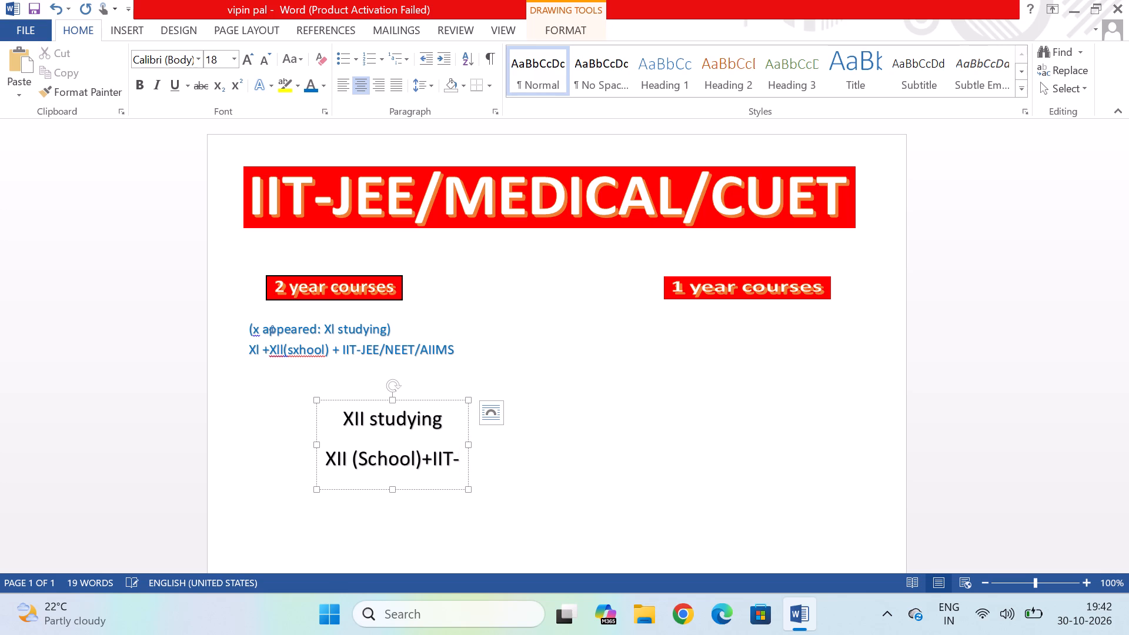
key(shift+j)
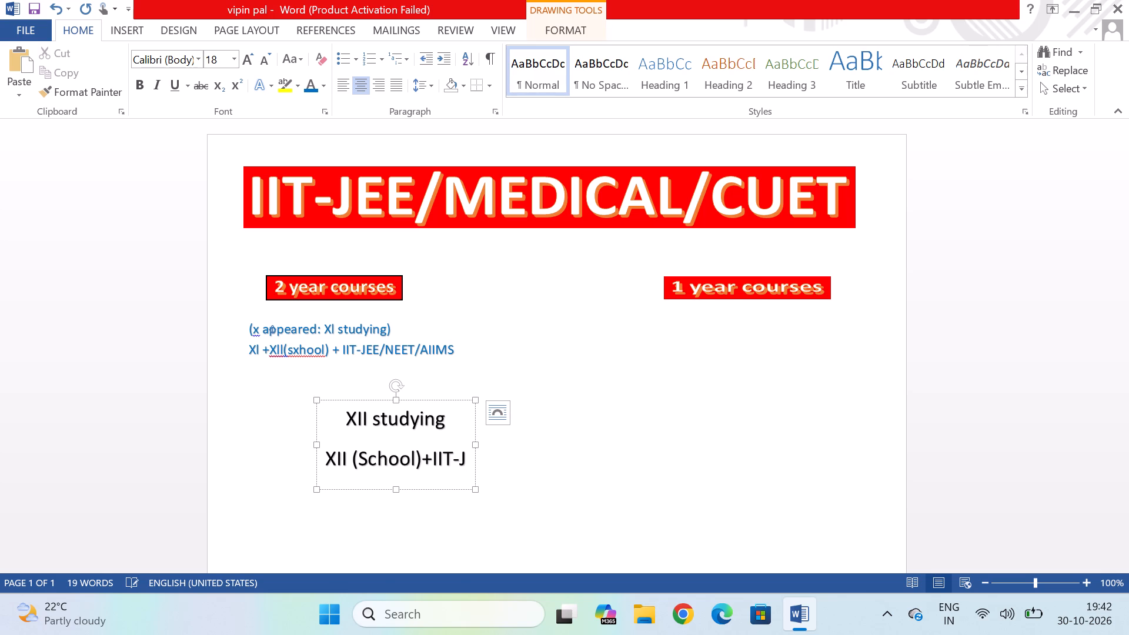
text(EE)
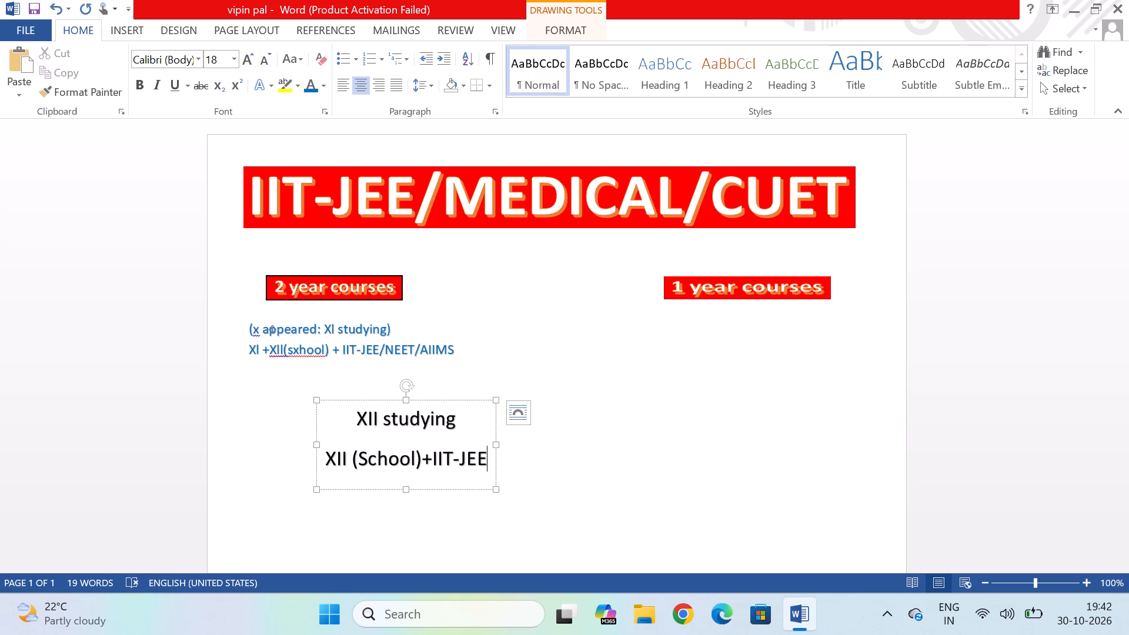
Append "/NEET/AIIMS" in capitals after "IIT-JEE" to complete the WordArt box's second line.
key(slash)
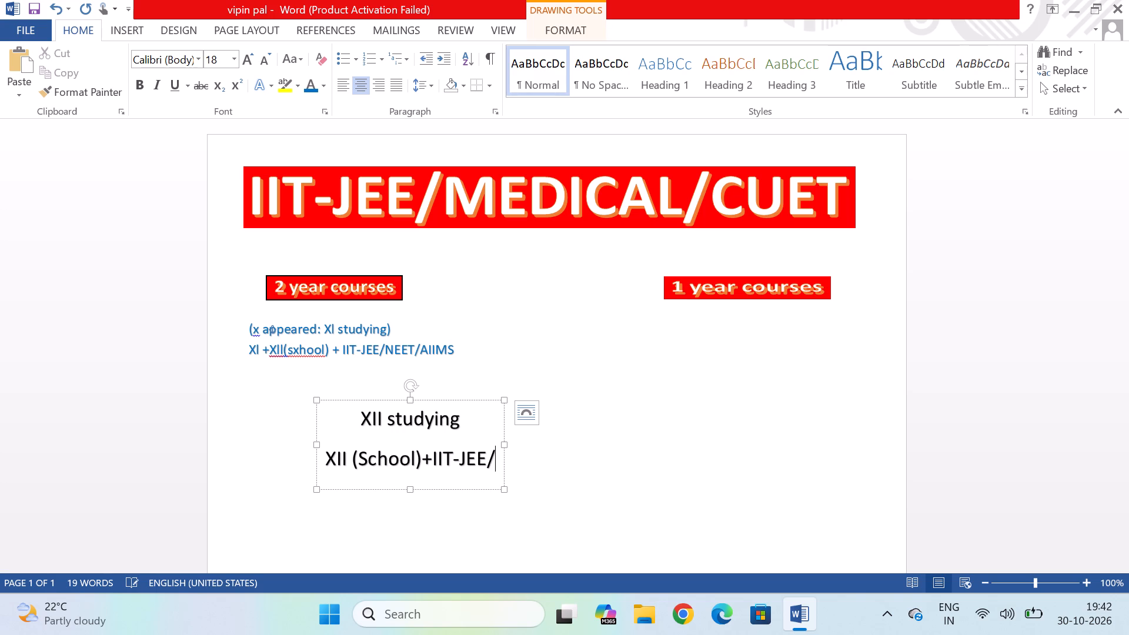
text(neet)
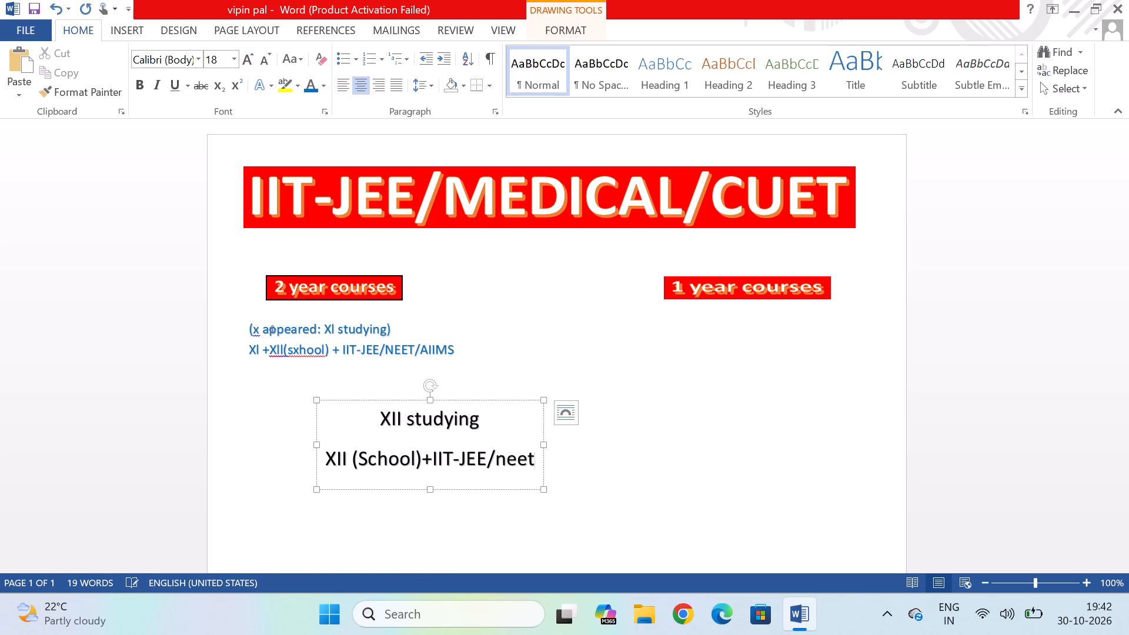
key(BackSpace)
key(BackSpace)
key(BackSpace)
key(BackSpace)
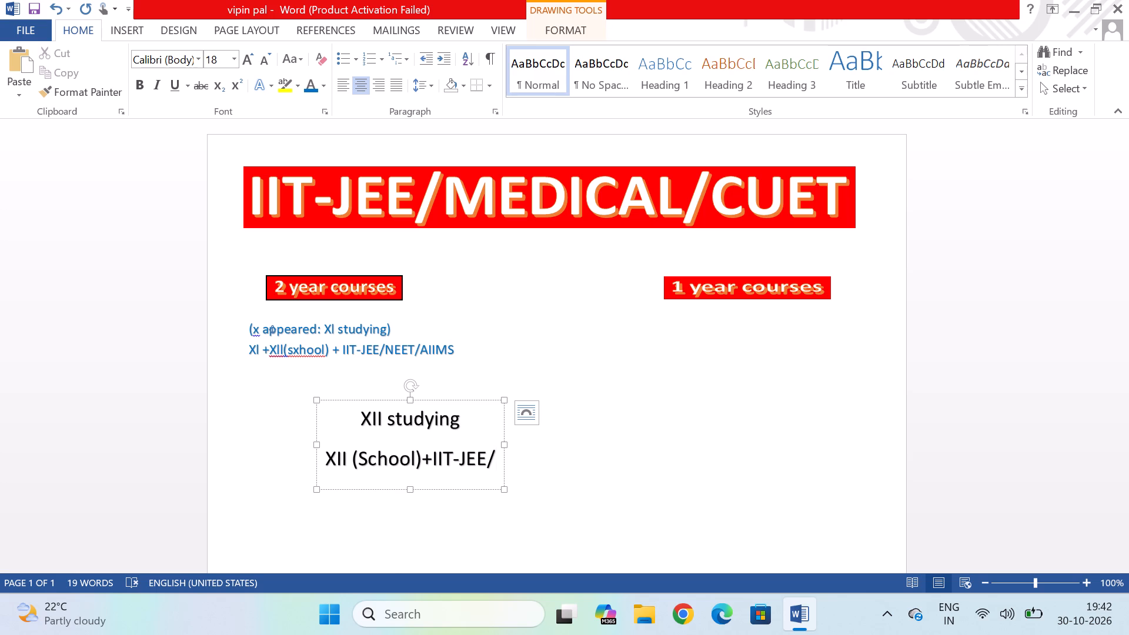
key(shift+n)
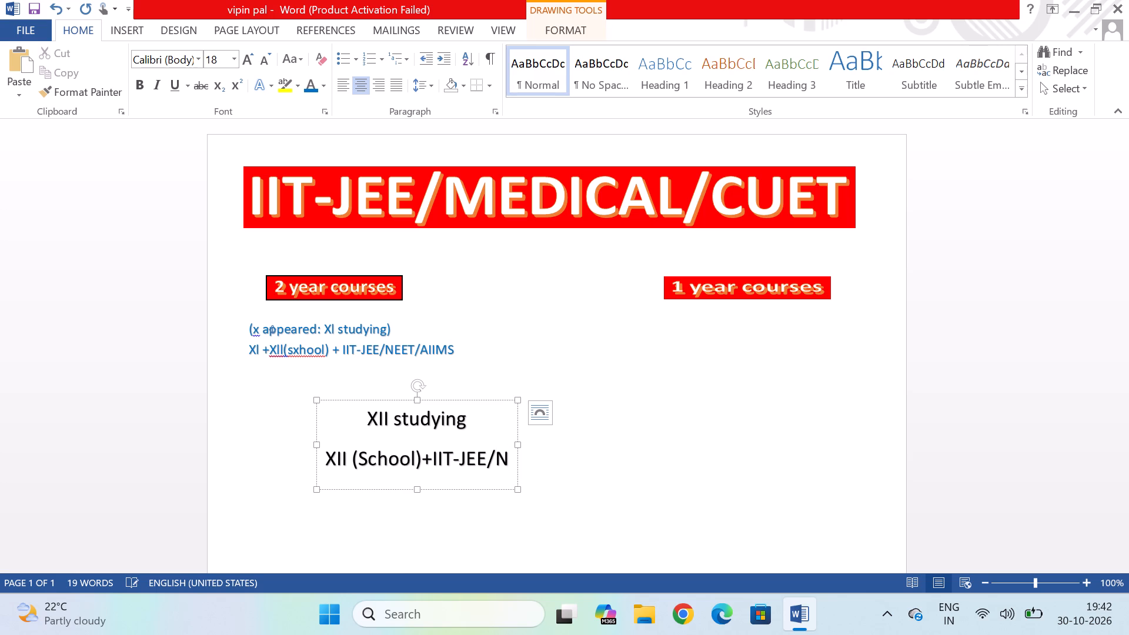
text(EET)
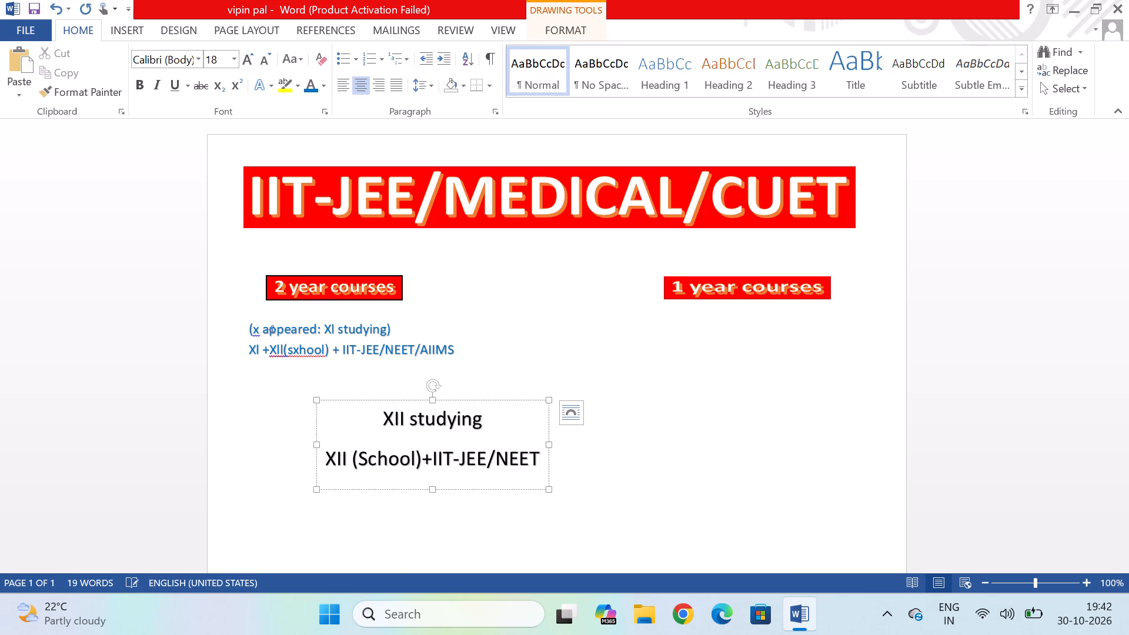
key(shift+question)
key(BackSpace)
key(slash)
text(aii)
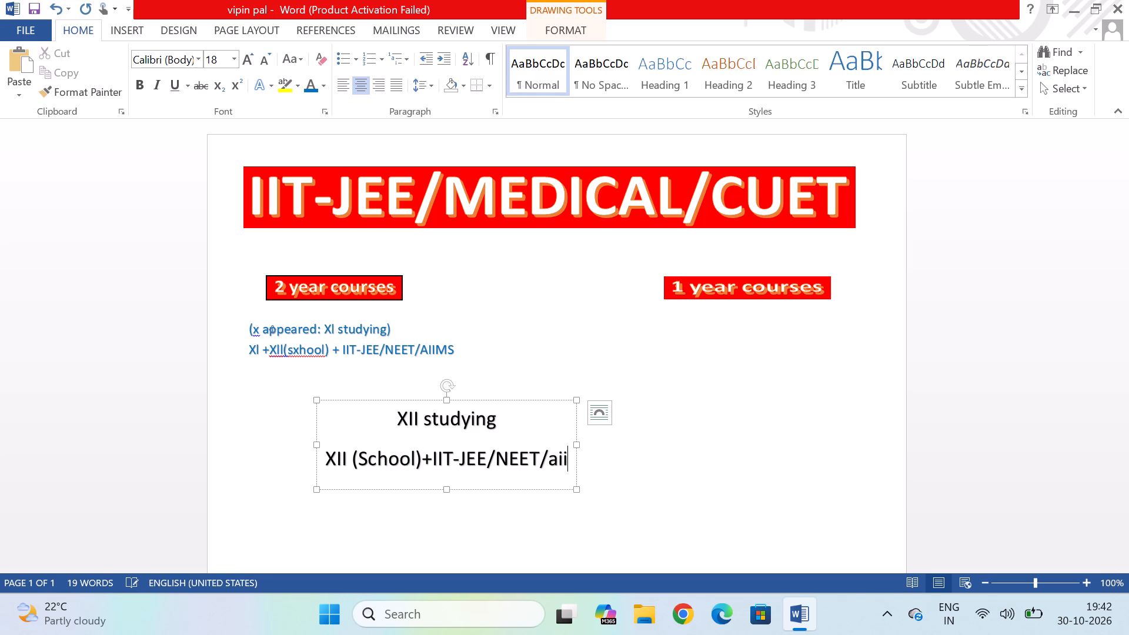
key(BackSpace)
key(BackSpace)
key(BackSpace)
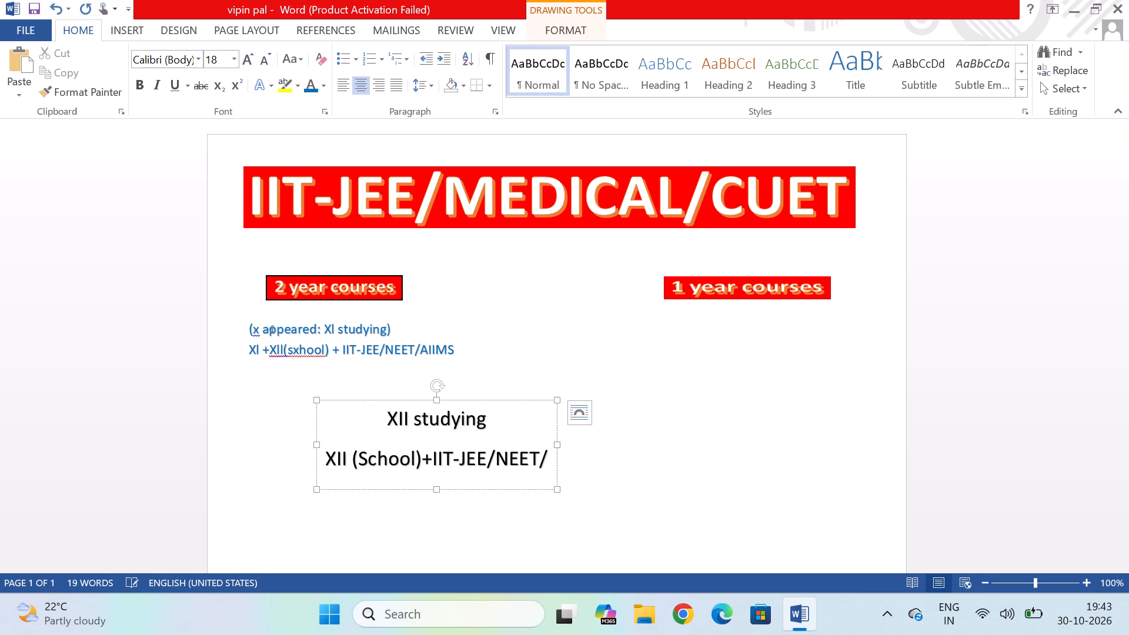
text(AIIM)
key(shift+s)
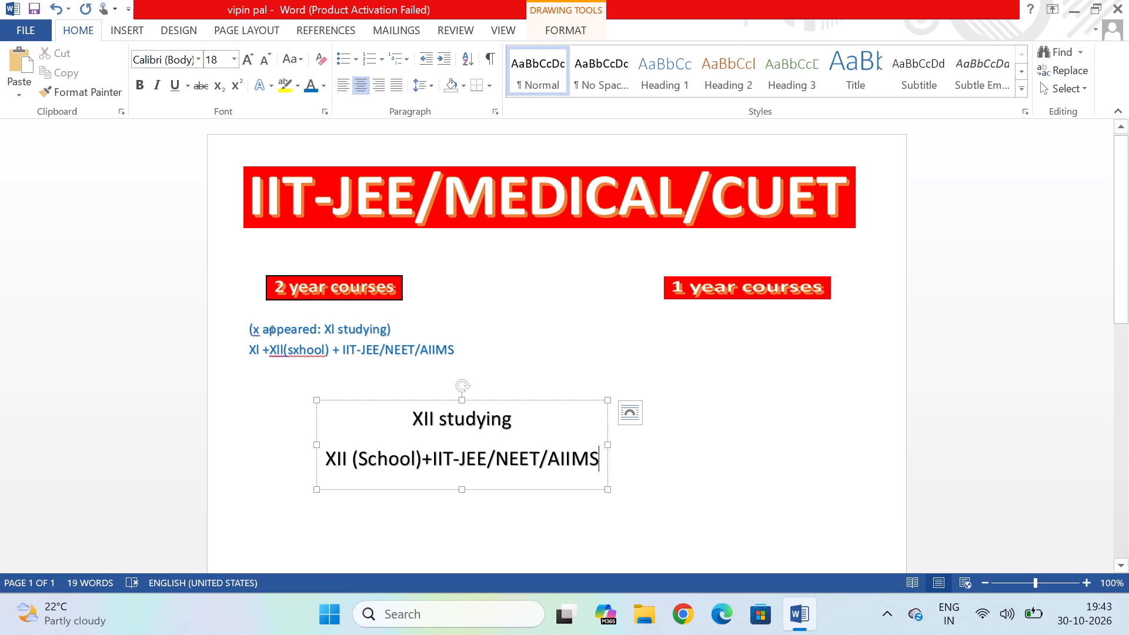
Remove the space after the paragraphs for both lines of the XII studying WordArt.
drag(413, 415, 573, 462)
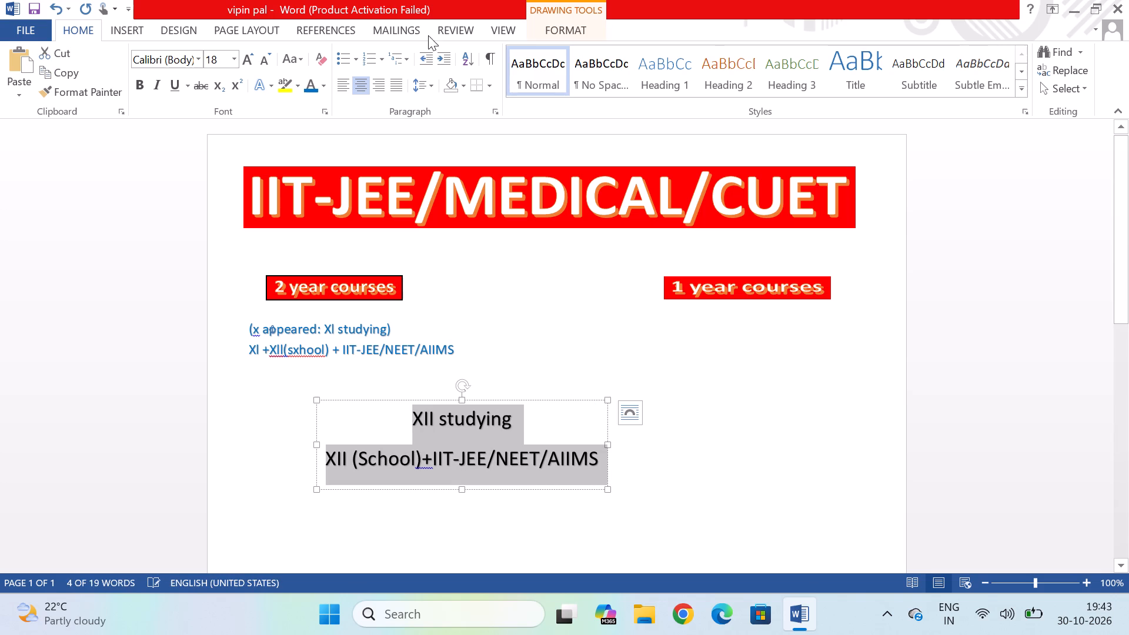
click(430, 82)
click(480, 256)
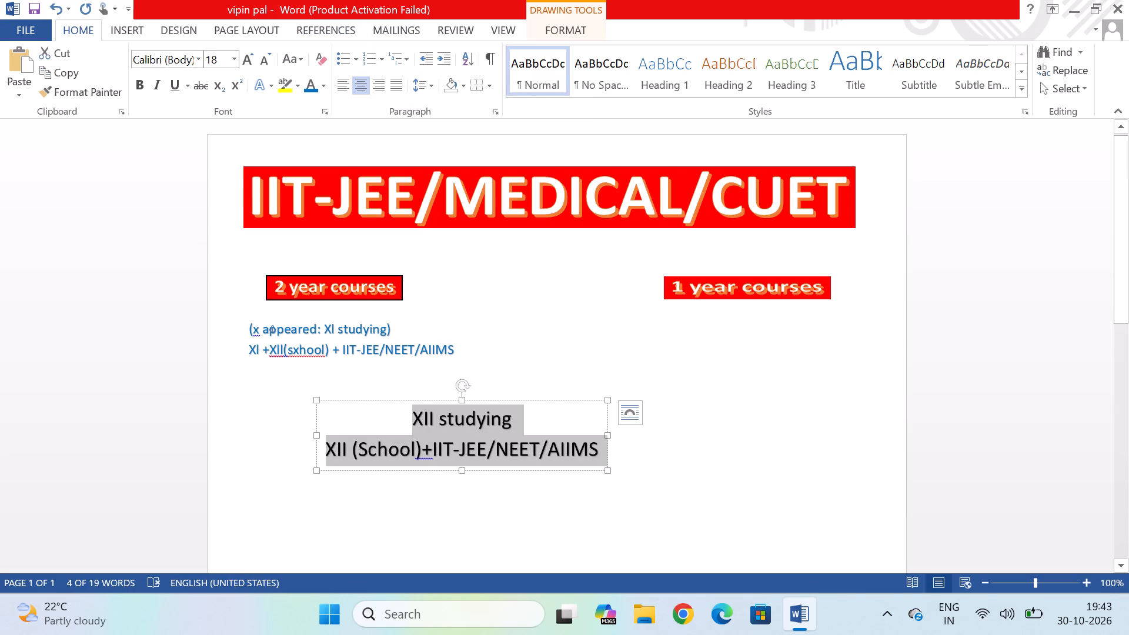
Set the font size of both XII studying WordArt lines to 16.
click(237, 58)
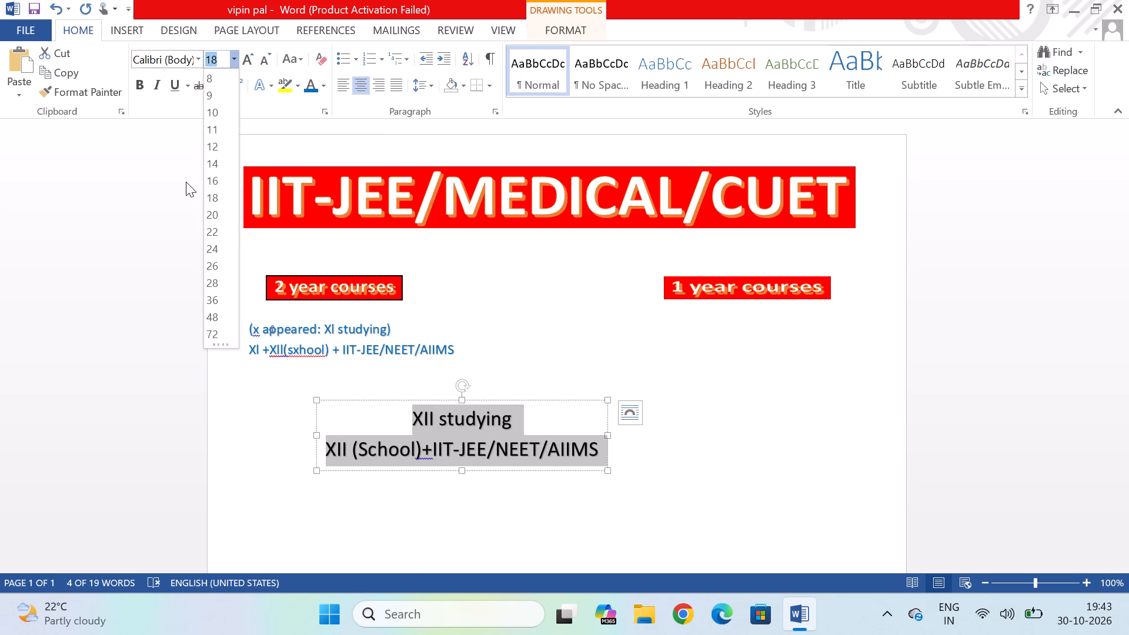
click(216, 181)
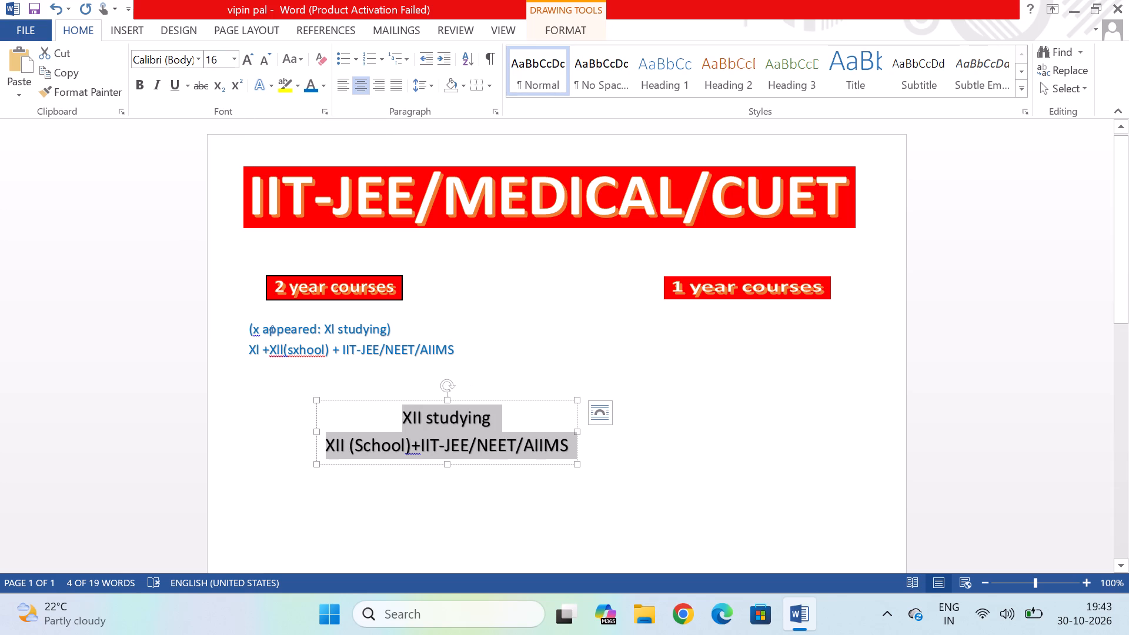
Color both lines of the XII studying WordArt with the standard light blue font color and deselect the text.
click(321, 79)
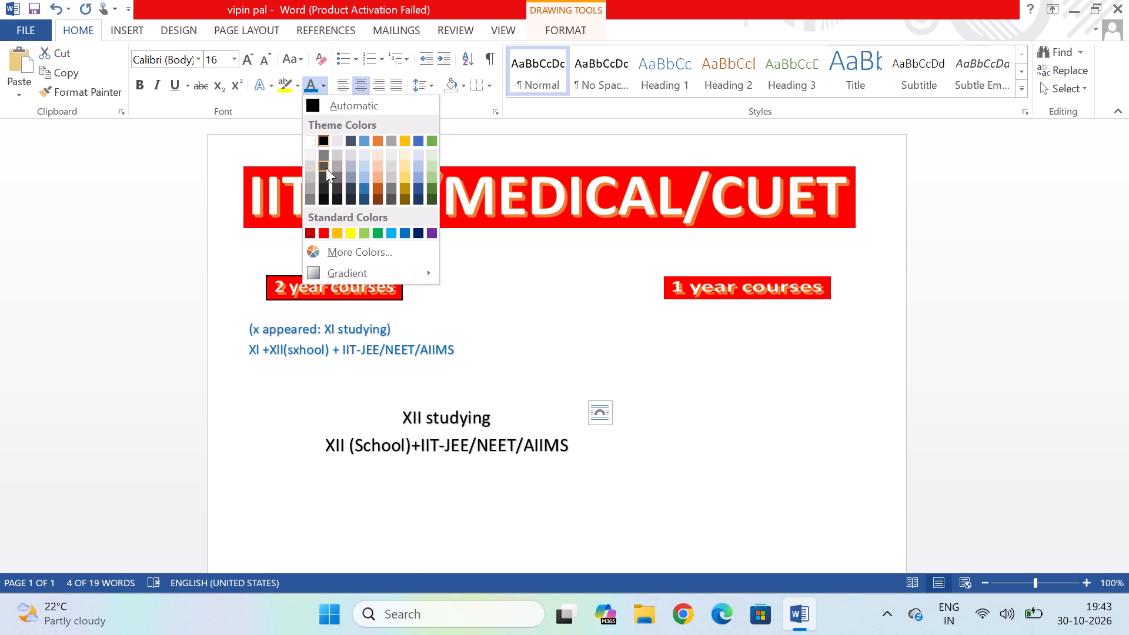
click(388, 232)
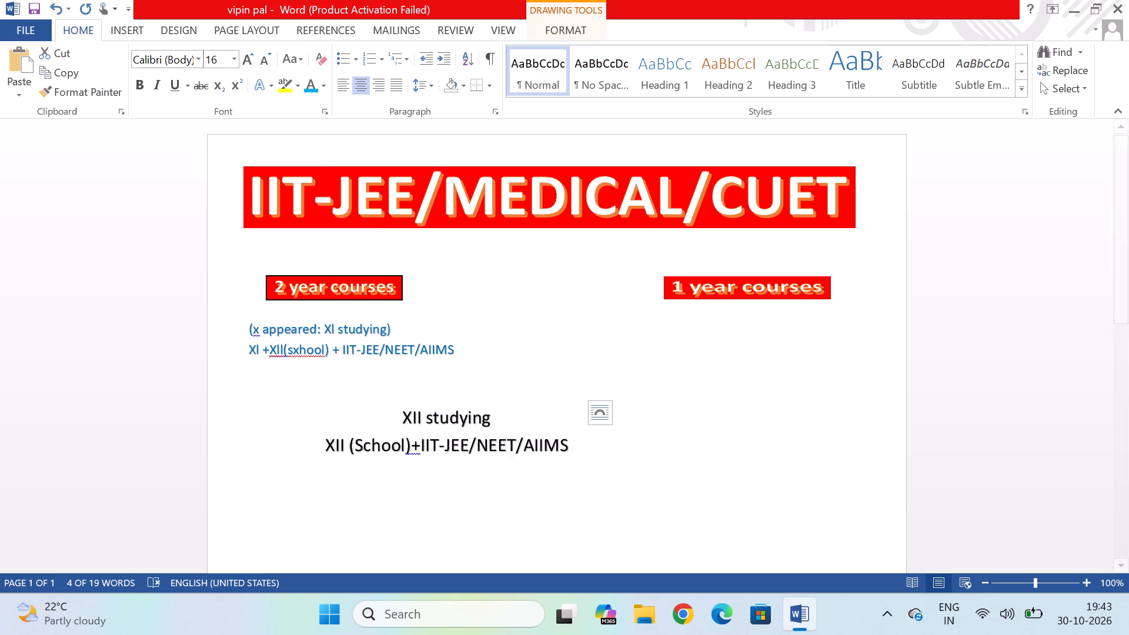
click(462, 392)
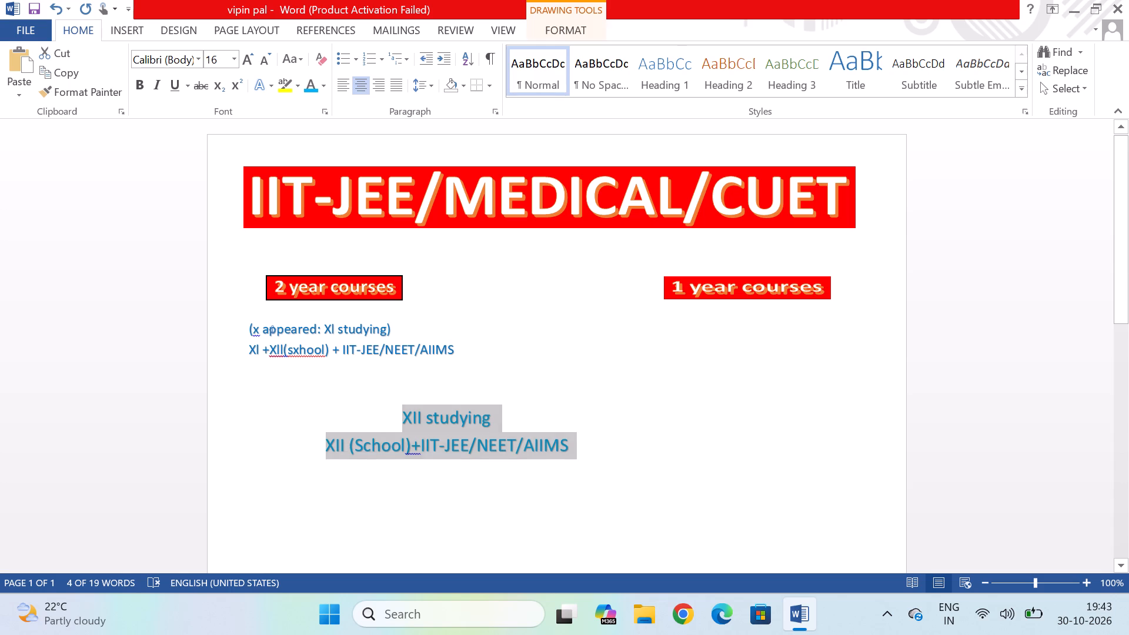
click(465, 396)
click(480, 416)
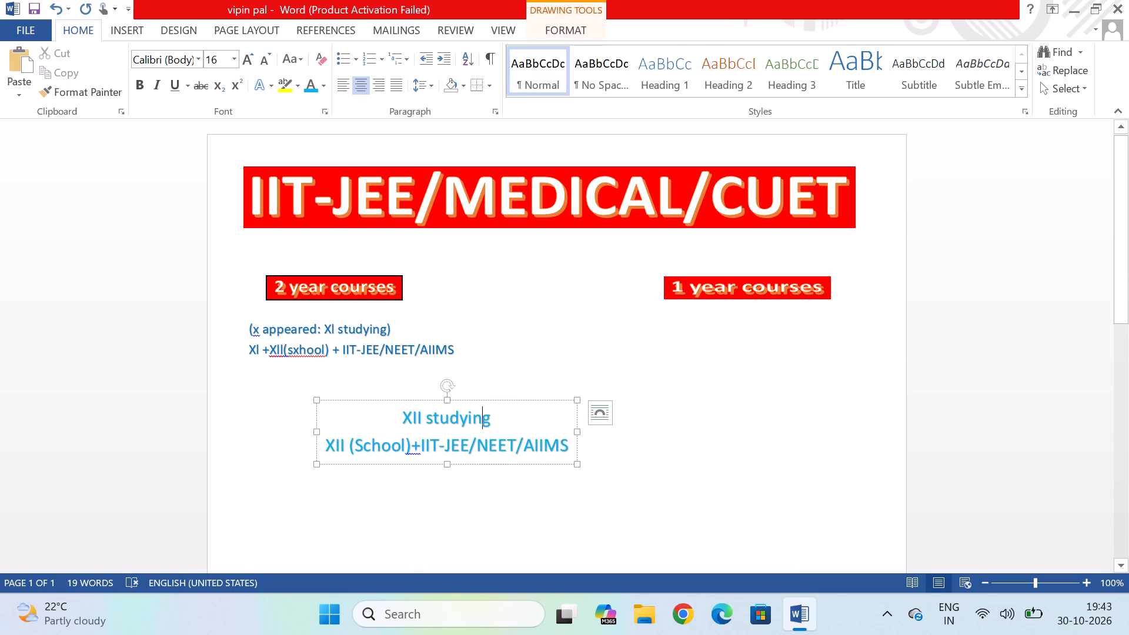
Move the XII studying WordArt to sit centered just below the 1 year courses box.
drag(485, 401, 721, 320)
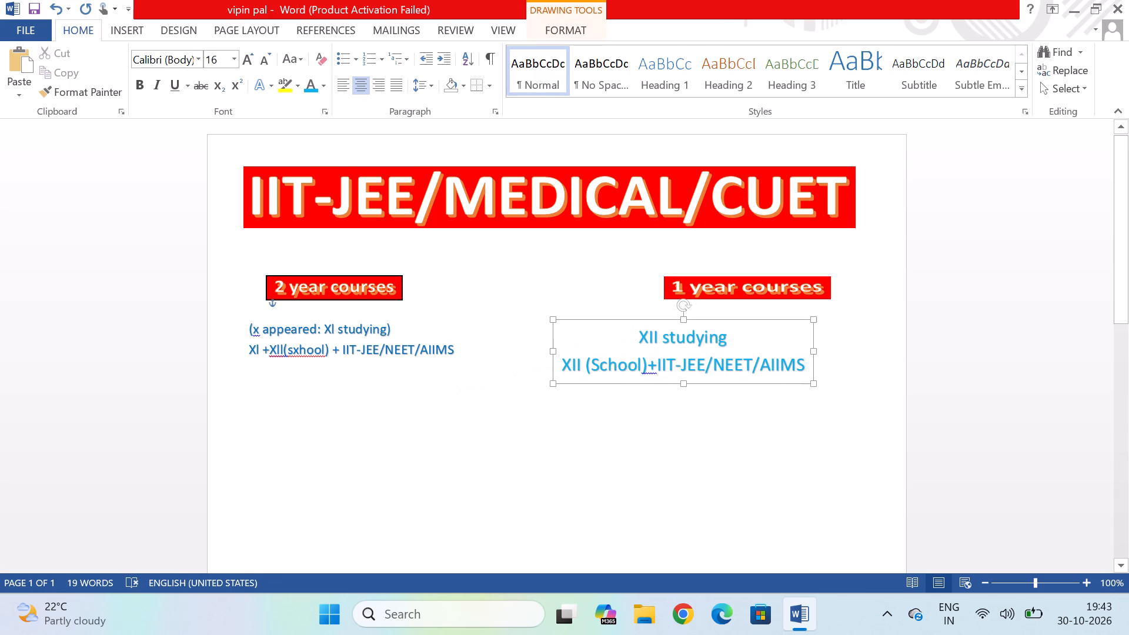
drag(721, 320, 735, 313)
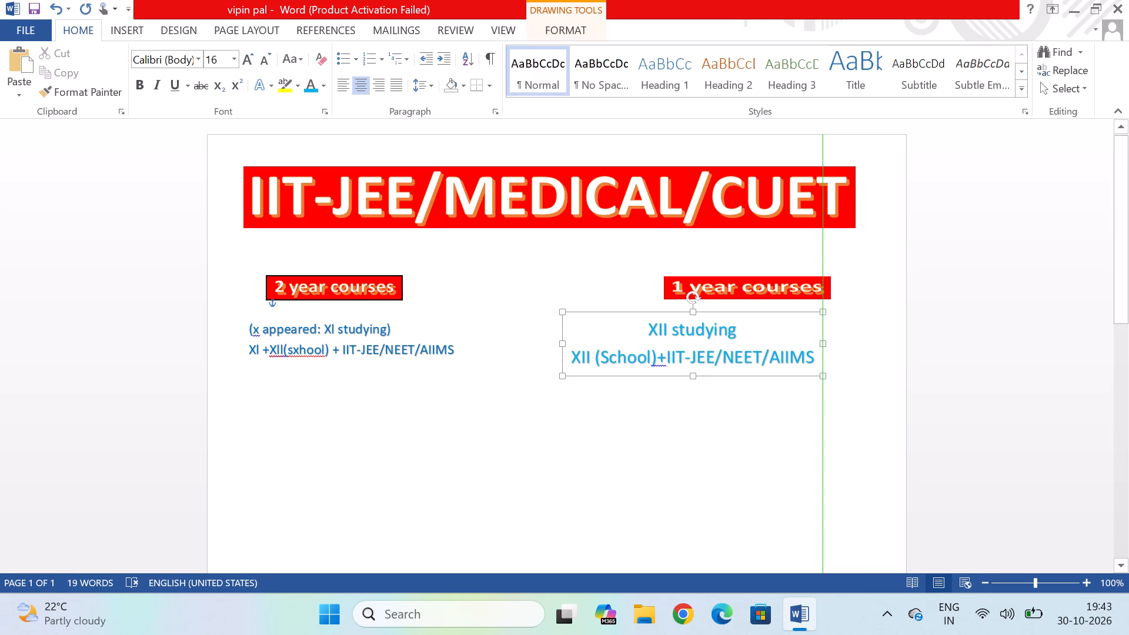
drag(735, 313, 754, 313)
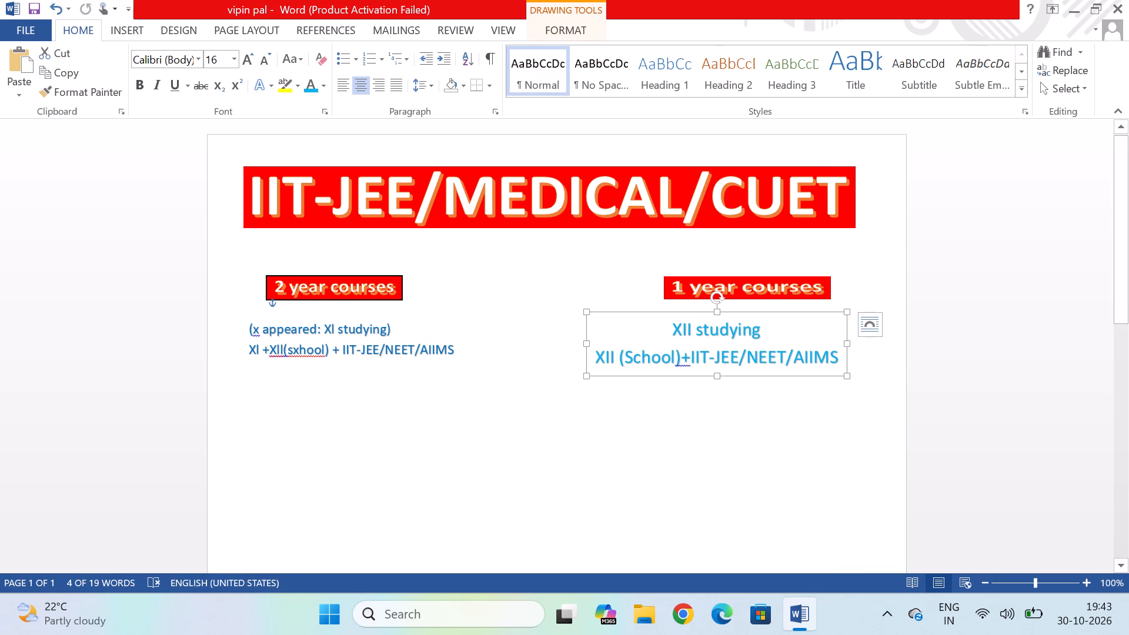
click(830, 347)
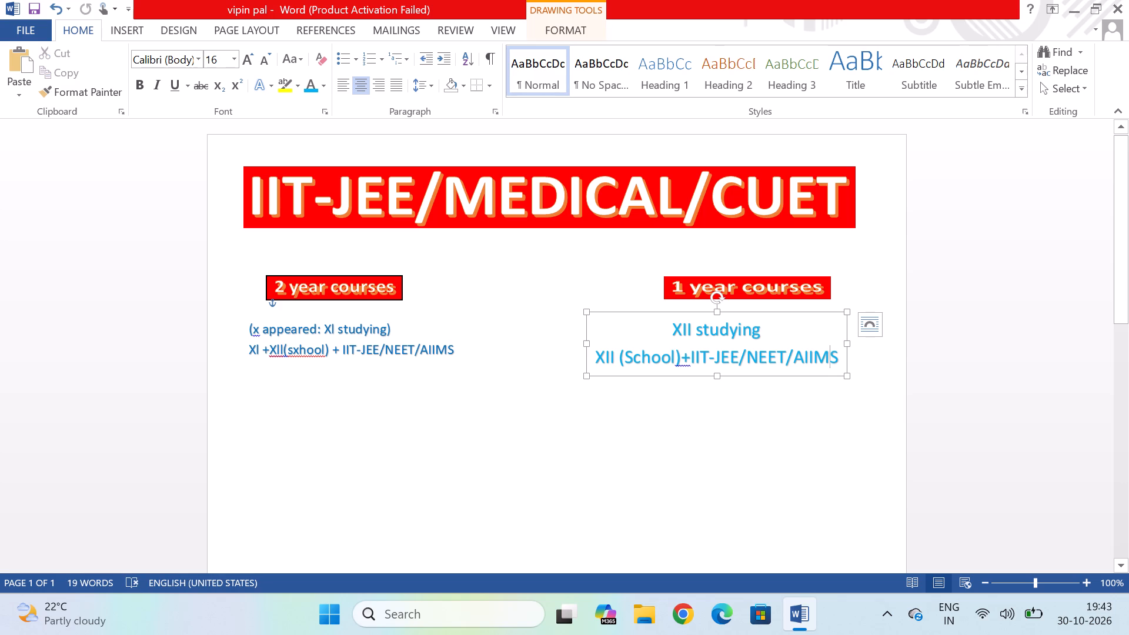
click(348, 519)
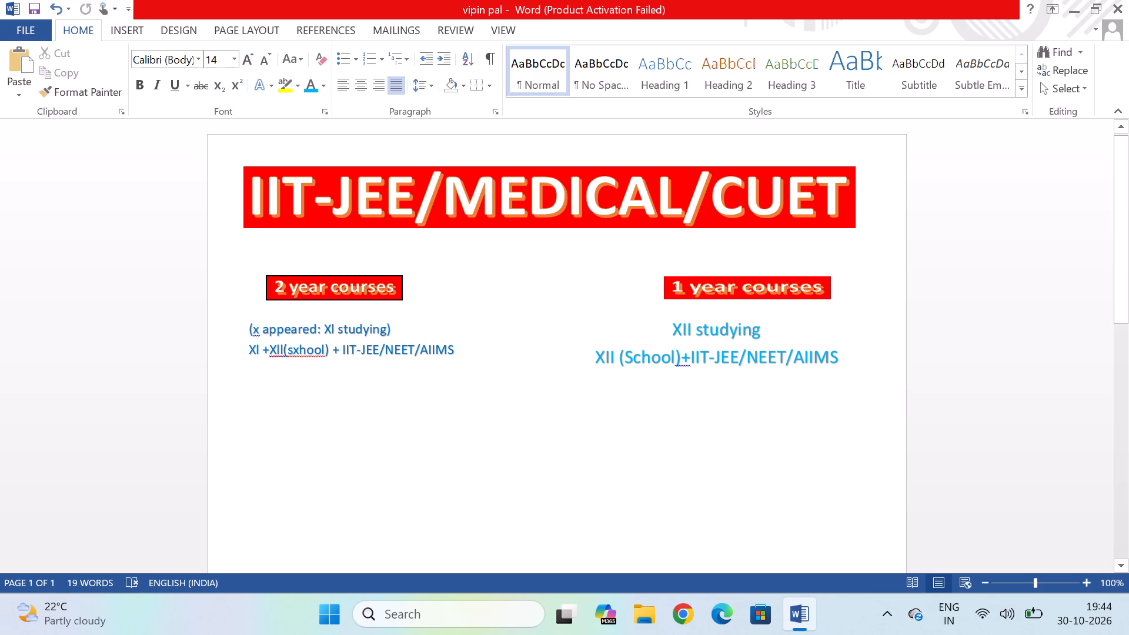
click(841, 328)
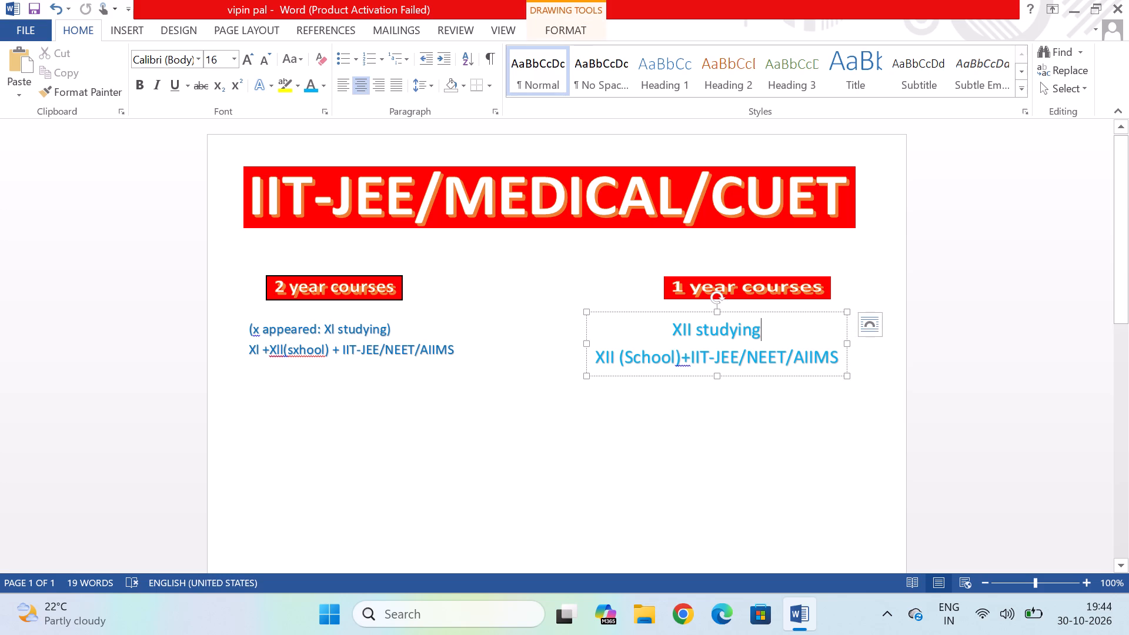
drag(846, 330, 864, 326)
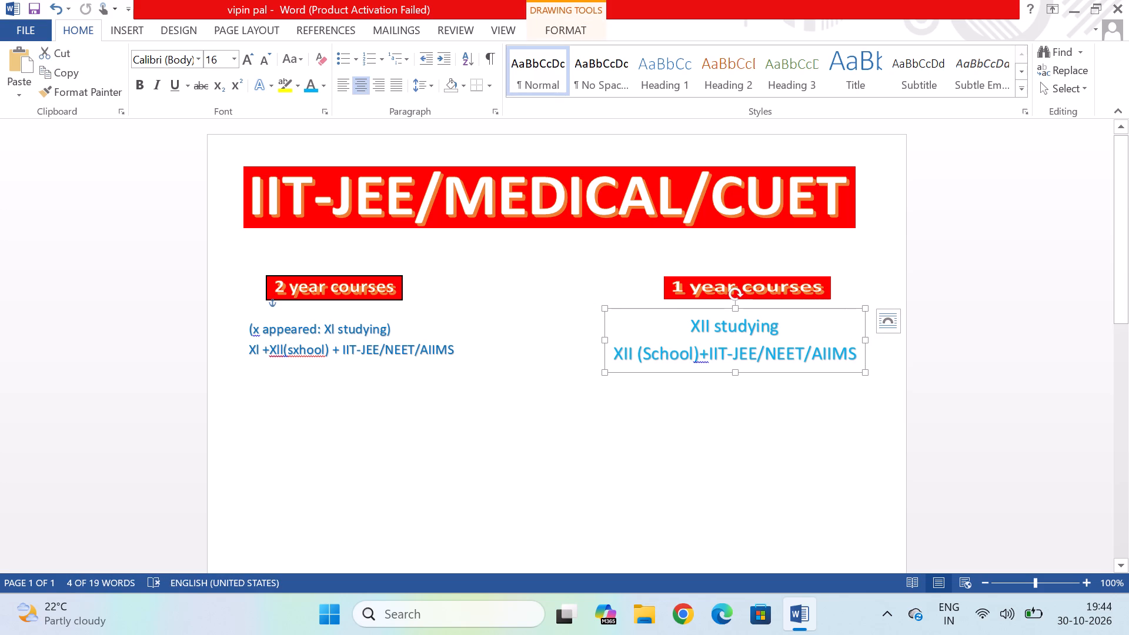
Set the font size of both eligibility text lines under the 2 year courses box to 16.
click(265, 339)
double_click(286, 322)
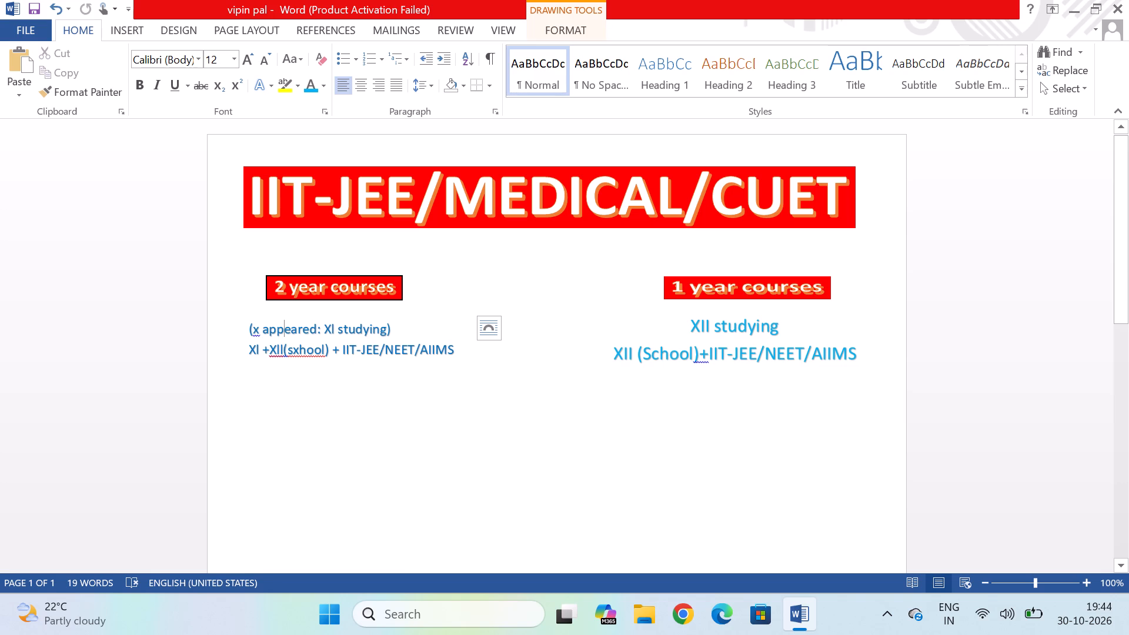
click(309, 365)
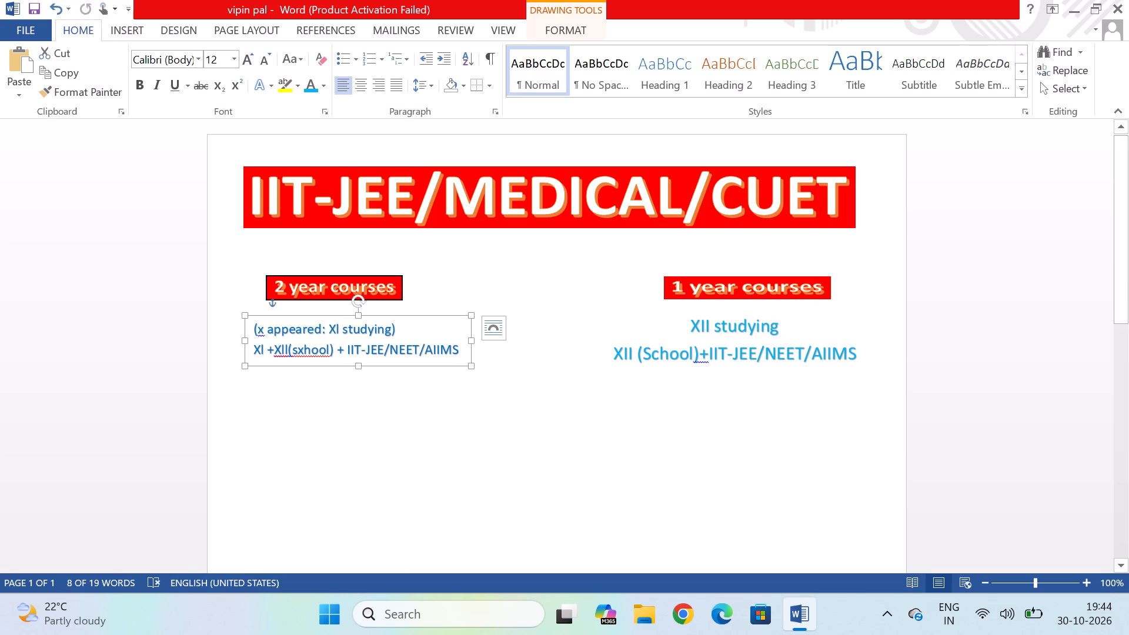
click(460, 349)
key(shift+Left)
key(shift+Left)
key(shift+Left)
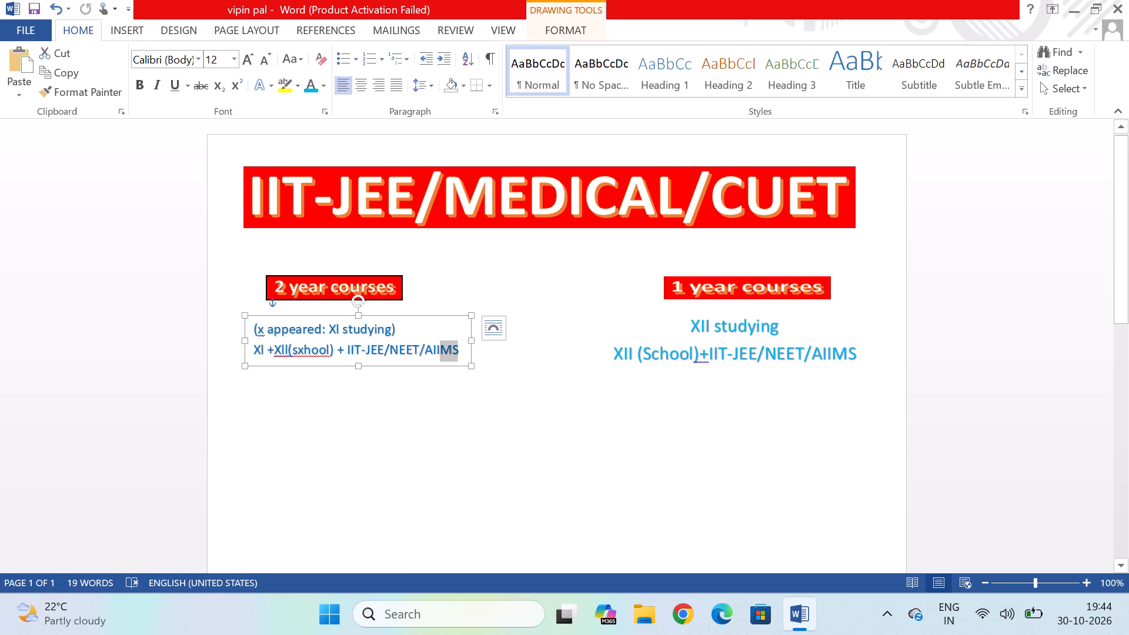
key(shift+Left)
key(shift+Left)
key(shift+Left)
key(shift+Left)
key(shift+Left)
key(shift+Left)
key(shift+Left)
key(shift+Left)
key(shift+Left)
key(shift+Left)
key(shift+Left)
key(shift+Left)
key(shift+Left)
key(shift+Left)
key(shift+Left)
key(shift+Left)
key(shift+Left)
key(shift+Left)
key(shift+Left)
key(shift+Left)
key(shift+Left)
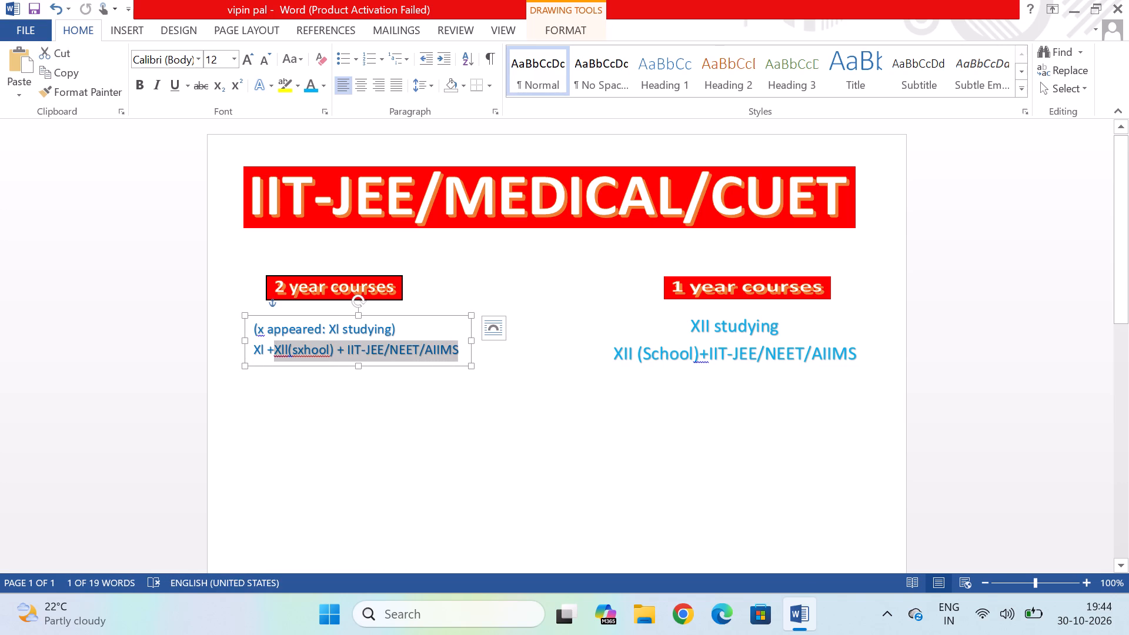
key(shift+Left)
key(shift+Left)
key(shift+Left)
key(shift+Left)
key(shift+Up)
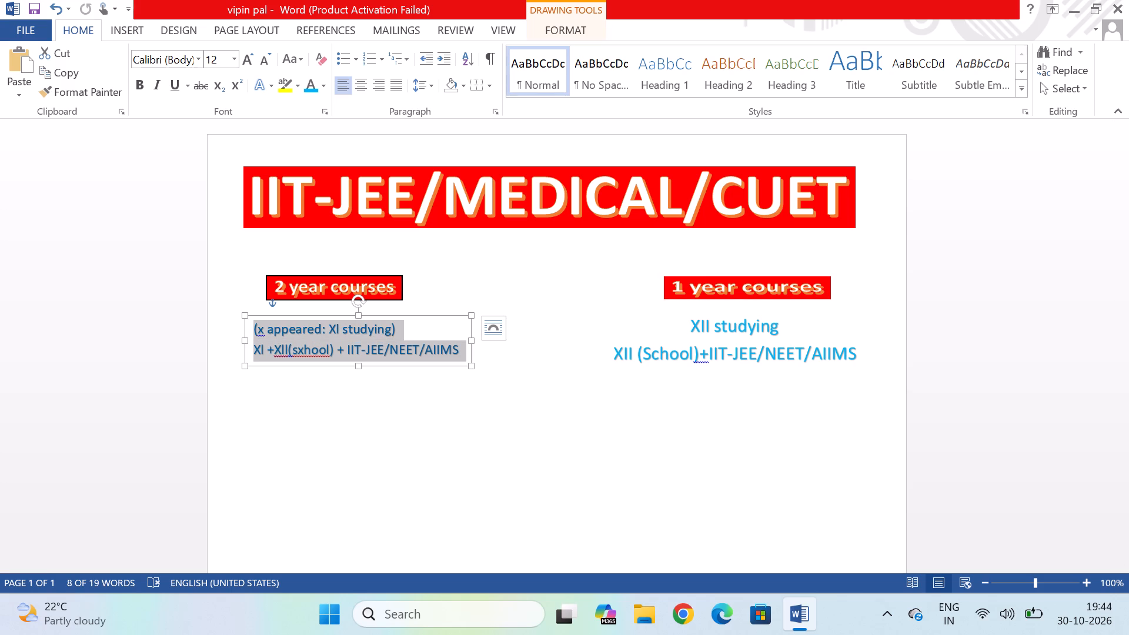
click(237, 58)
click(219, 178)
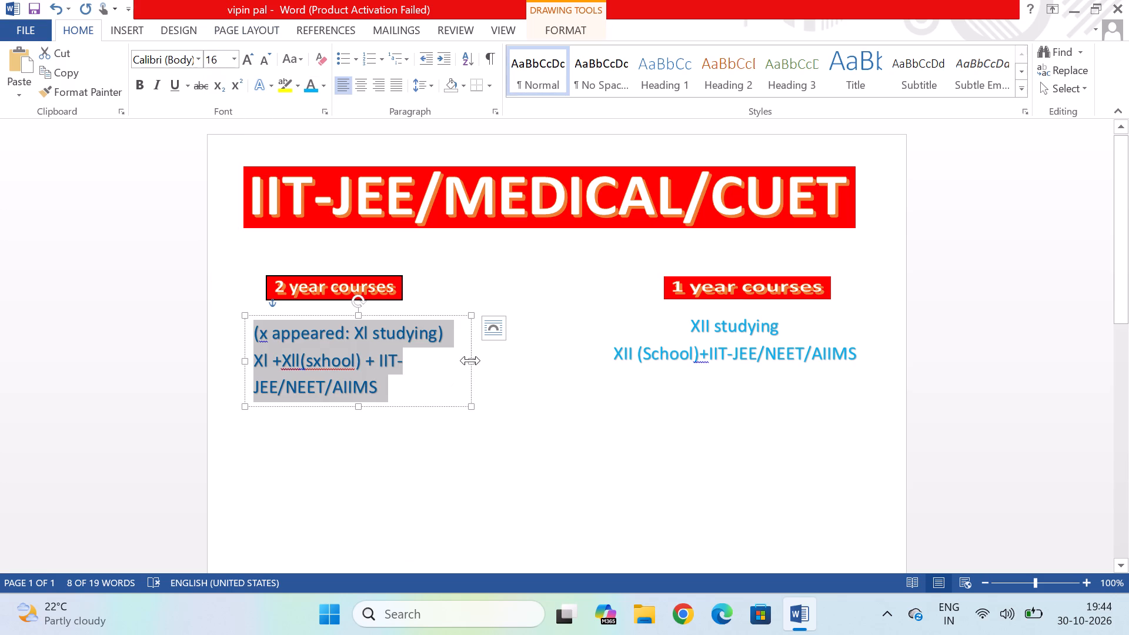
Widen the eligibility text box to about 8.9 cm so its second line fits on one line.
drag(473, 358, 542, 355)
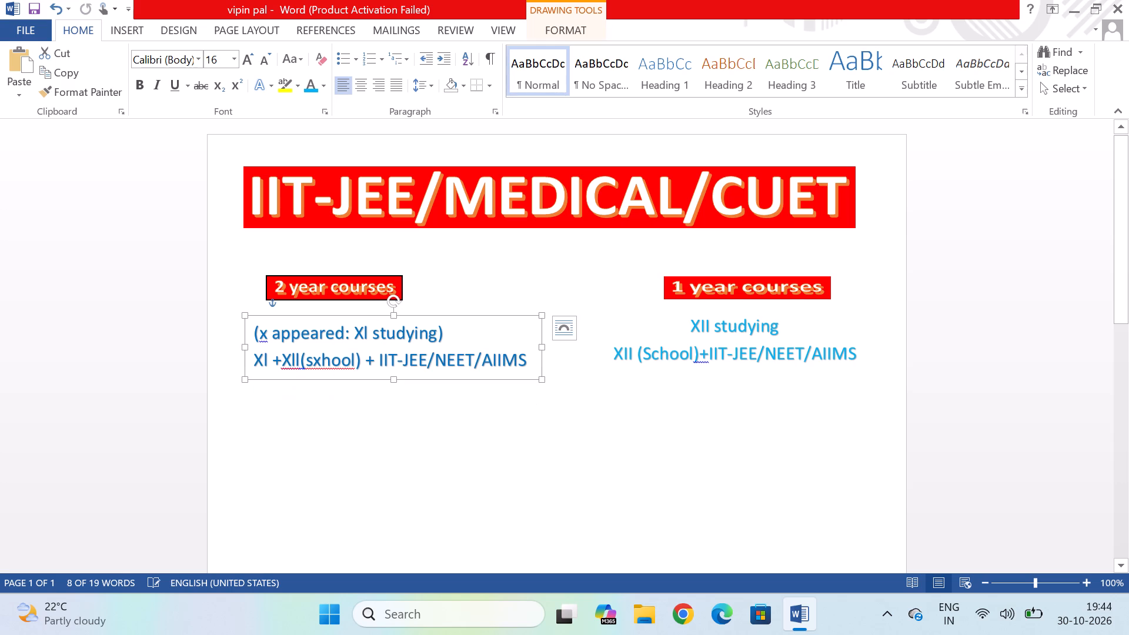
Color both eligibility lines with the standard light blue font color and deselect the text box.
click(325, 84)
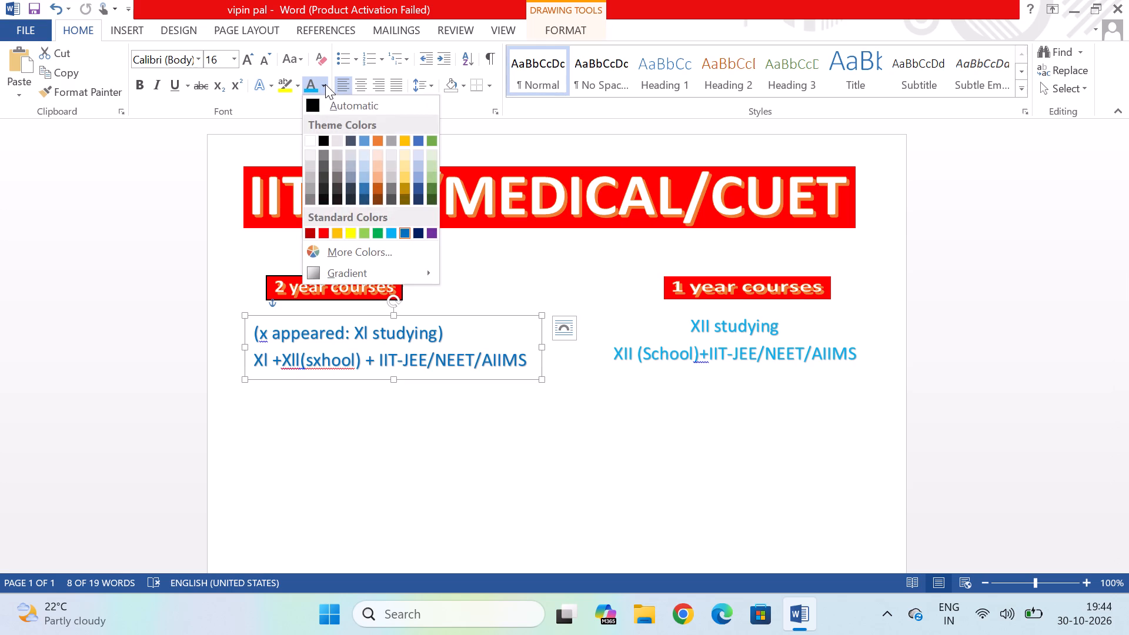
click(388, 231)
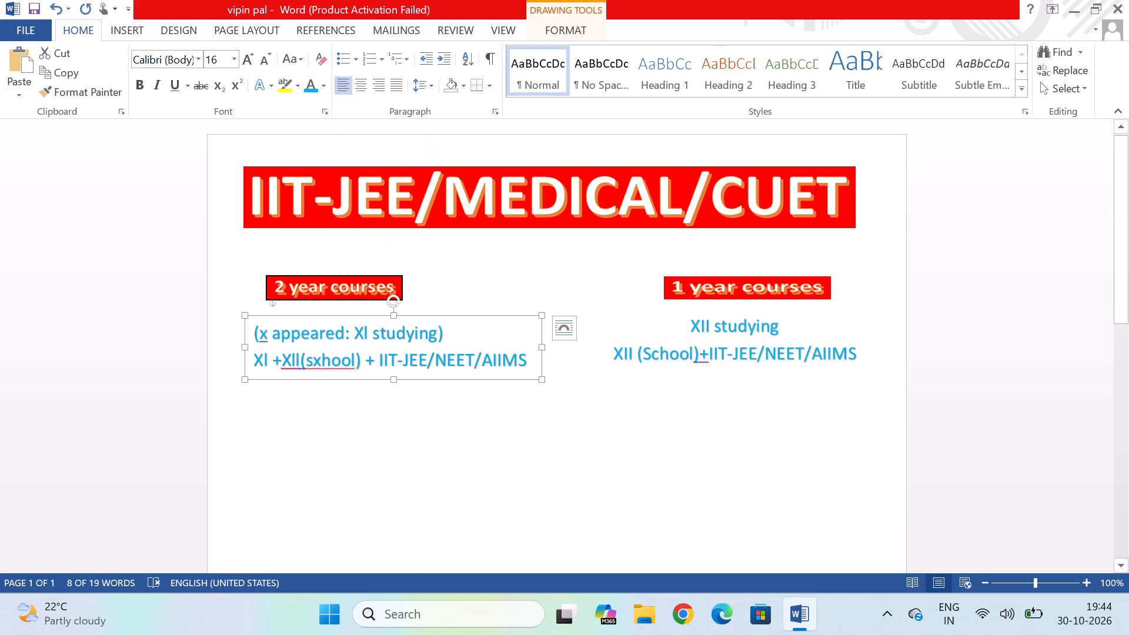
click(477, 400)
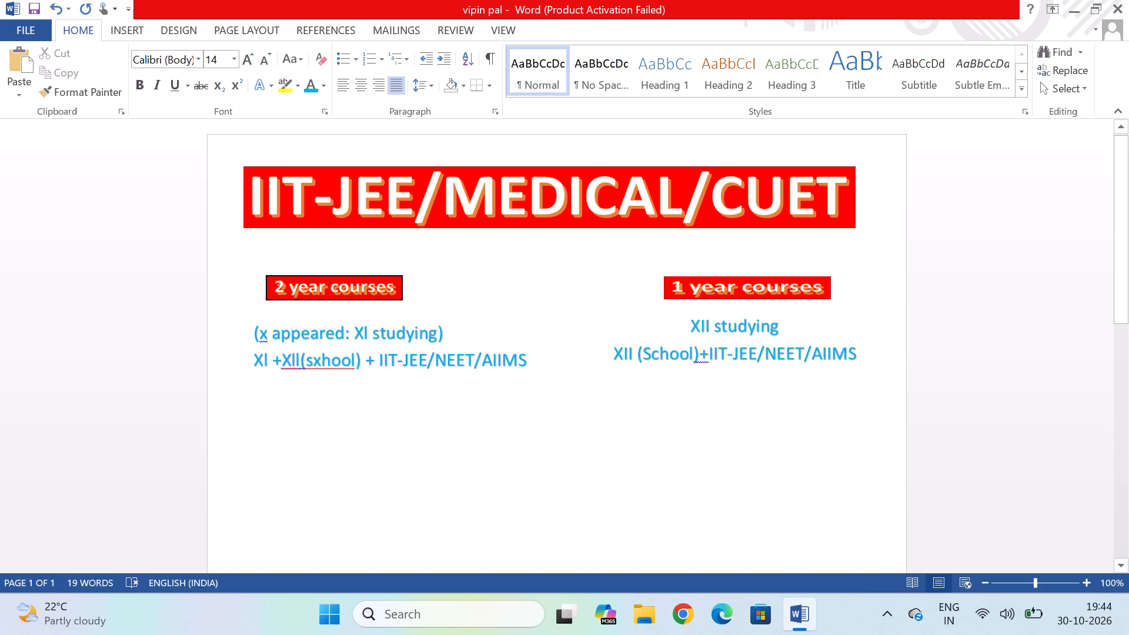
Save the document.
key(ctrl+s)
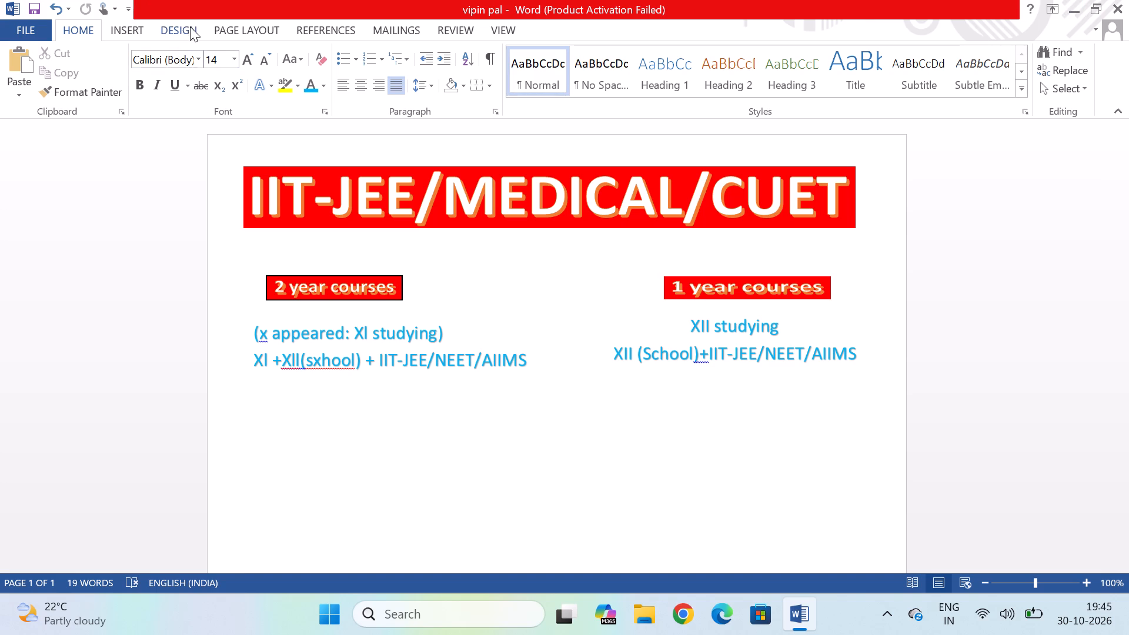
Insert a new WordArt in the plain black style.
click(118, 22)
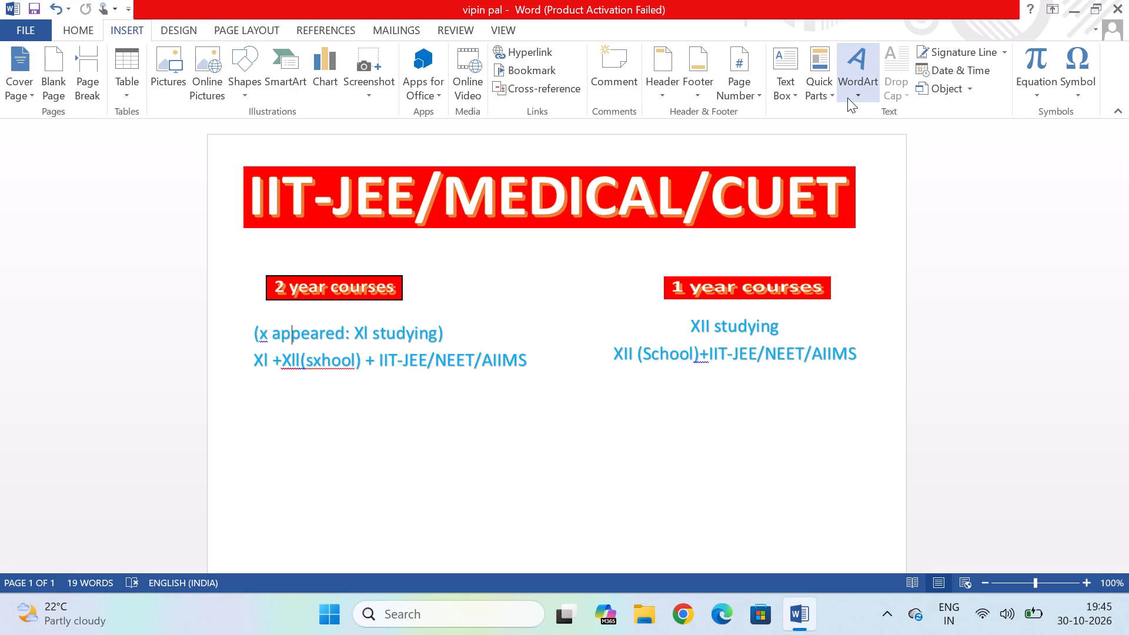
click(864, 95)
drag(867, 123, 877, 123)
drag(488, 362, 526, 392)
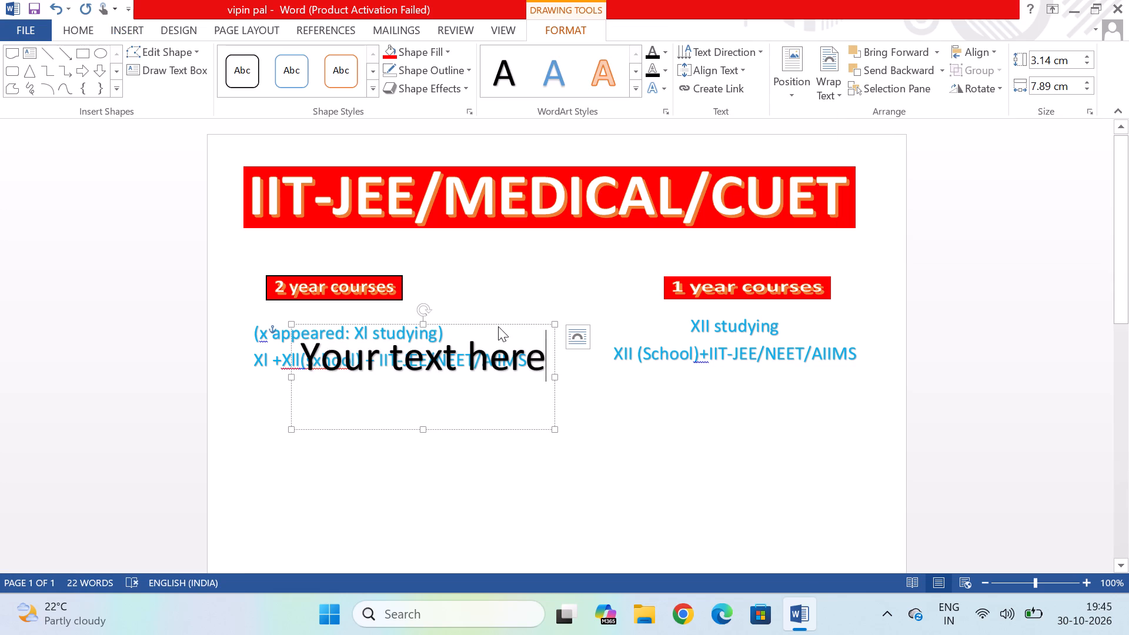
Separate the overlapping boxes, keeping the eligibility text under 2 year courses and placing the new WordArt just below it.
drag(493, 317, 514, 442)
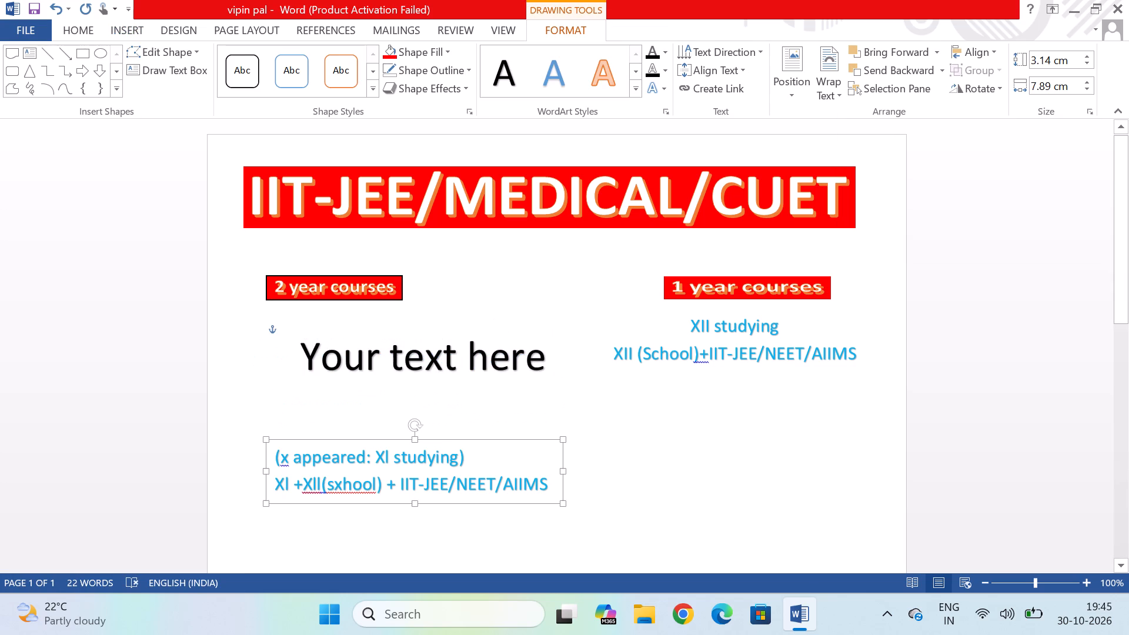
drag(514, 442, 509, 321)
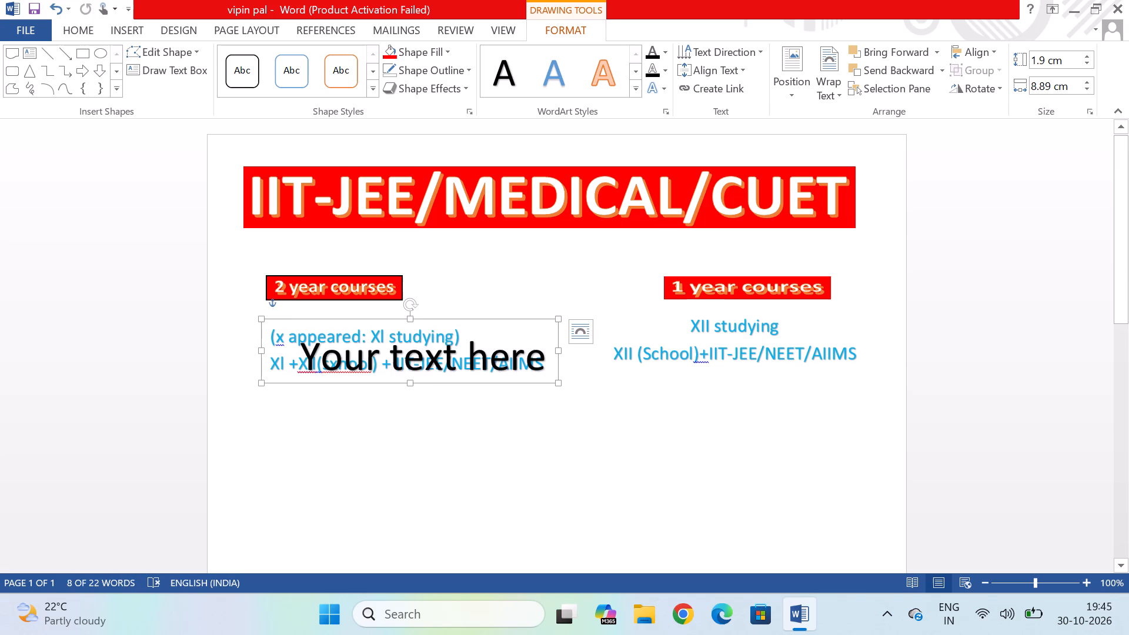
drag(515, 415, 521, 415)
drag(534, 426, 547, 426)
drag(552, 430, 570, 502)
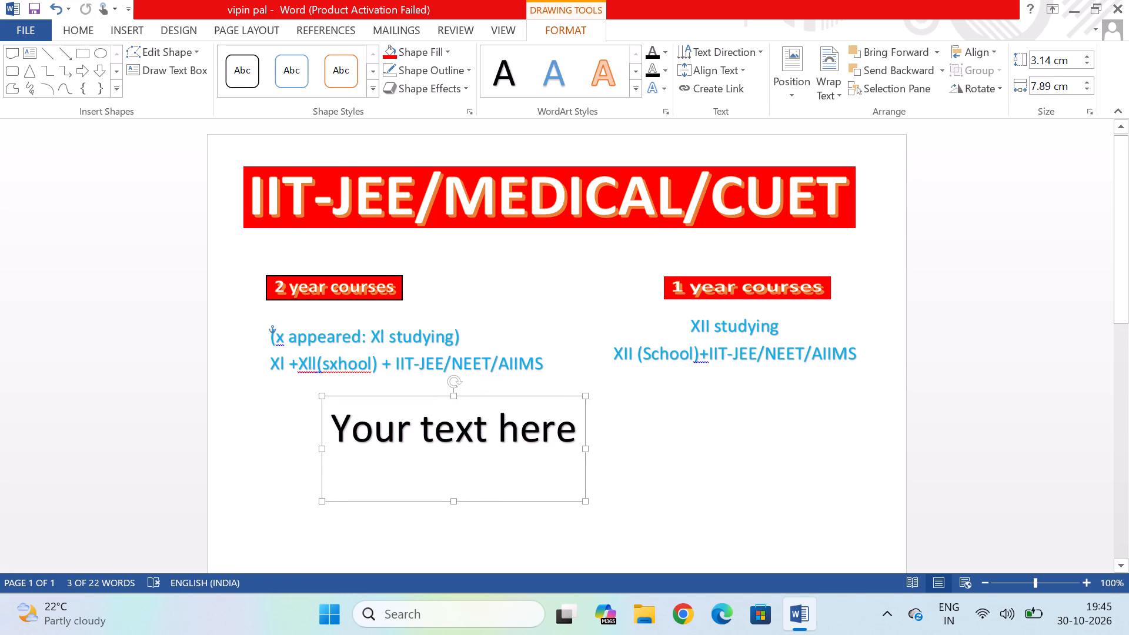
drag(570, 502, 575, 506)
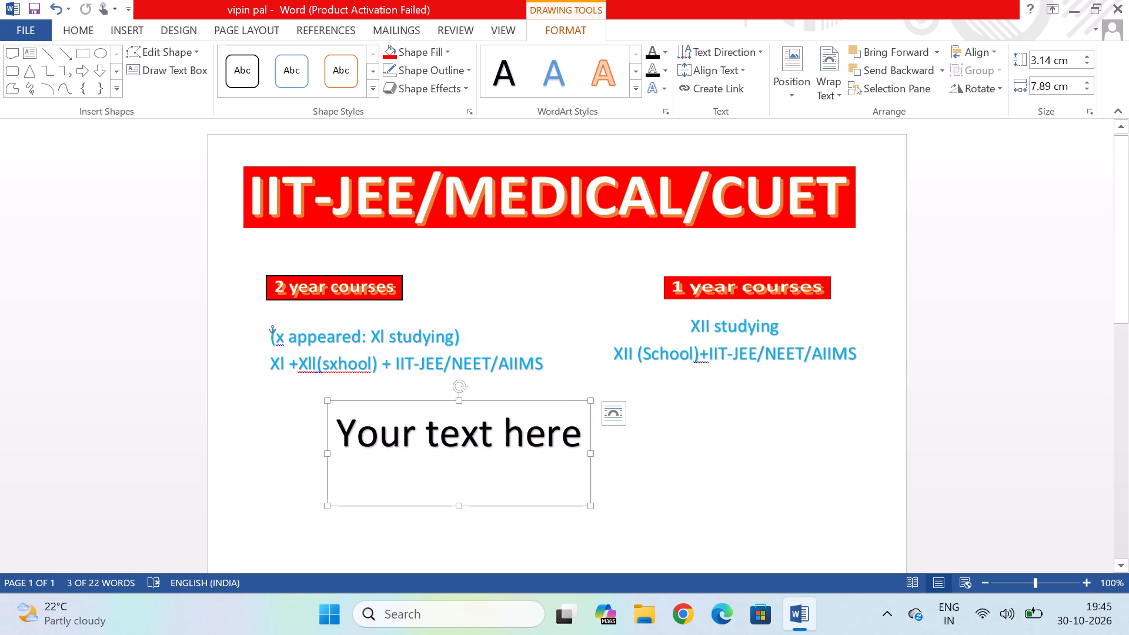
Delete the whole "Your text here" placeholder from the new WordArt.
drag(472, 483, 487, 483)
click(482, 440)
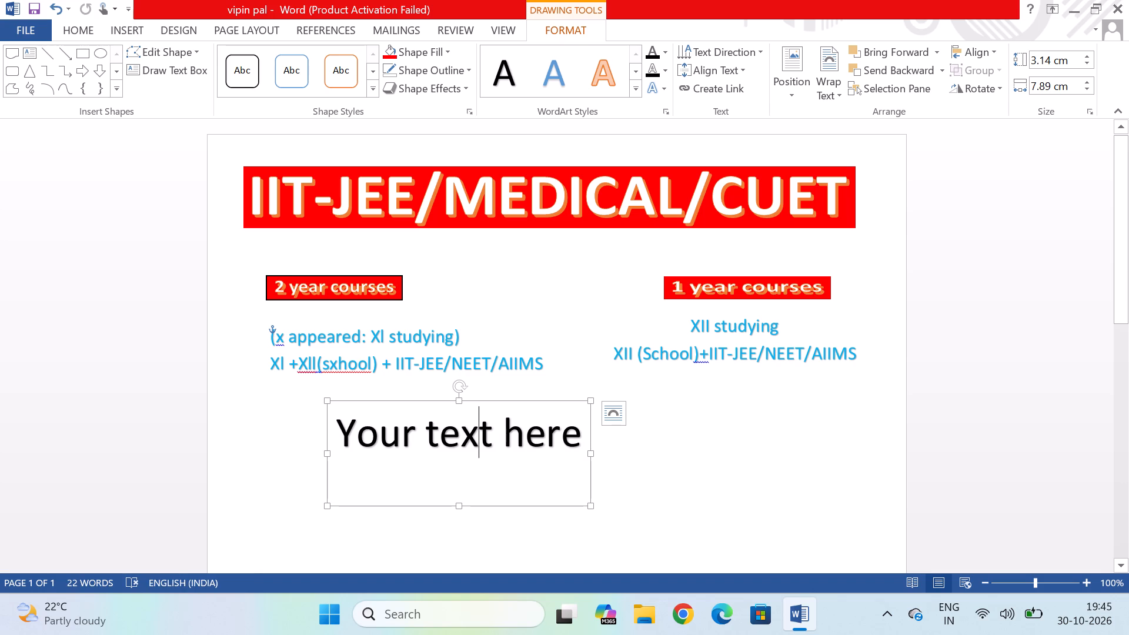
click(349, 435)
key(Home)
key(Delete)
key(Delete)
key(Delete)
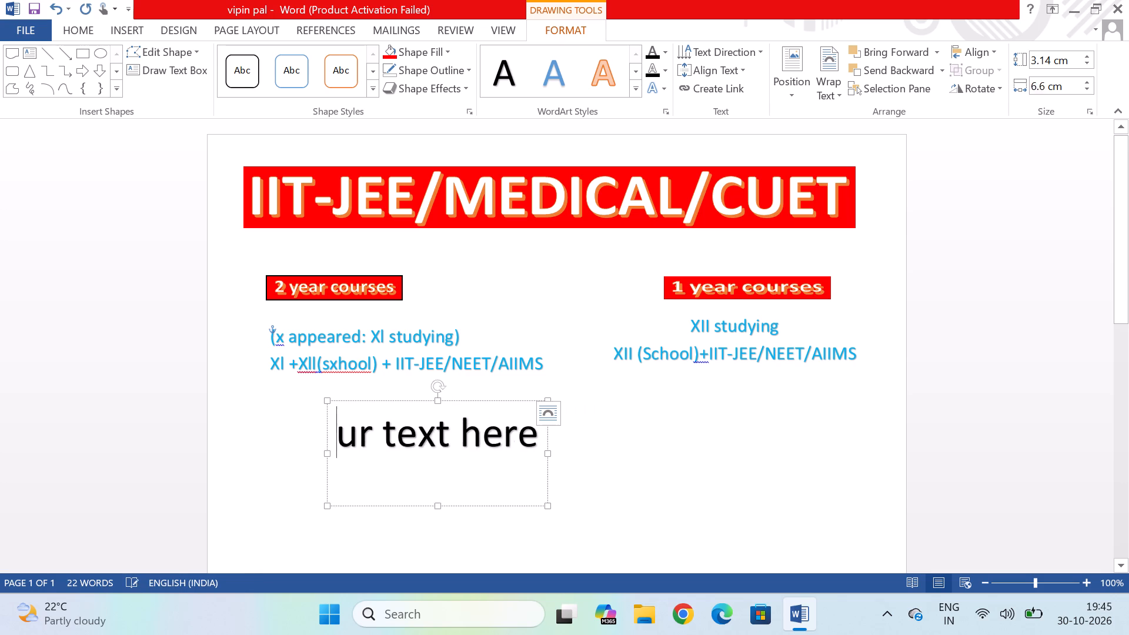
key(Delete)
key(Delete)
key(Delete)
key(Delete)
key(Delete)
key(Delete)
key(Delete)
key(Delete)
key(Delete)
key(Delete)
key(Delete)
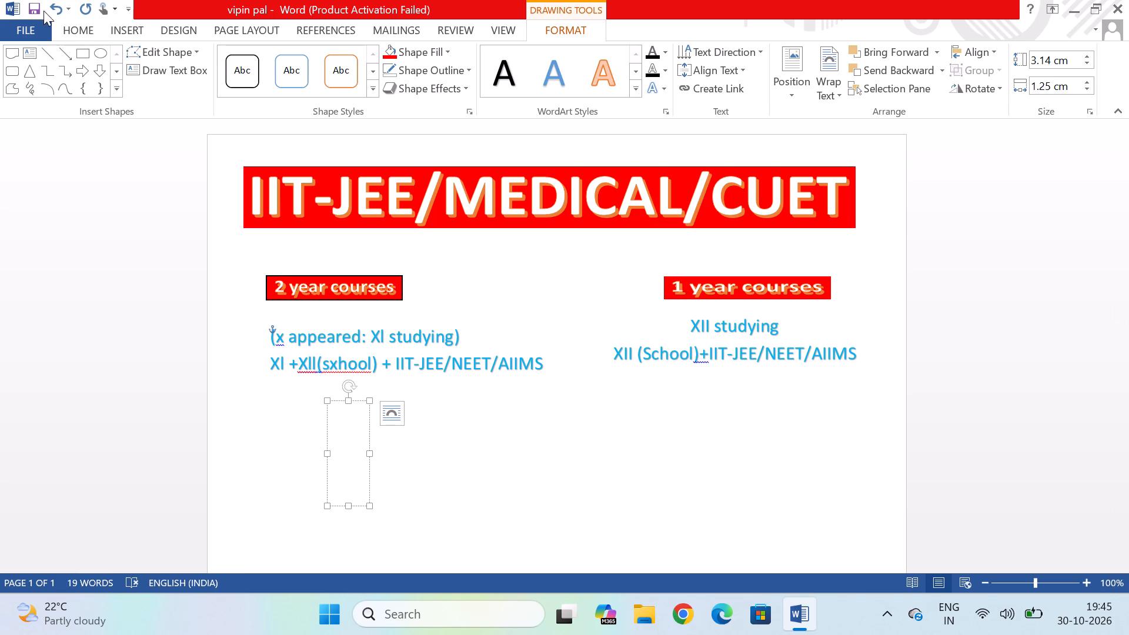
Set the font size of the empty WordArt to 16.
click(131, 31)
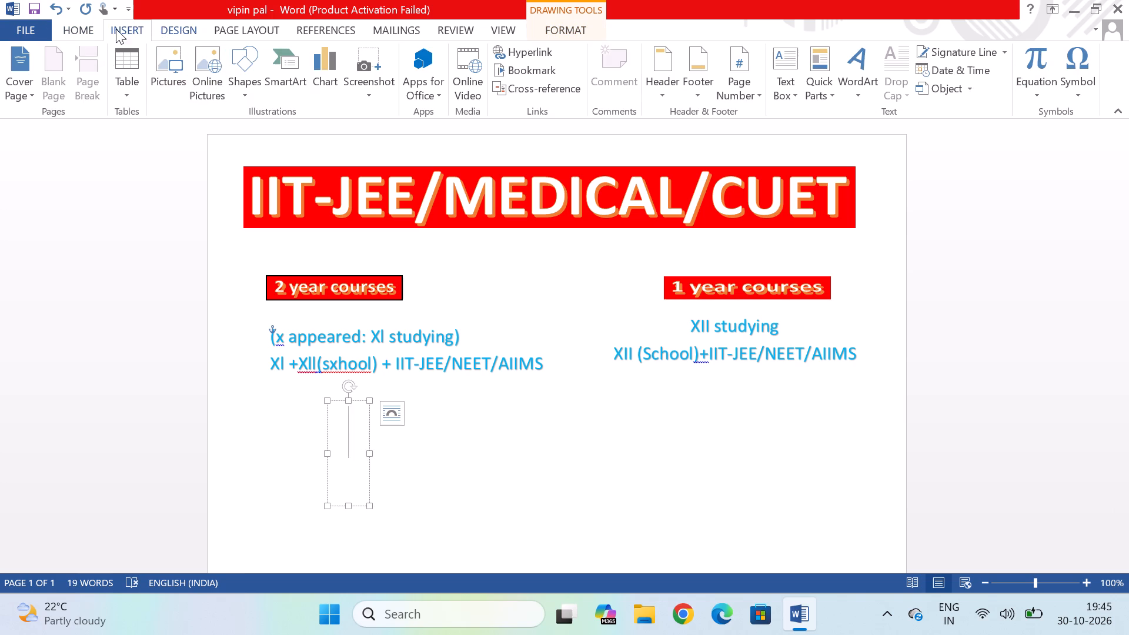
click(88, 25)
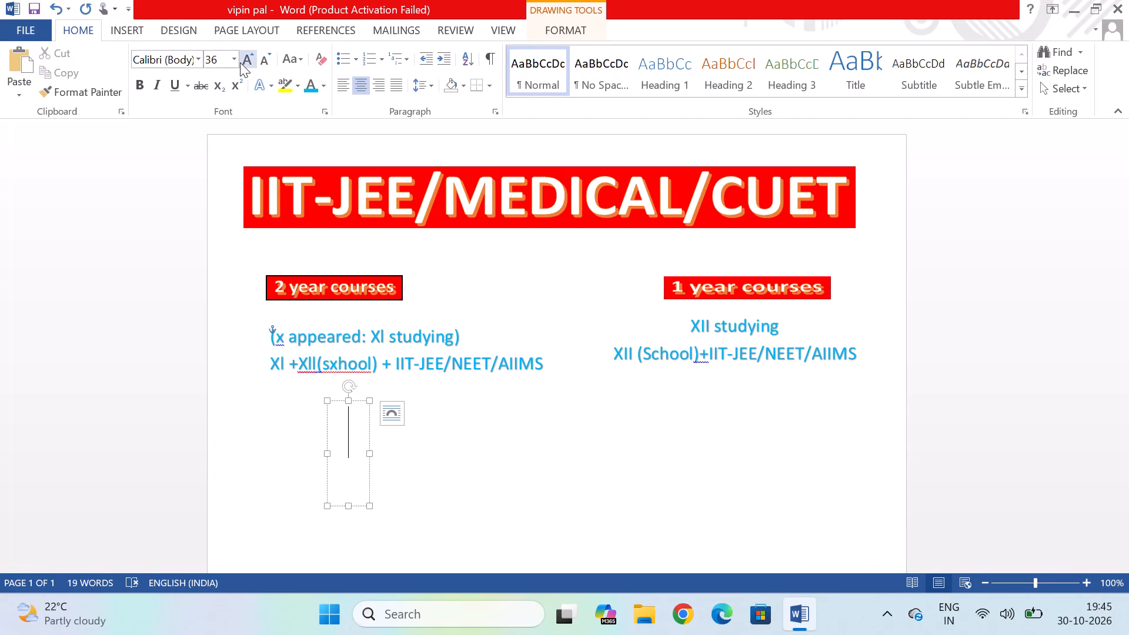
click(231, 61)
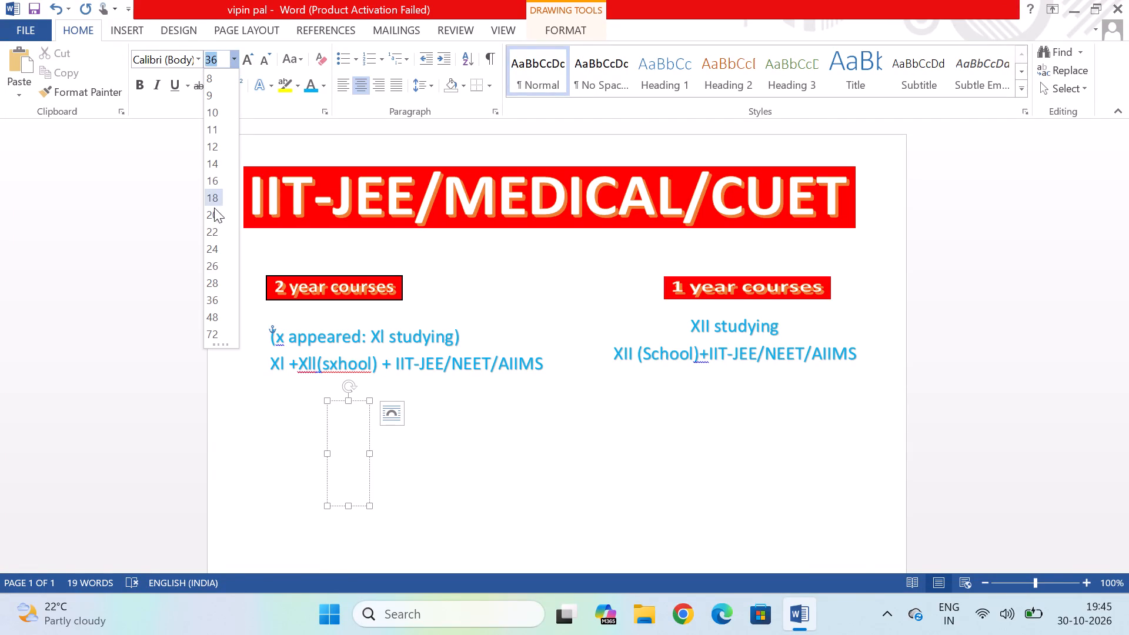
drag(214, 195, 223, 195)
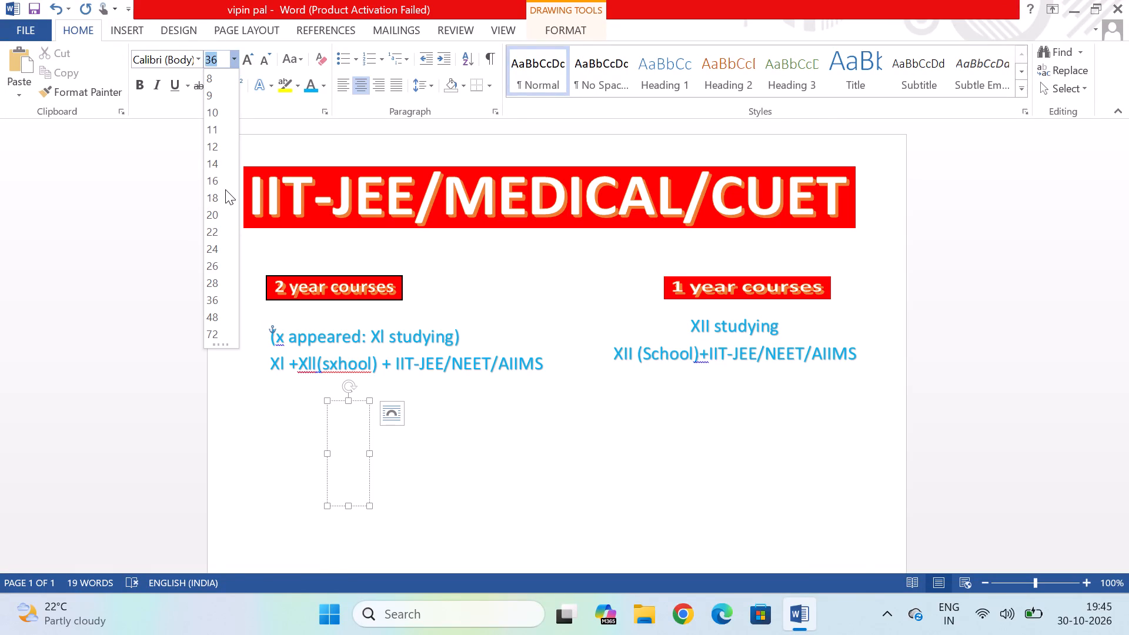
drag(221, 177, 231, 176)
click(209, 182)
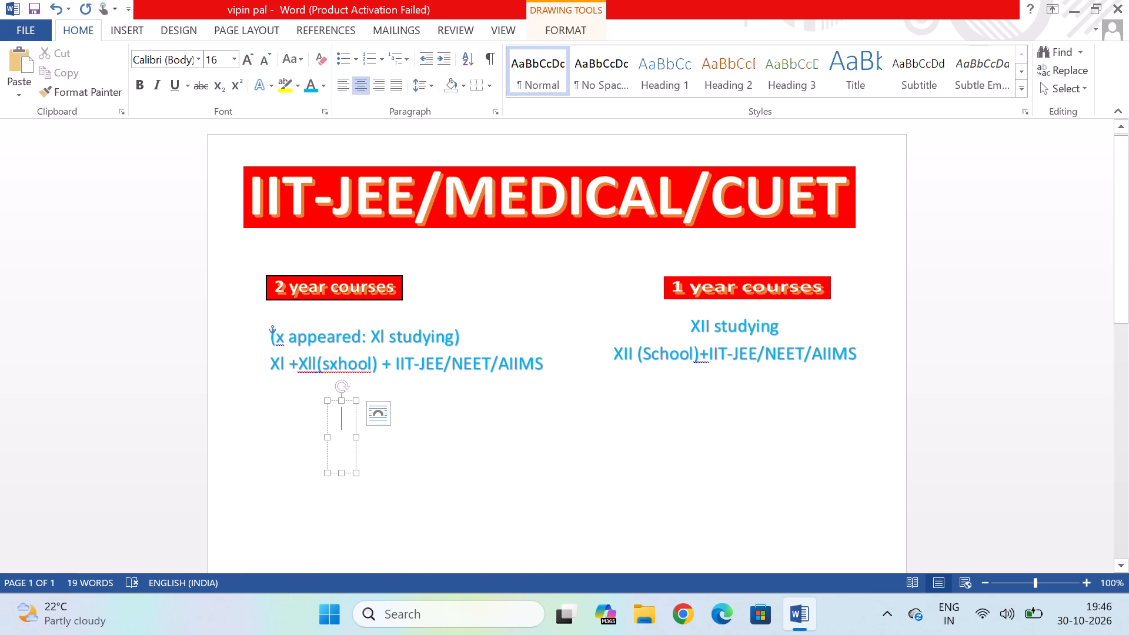
Set the empty WordArt's font size to 20 and enter "1 year INTG COURSE (DROPPER'S)" in it.
click(237, 58)
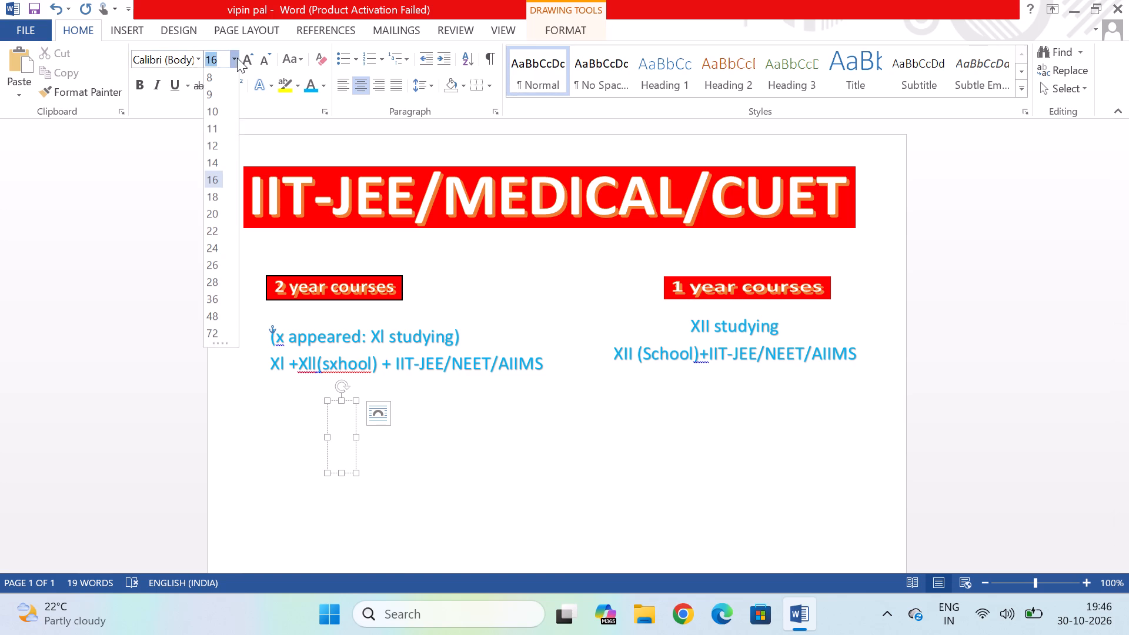
click(208, 221)
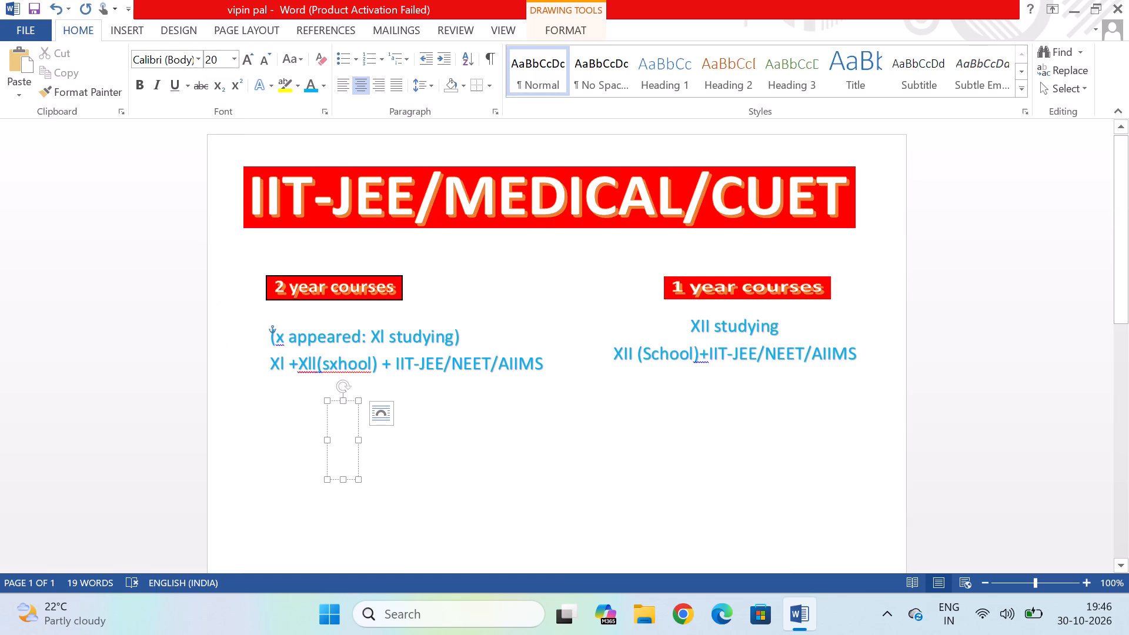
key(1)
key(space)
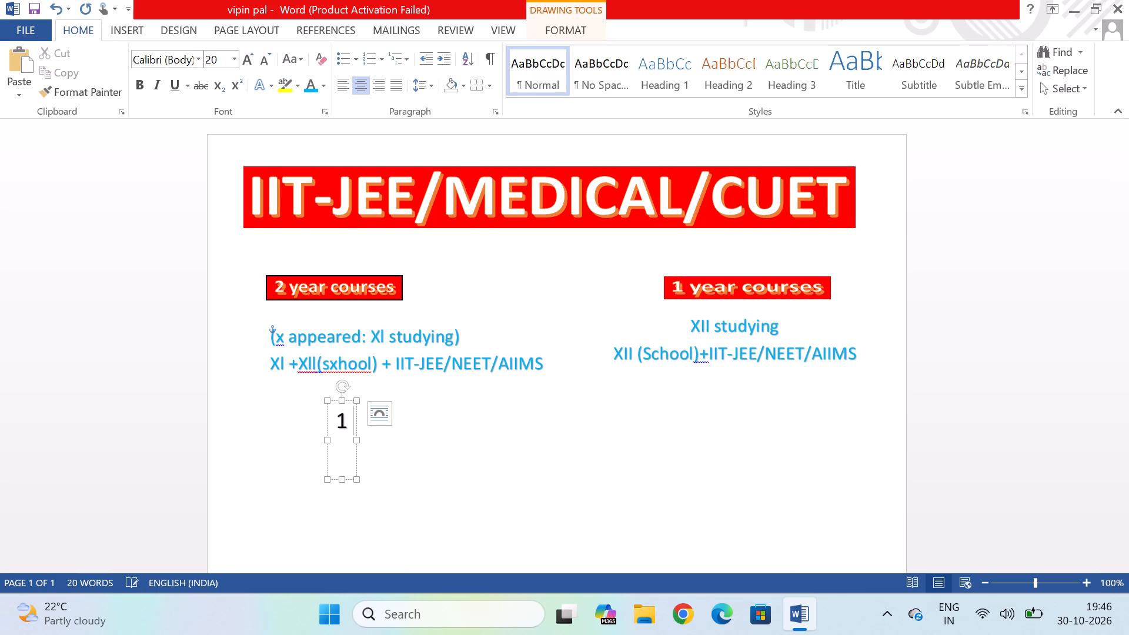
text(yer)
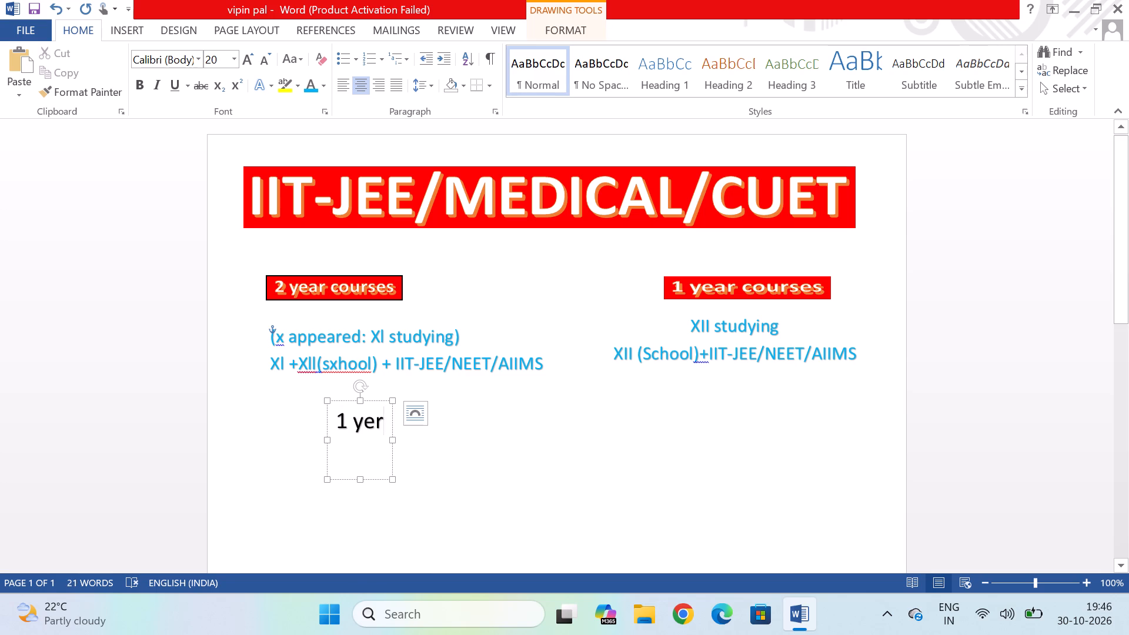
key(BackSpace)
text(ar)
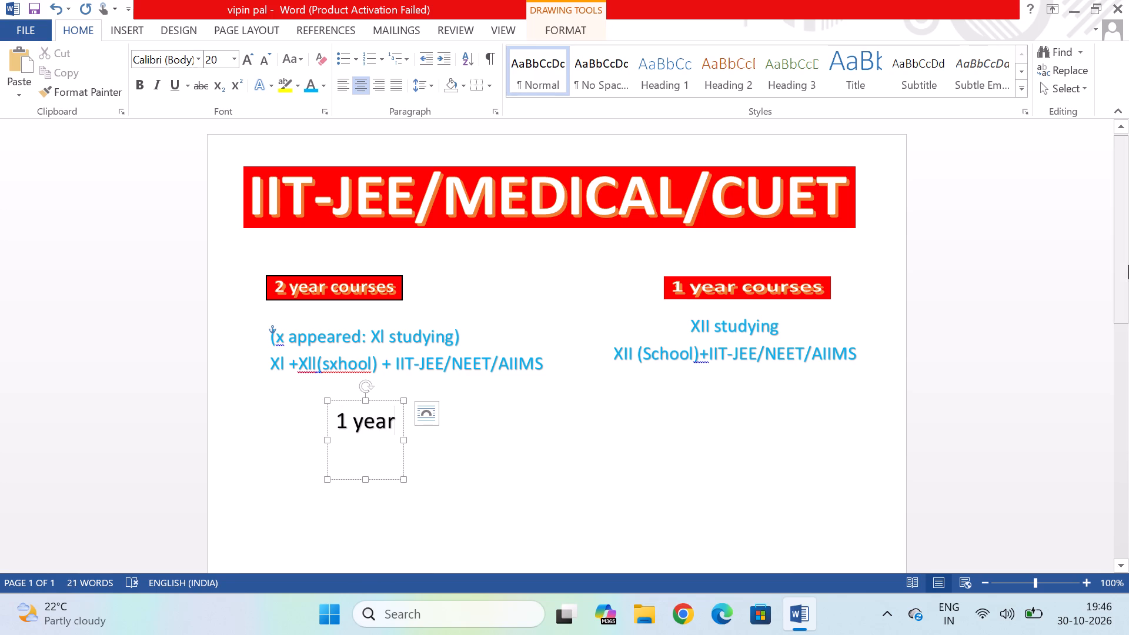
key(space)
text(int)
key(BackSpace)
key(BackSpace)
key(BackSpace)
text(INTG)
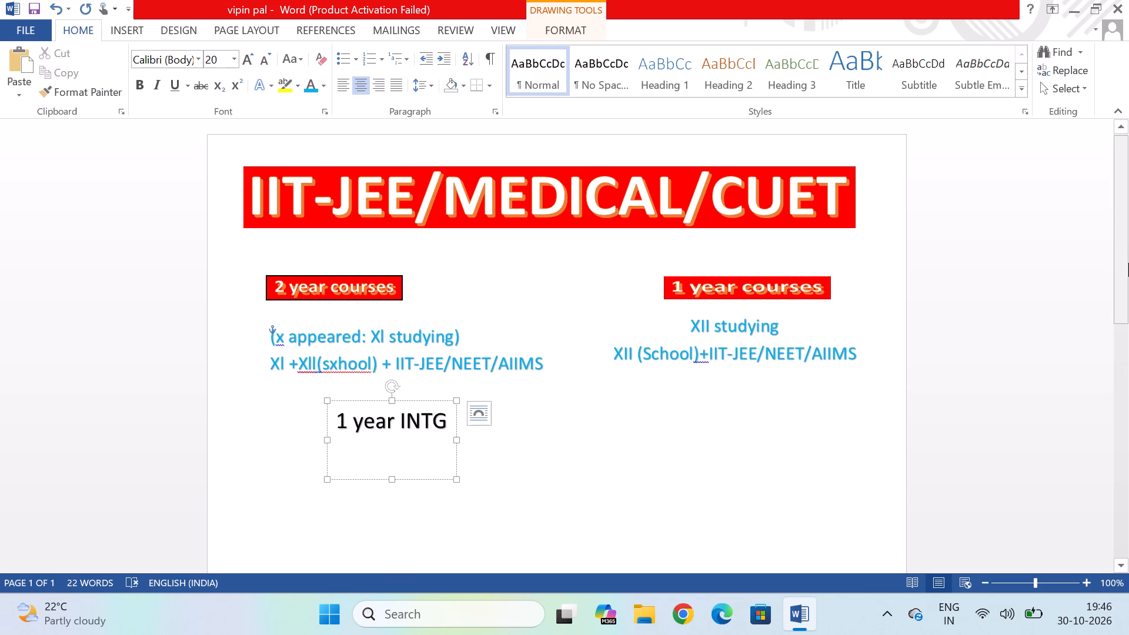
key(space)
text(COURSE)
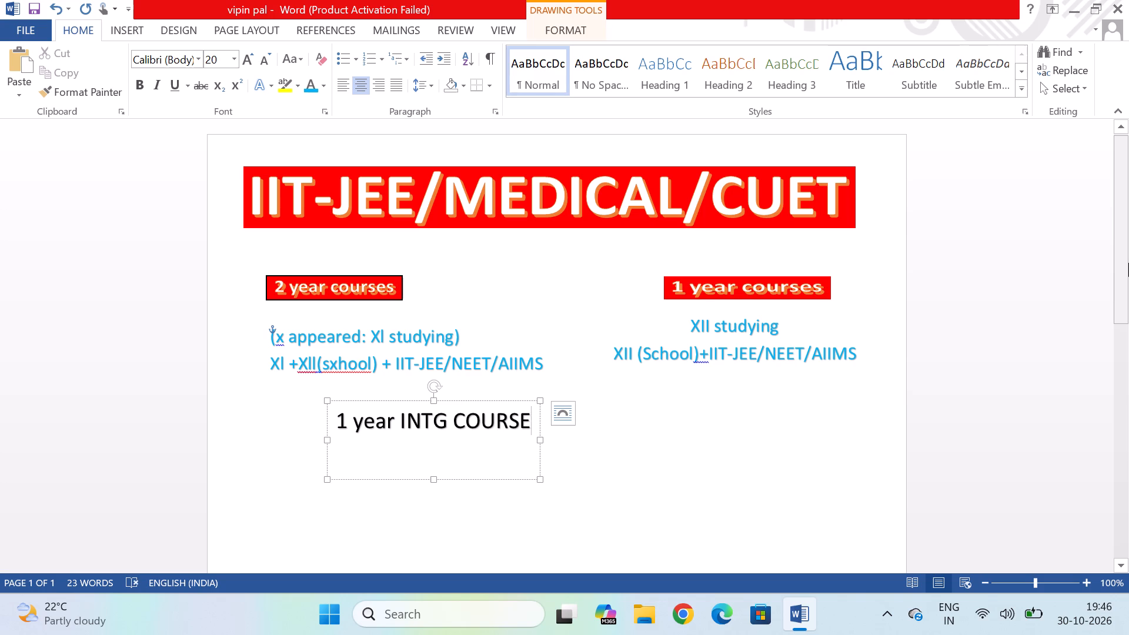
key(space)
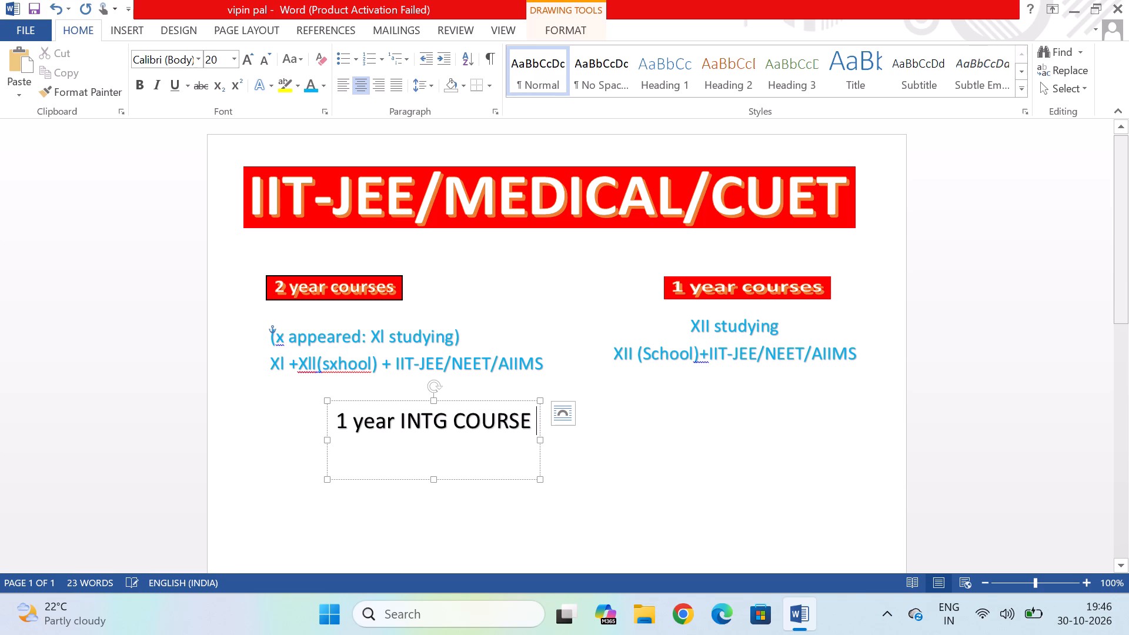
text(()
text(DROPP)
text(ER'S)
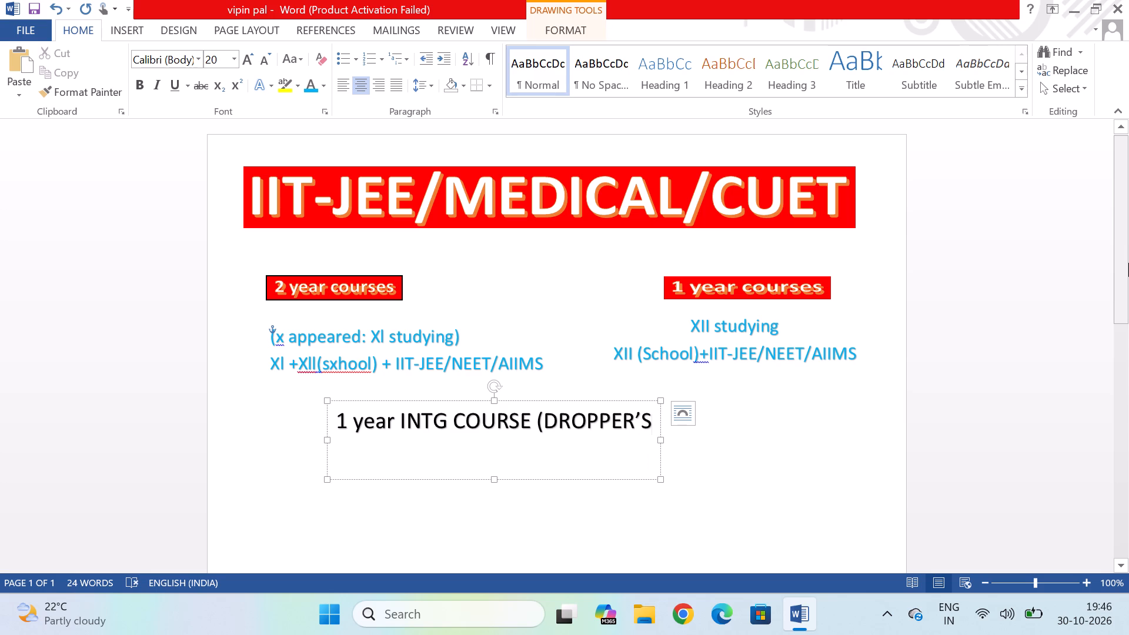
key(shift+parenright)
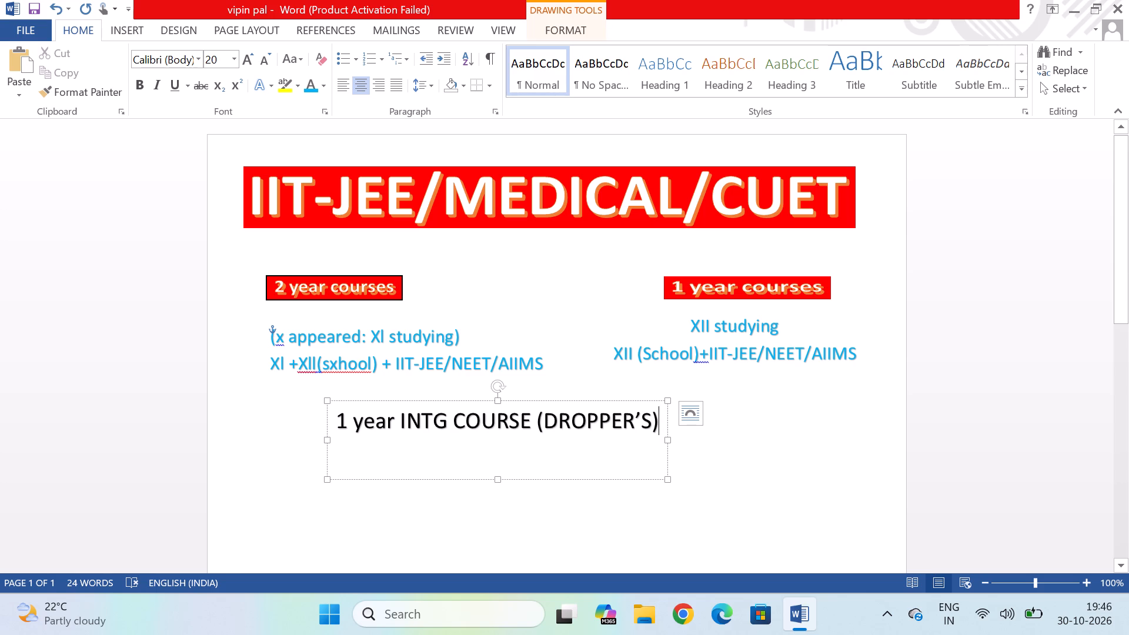
Shorten the dropper's course box to about 1.2 cm high and place it just beneath the 2 year courses details.
drag(515, 479, 530, 486)
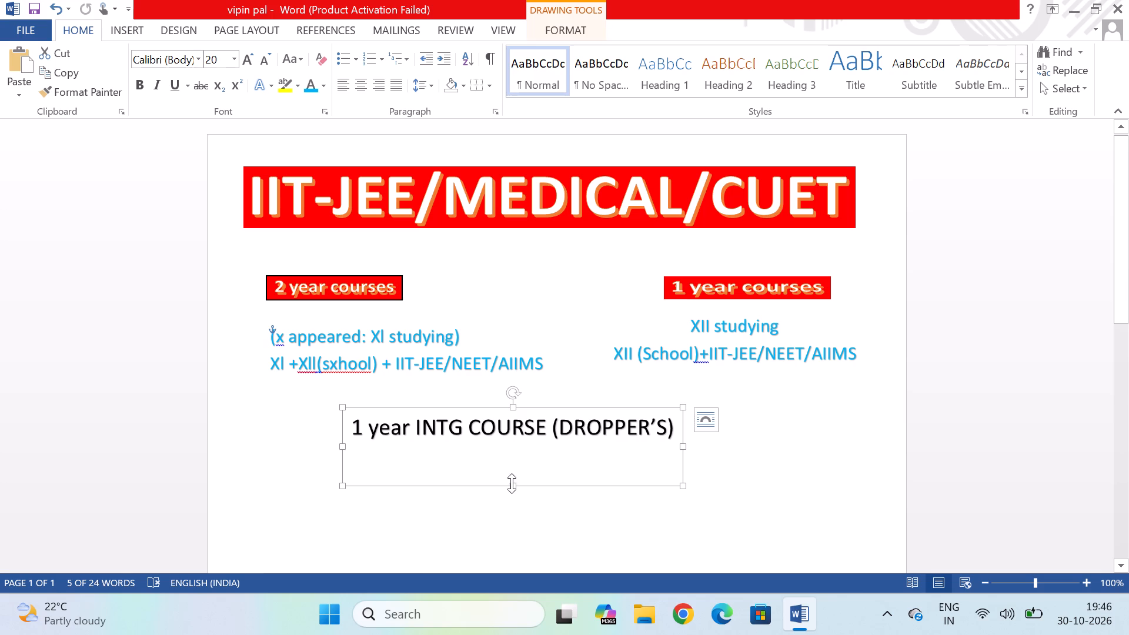
drag(512, 483, 512, 459)
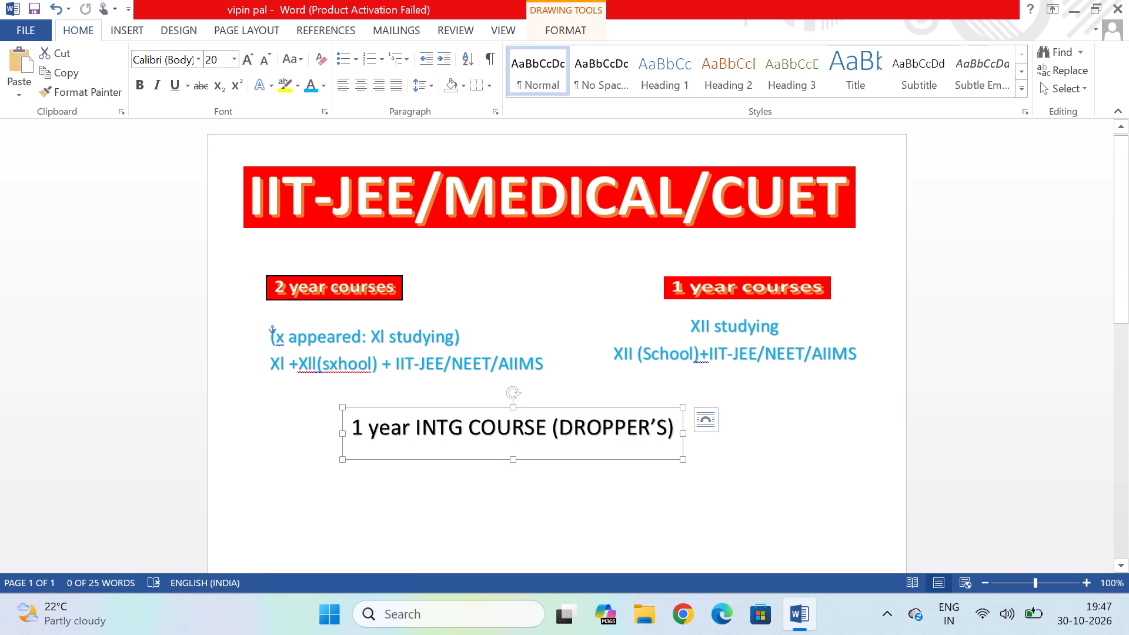
drag(342, 419, 266, 397)
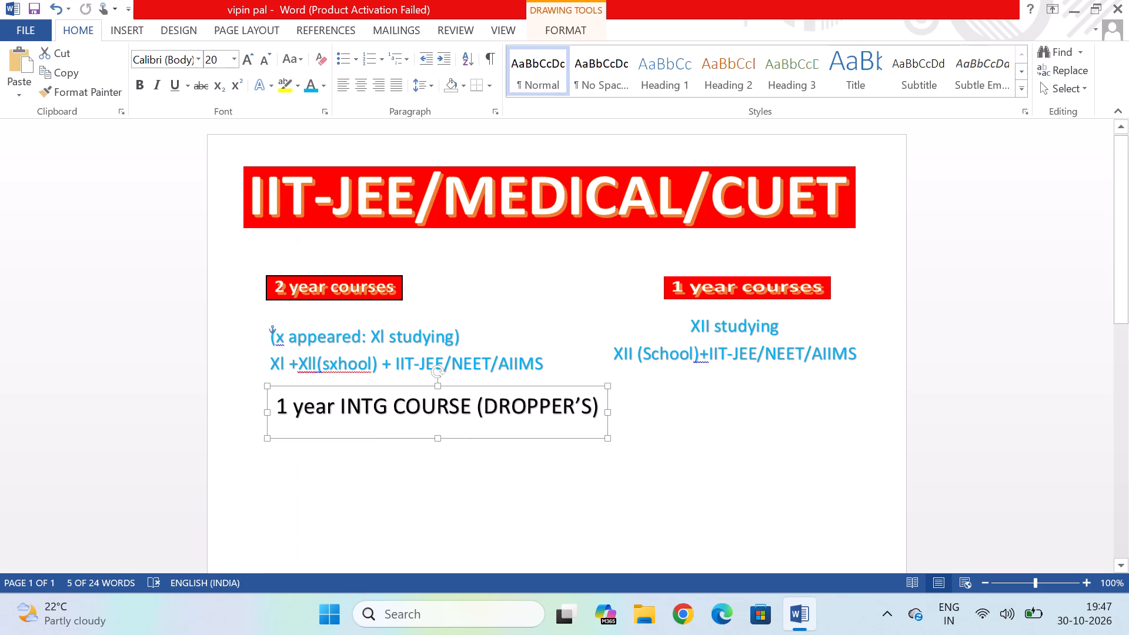
drag(266, 397, 262, 405)
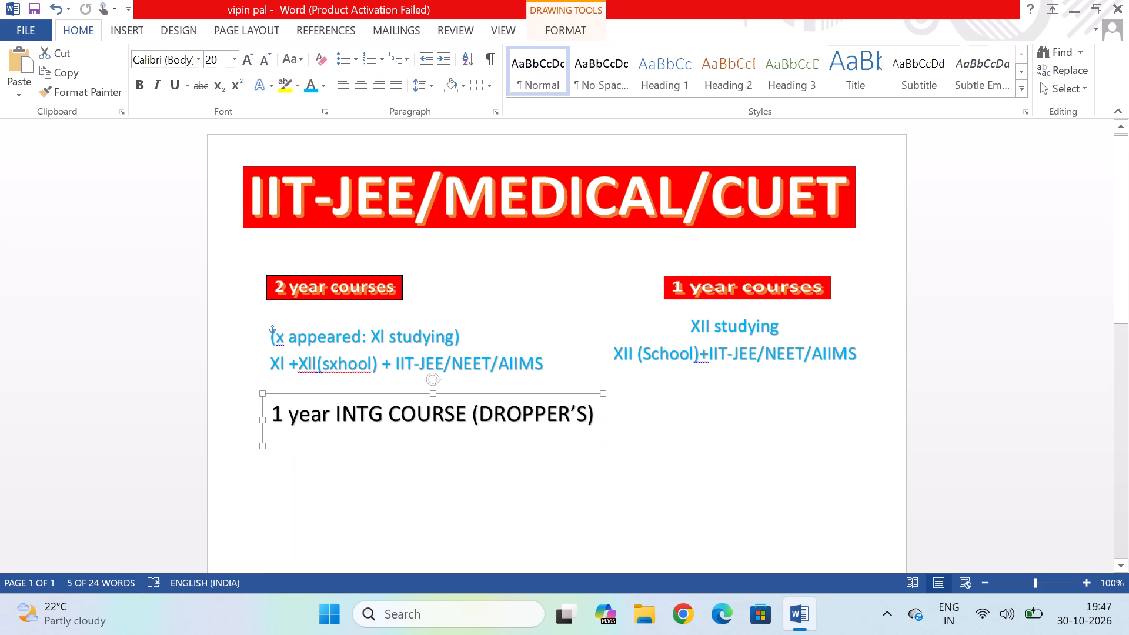
drag(262, 405, 250, 404)
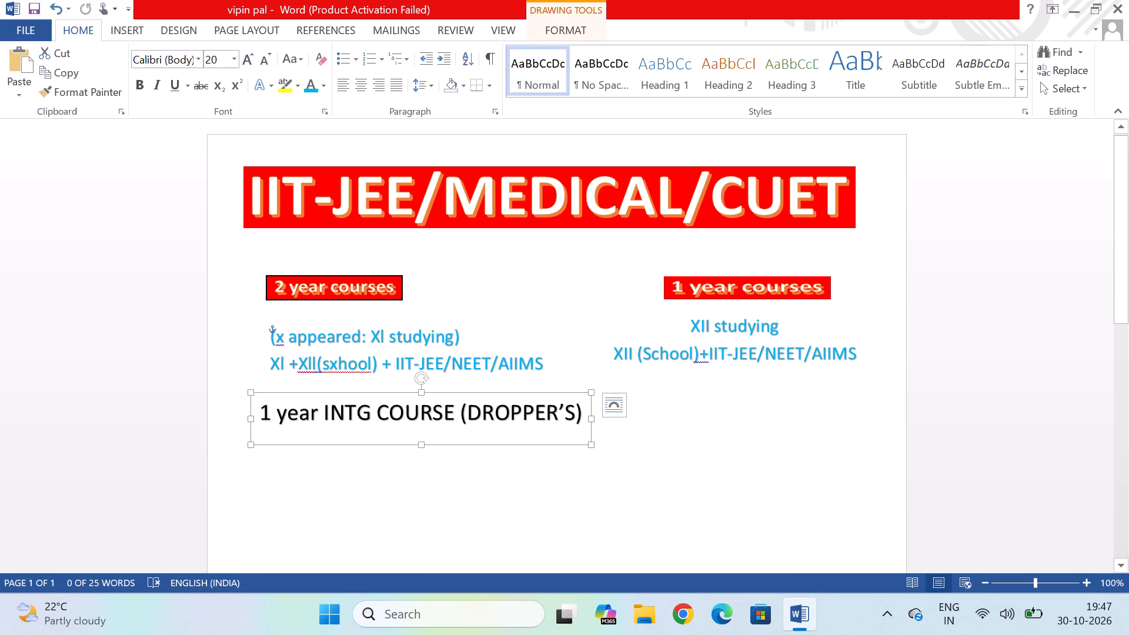
drag(423, 440, 422, 430)
drag(424, 443, 424, 437)
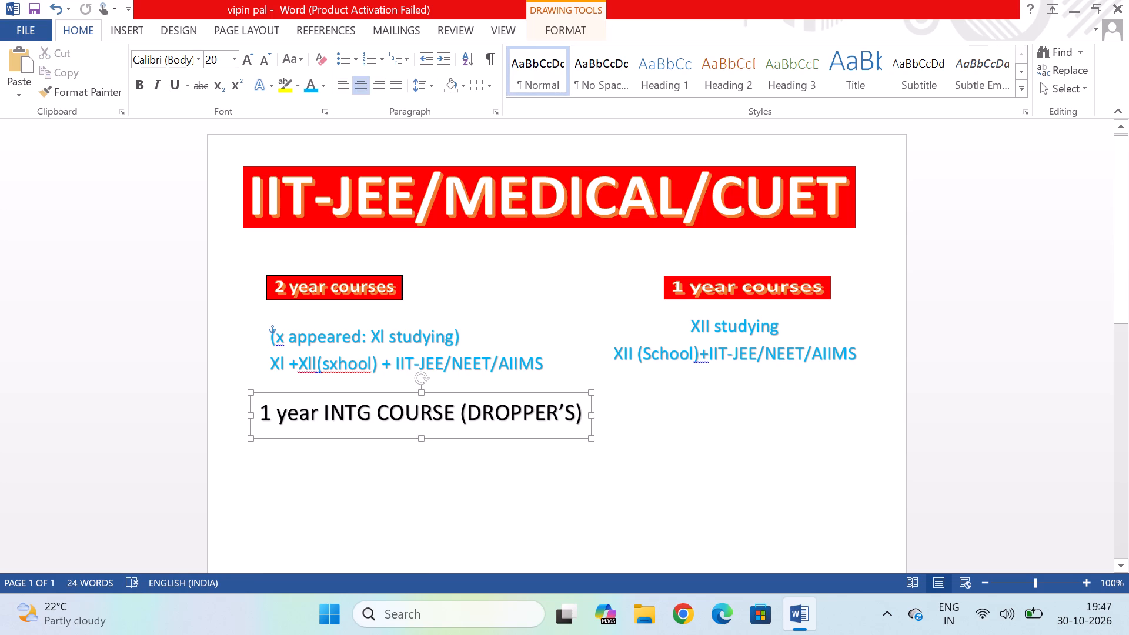
drag(424, 437, 424, 433)
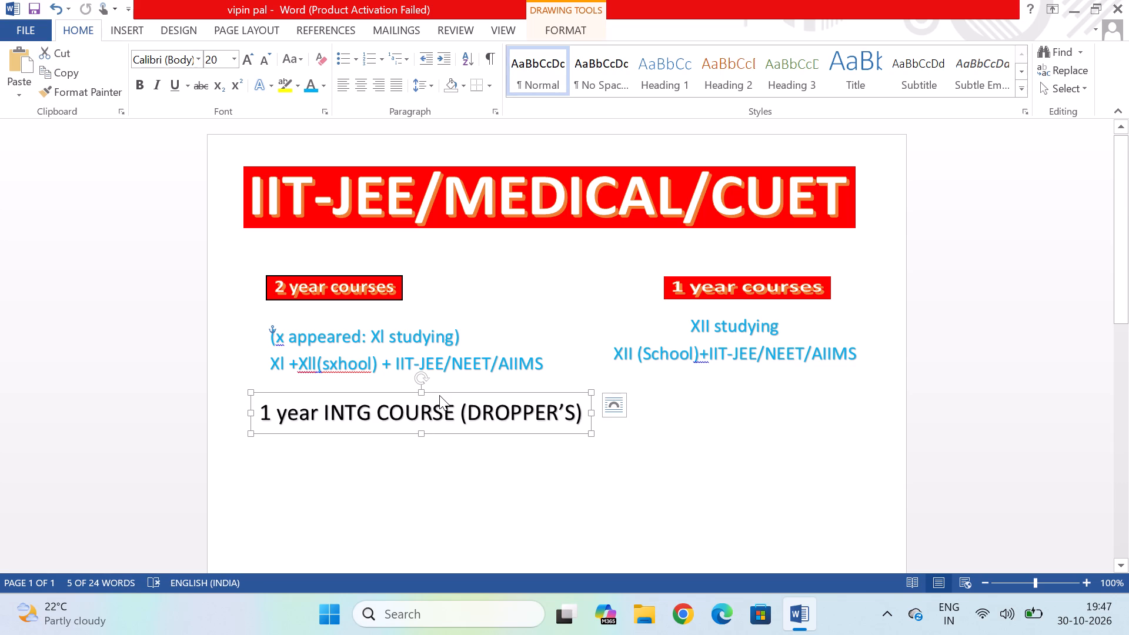
click(399, 393)
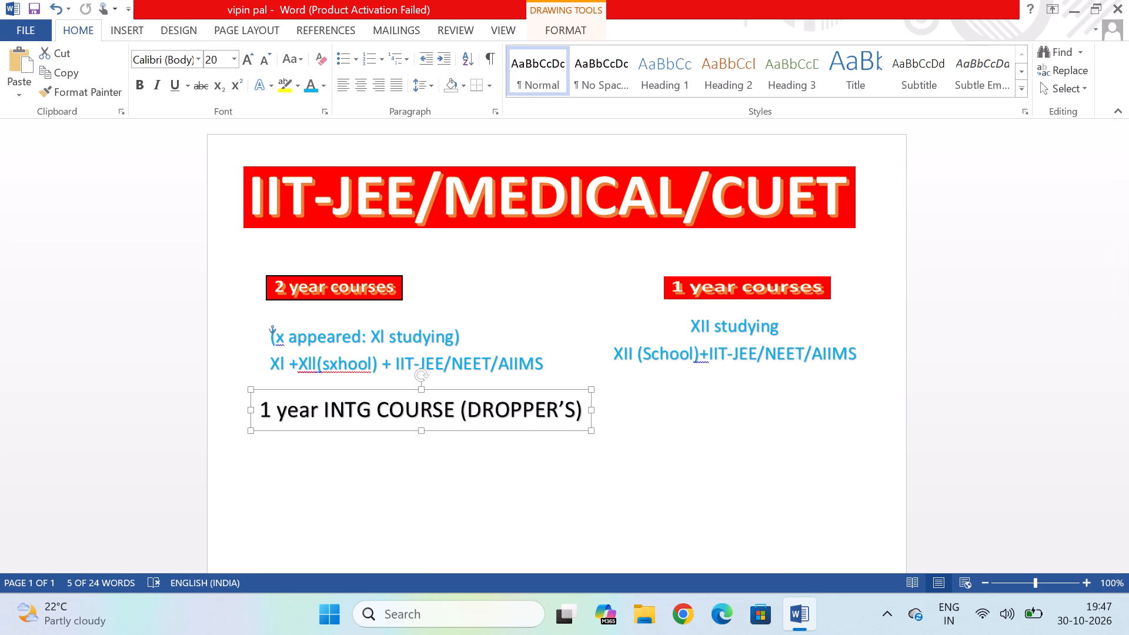
click(489, 469)
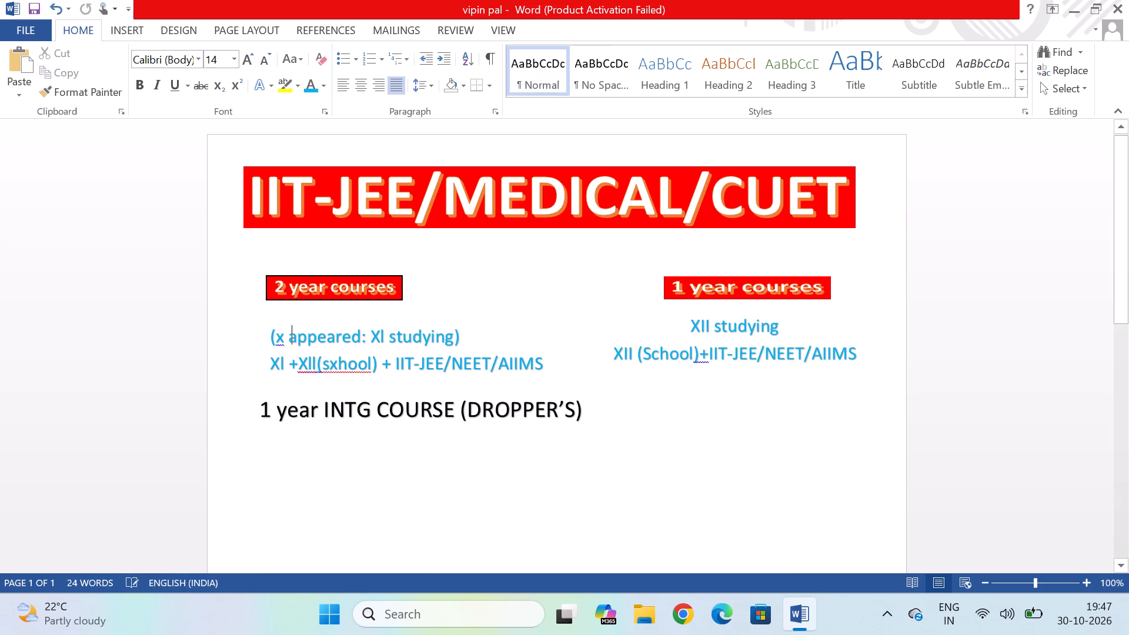
Fill the "1 year INTG COURSE (DROPPER'S)" box with standard red.
click(480, 423)
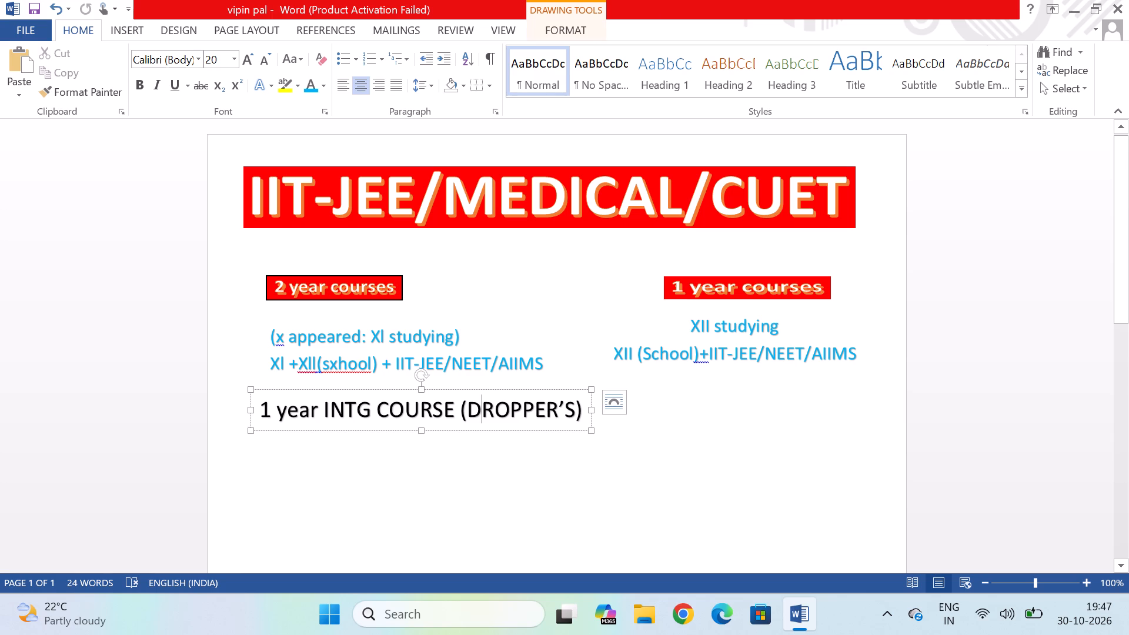
click(565, 31)
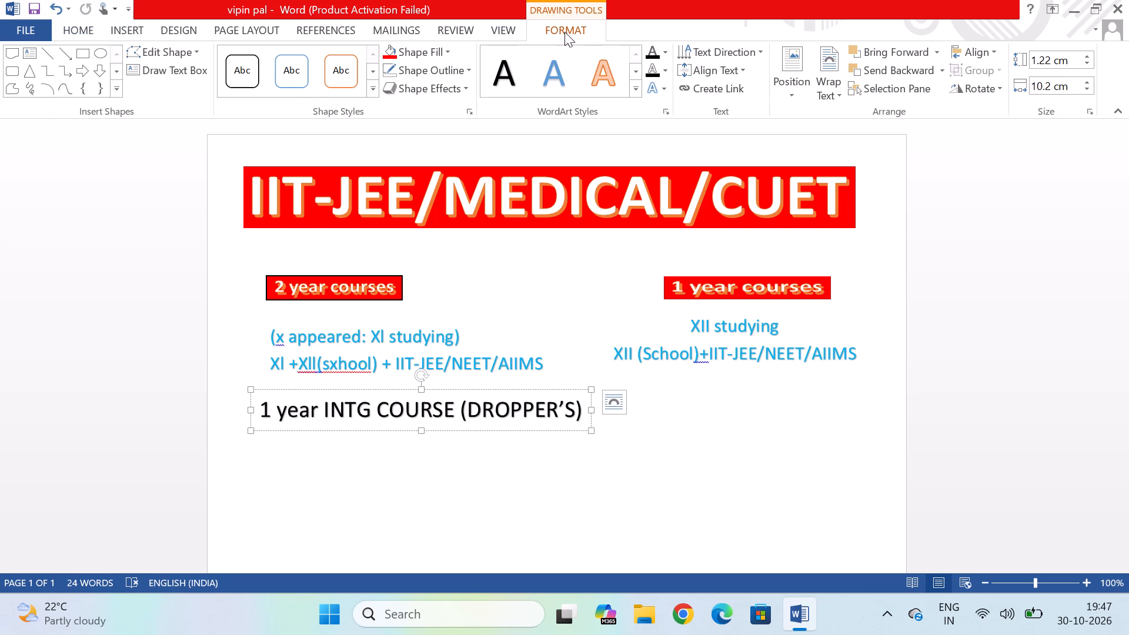
click(446, 51)
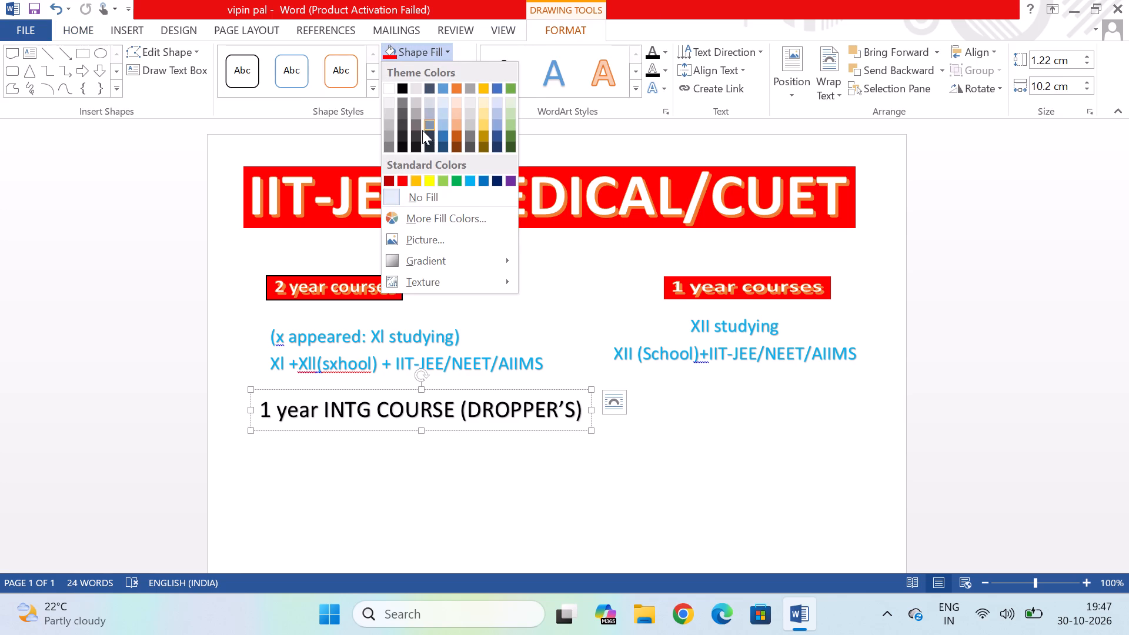
click(403, 176)
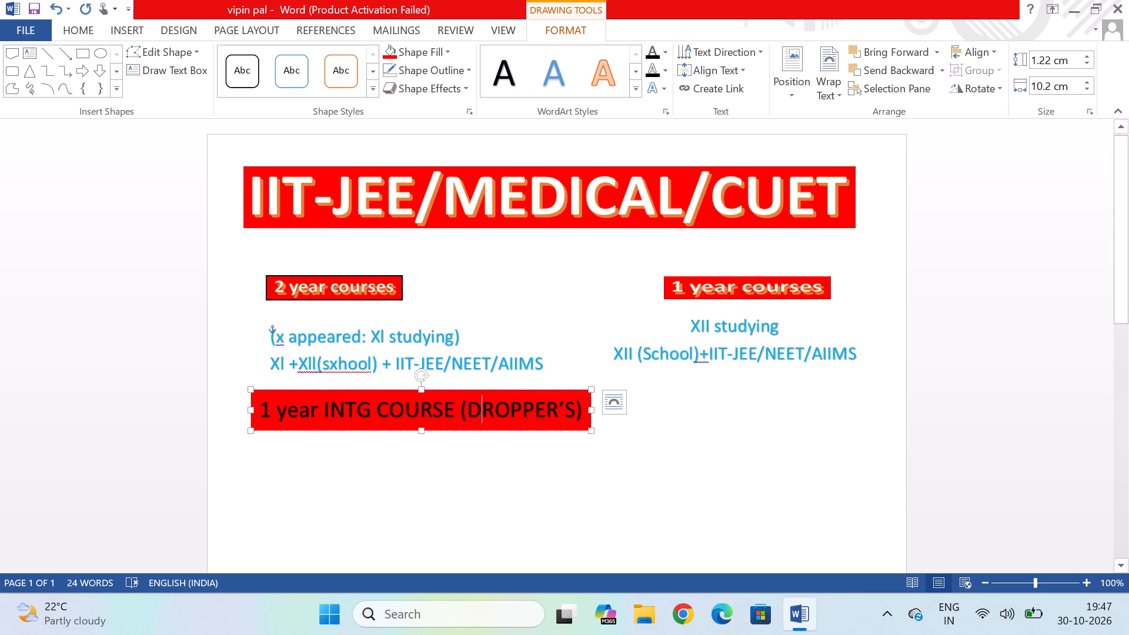
Apply the first Warp transform to the dropper's course WordArt, stretching its letters to fill the red box.
click(633, 89)
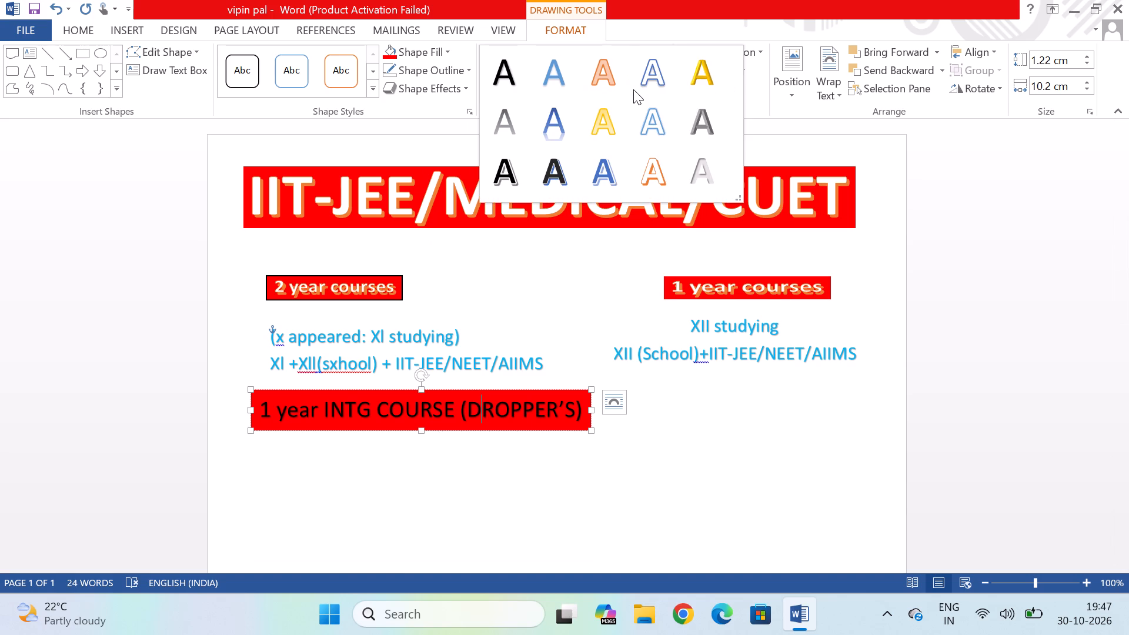
click(851, 167)
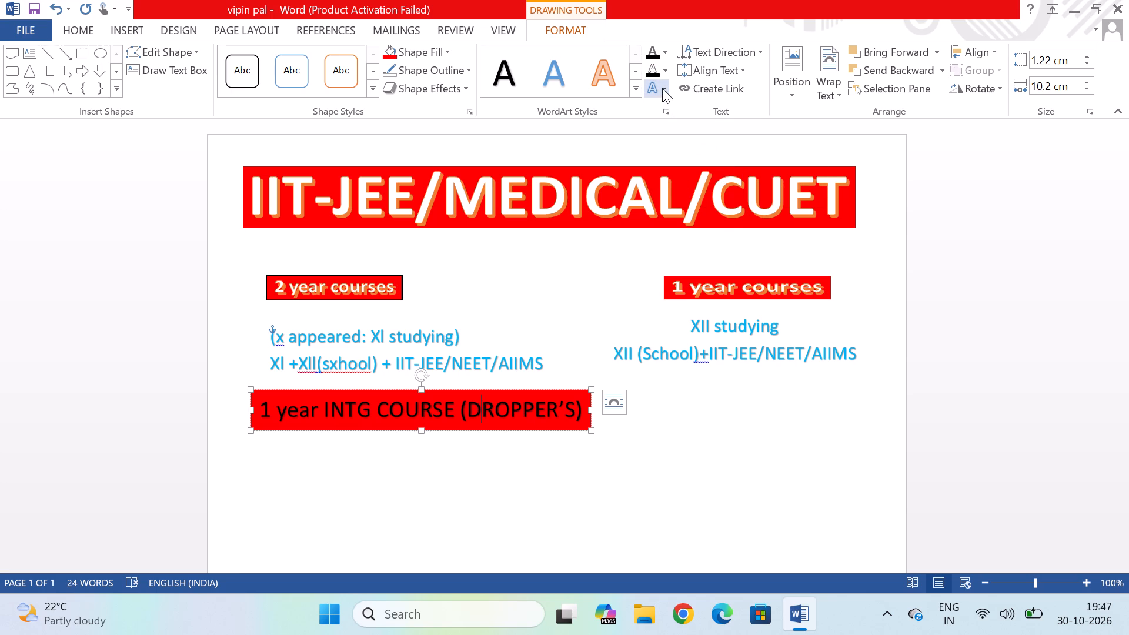
click(662, 88)
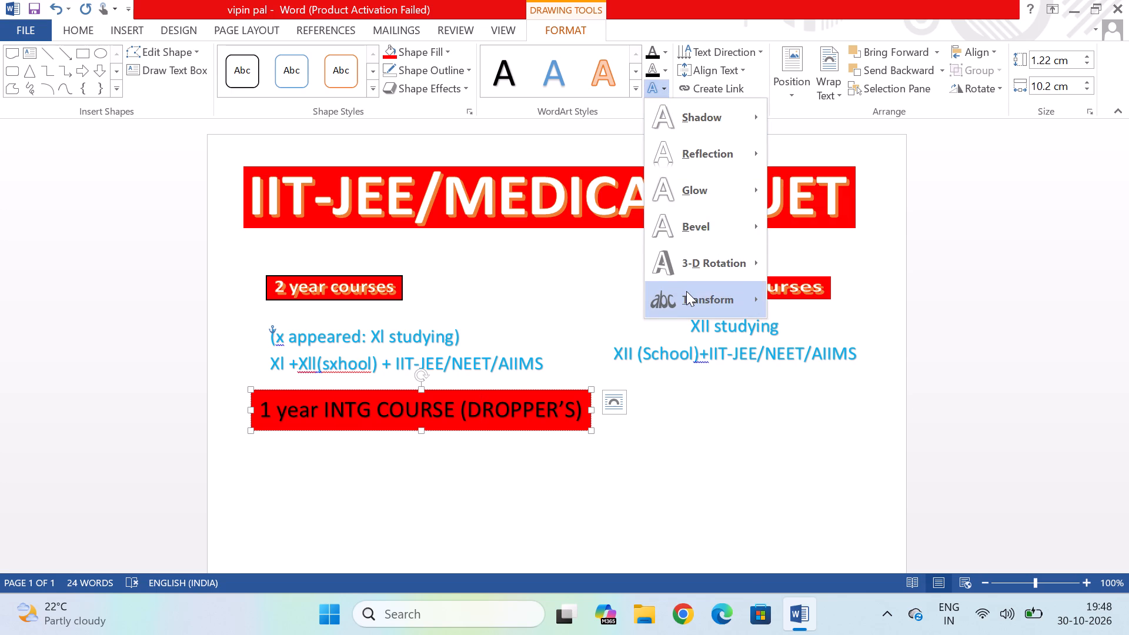
click(686, 291)
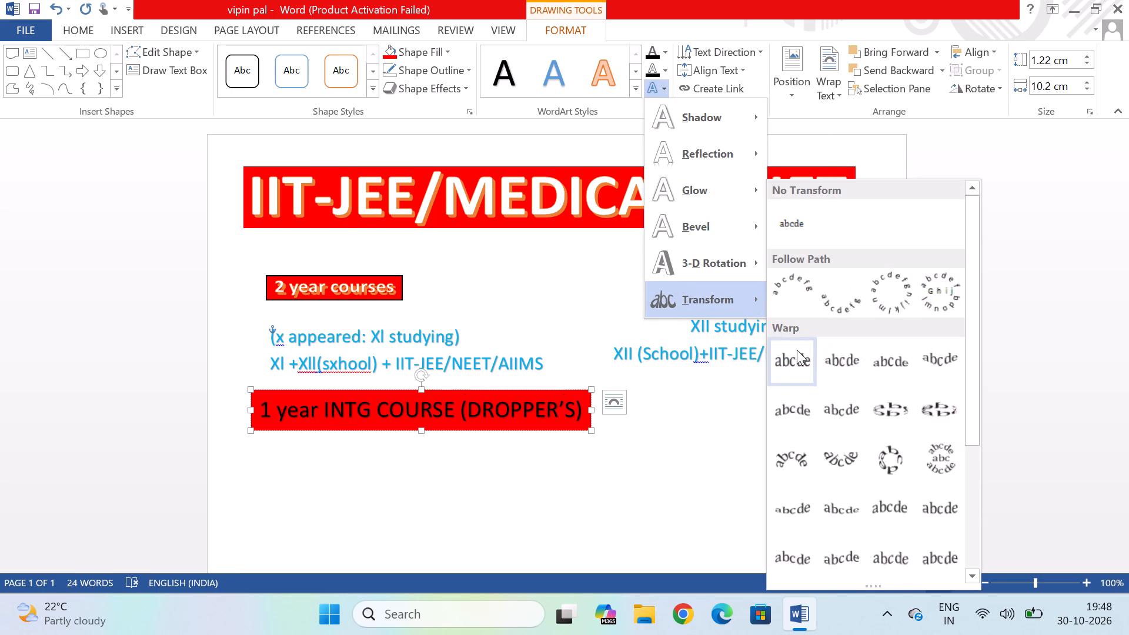
click(799, 355)
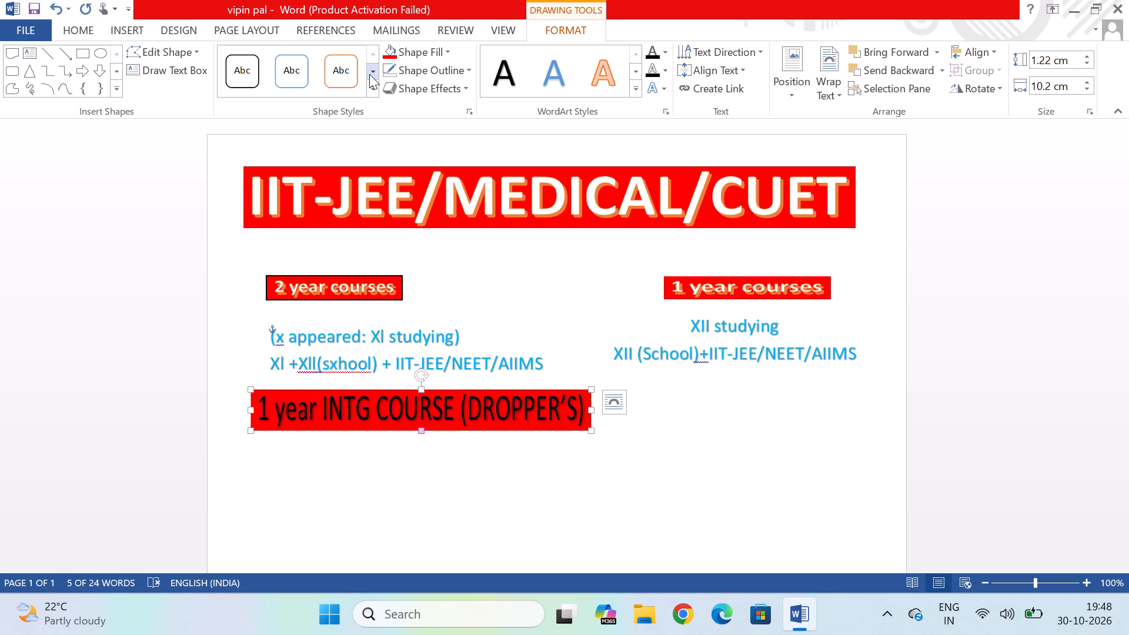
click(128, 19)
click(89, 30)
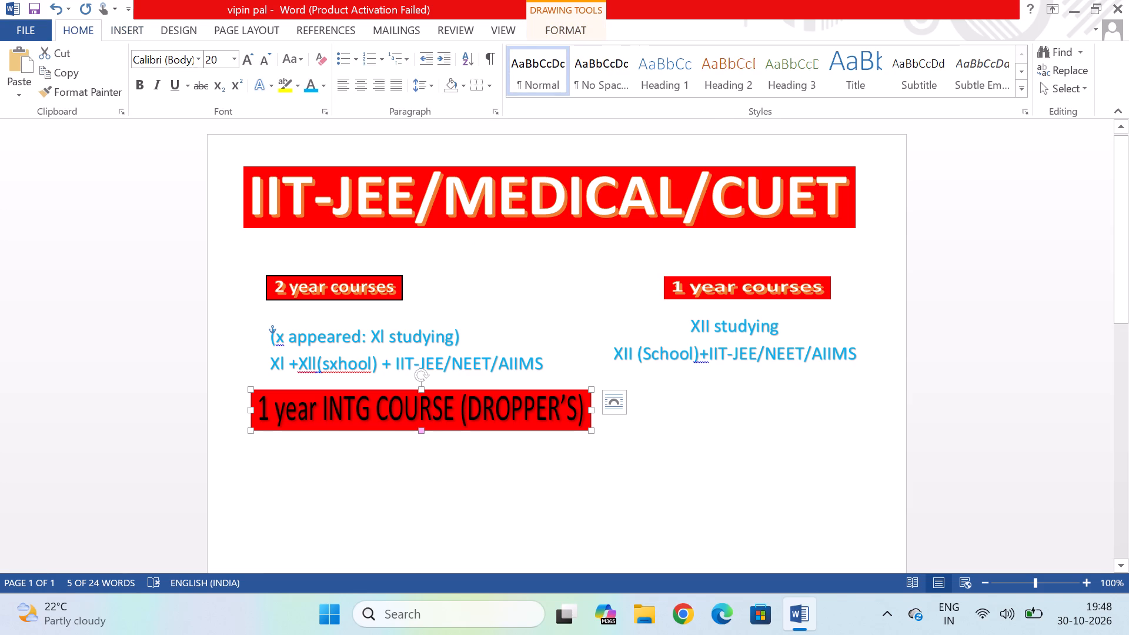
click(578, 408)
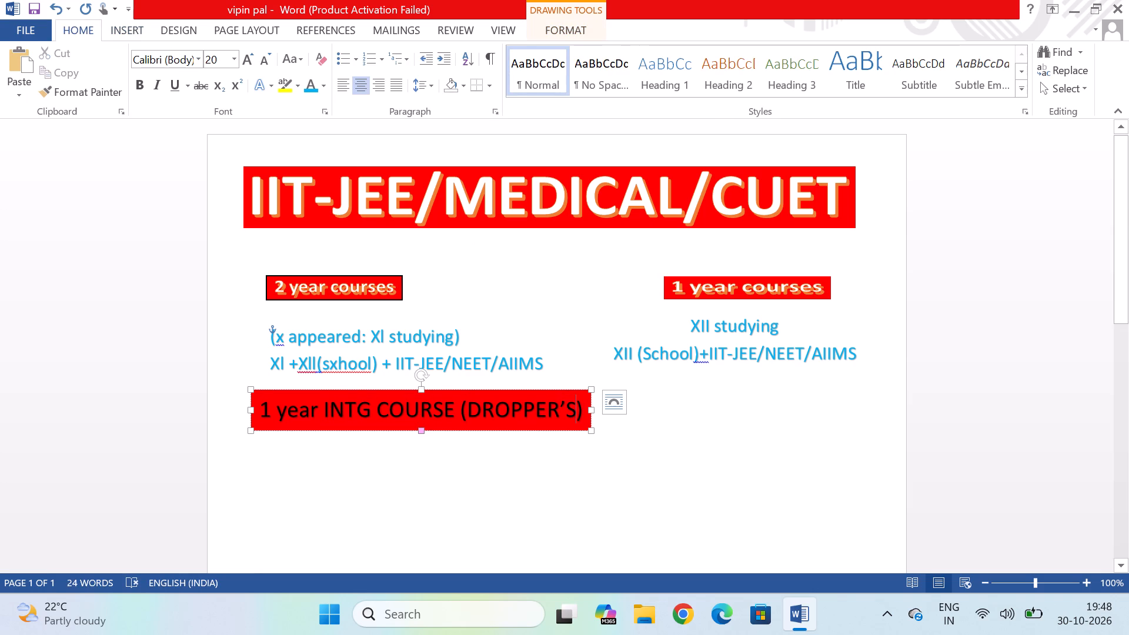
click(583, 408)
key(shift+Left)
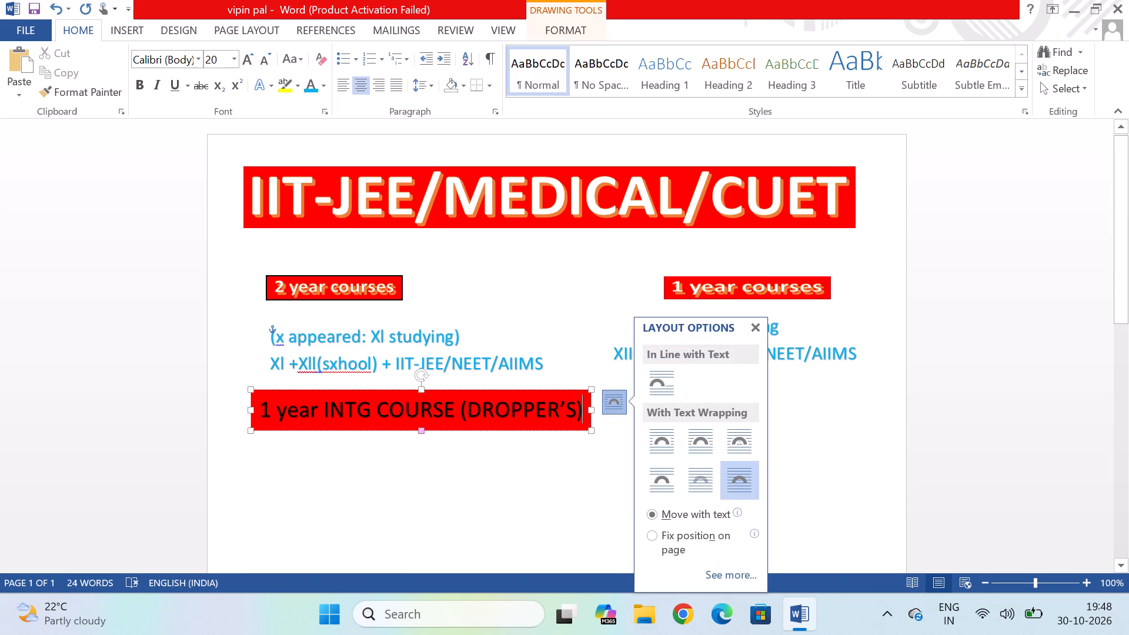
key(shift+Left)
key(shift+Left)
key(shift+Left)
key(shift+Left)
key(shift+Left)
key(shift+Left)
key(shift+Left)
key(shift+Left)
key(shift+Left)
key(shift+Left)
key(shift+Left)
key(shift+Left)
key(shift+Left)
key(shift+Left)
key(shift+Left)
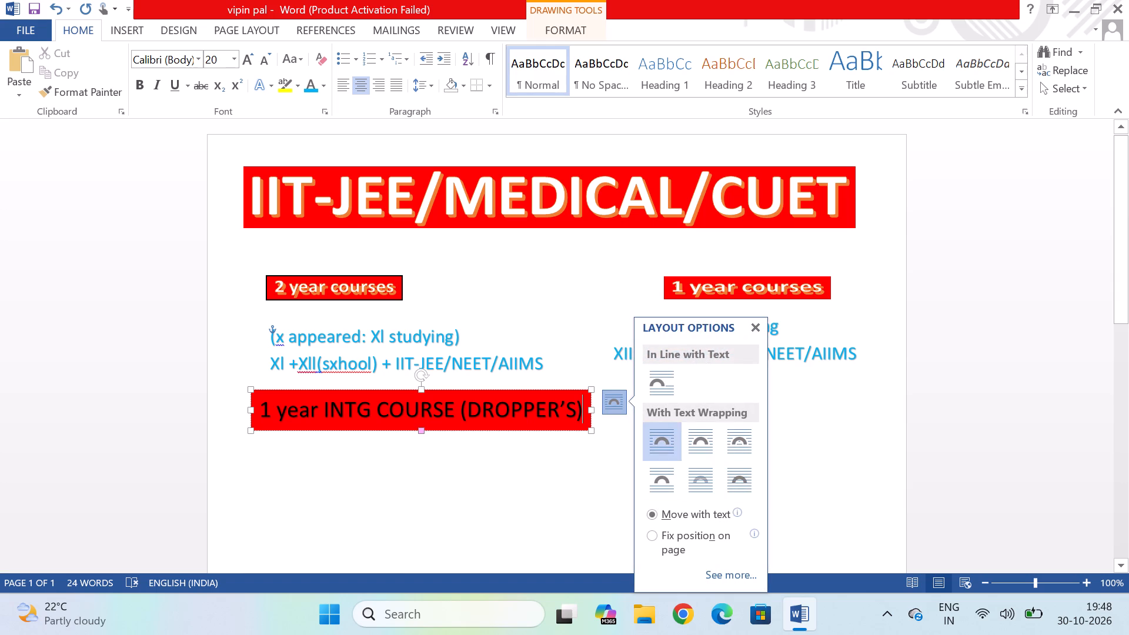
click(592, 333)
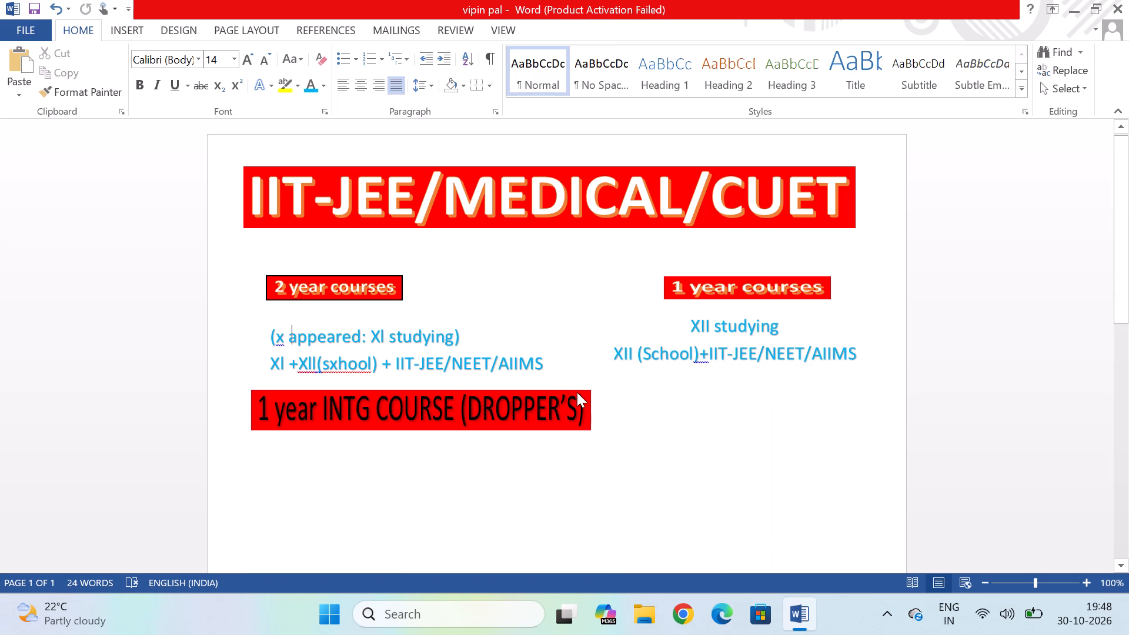
Change the font colour of the whole "1 year INTG COURSE (DROPPER'S)" text to white.
click(583, 396)
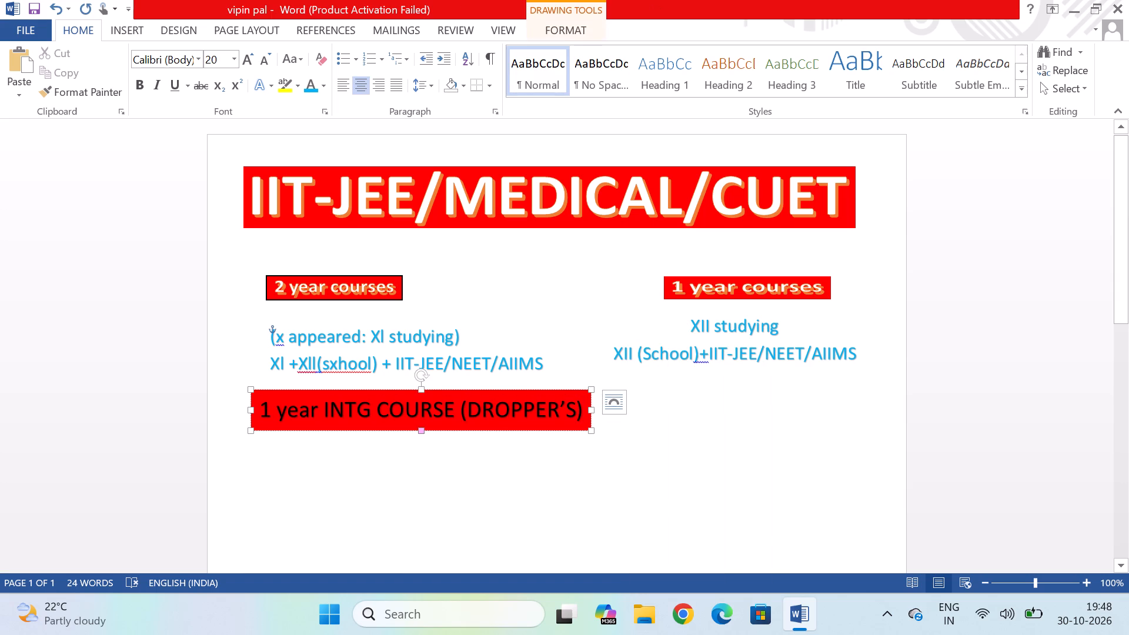
key(shift+Left)
key(shift+Left)
key(shift+Left)
key(shift+Left)
key(shift+Left)
key(shift+Left)
key(shift+Left)
key(shift+Left)
key(shift+Left)
key(shift+Left)
key(shift+Left)
key(shift+Left)
key(shift+Left)
key(shift+Left)
key(shift+Left)
key(shift+Left)
key(shift+Left)
key(shift+Left)
key(shift+Left)
key(shift+Left)
key(shift+Left)
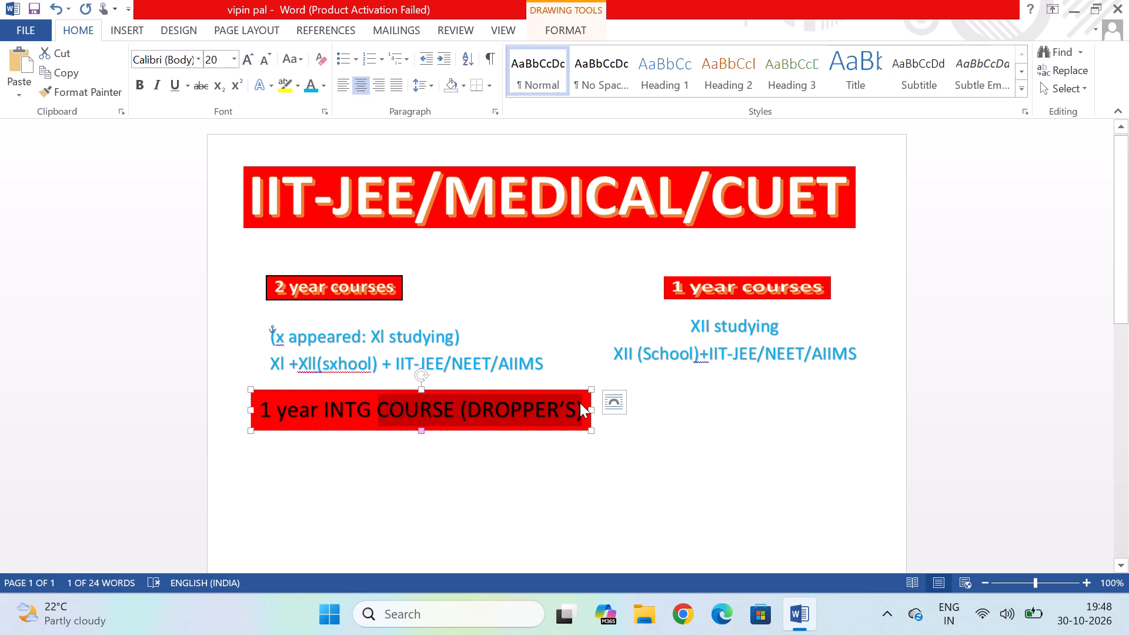
key(shift+Left)
key(shift+Left)
key(shift+Left)
key(shift+Left)
key(shift+Left)
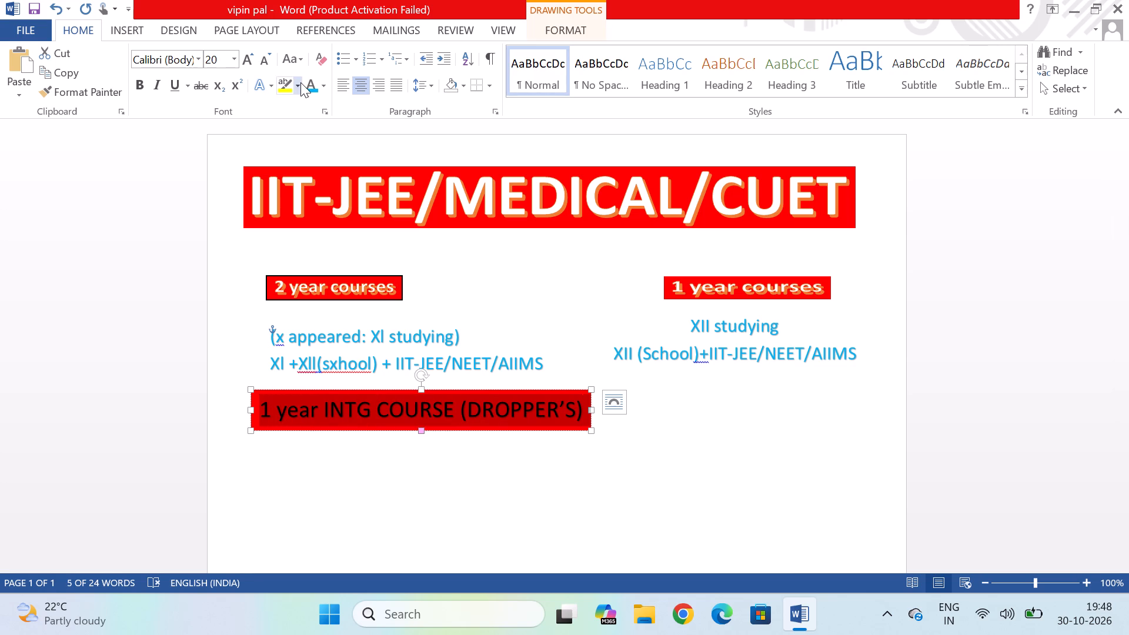
click(321, 87)
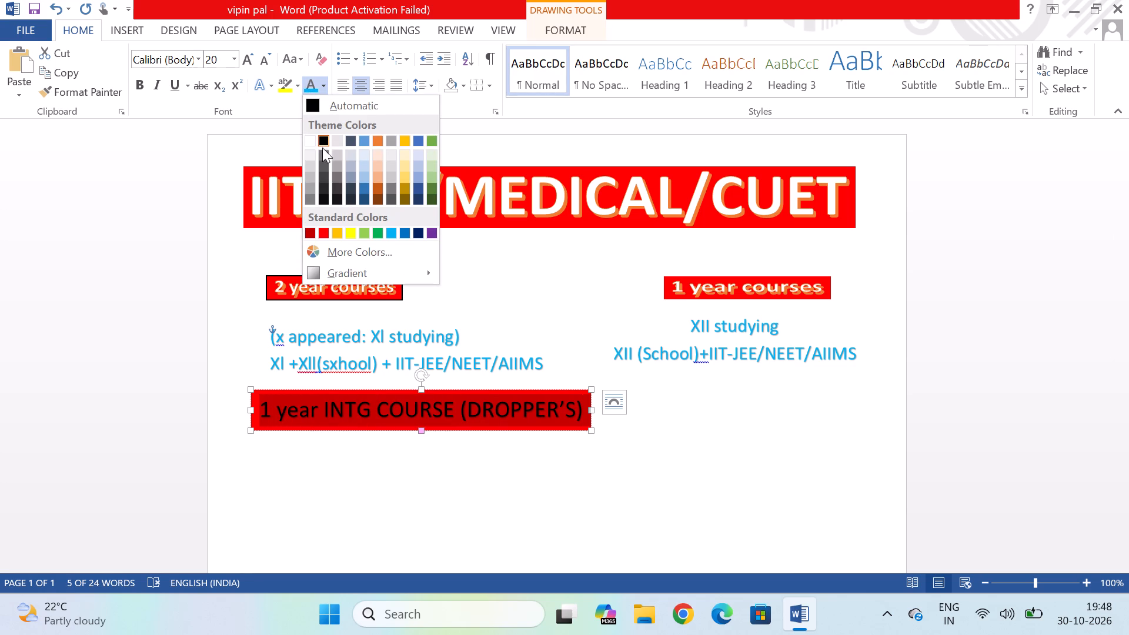
click(309, 140)
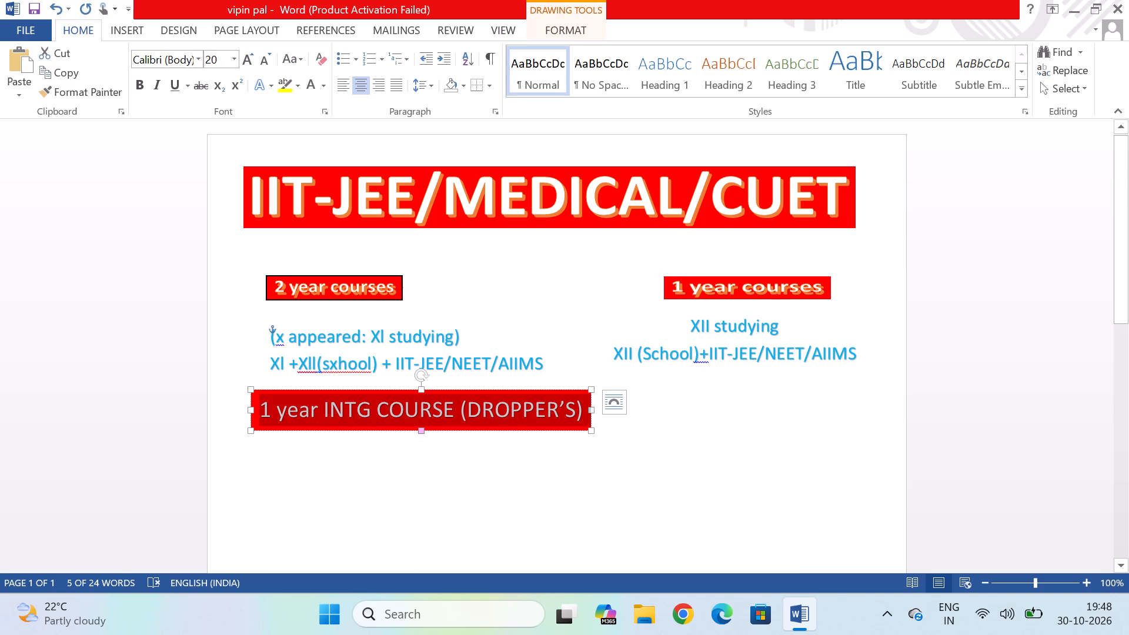
click(477, 407)
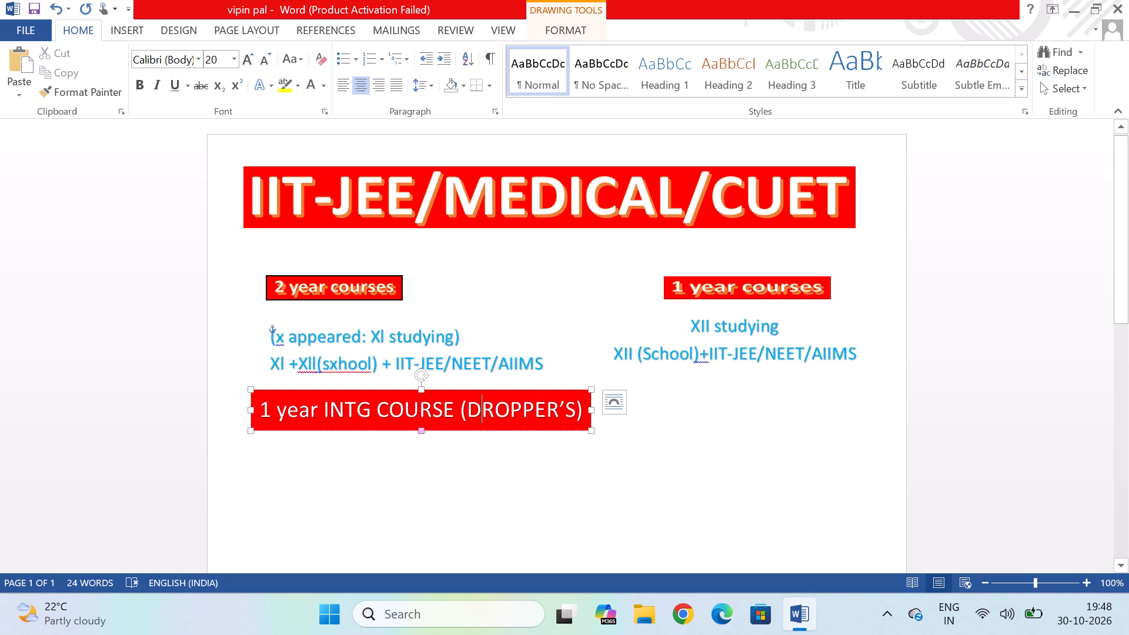
click(596, 457)
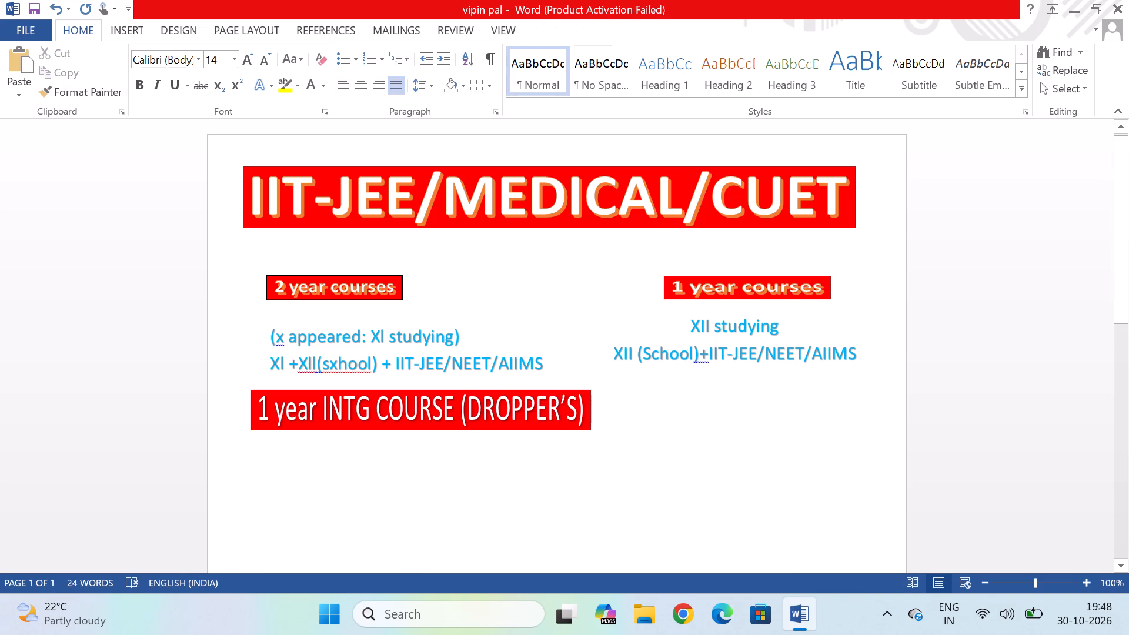
click(370, 463)
click(700, 417)
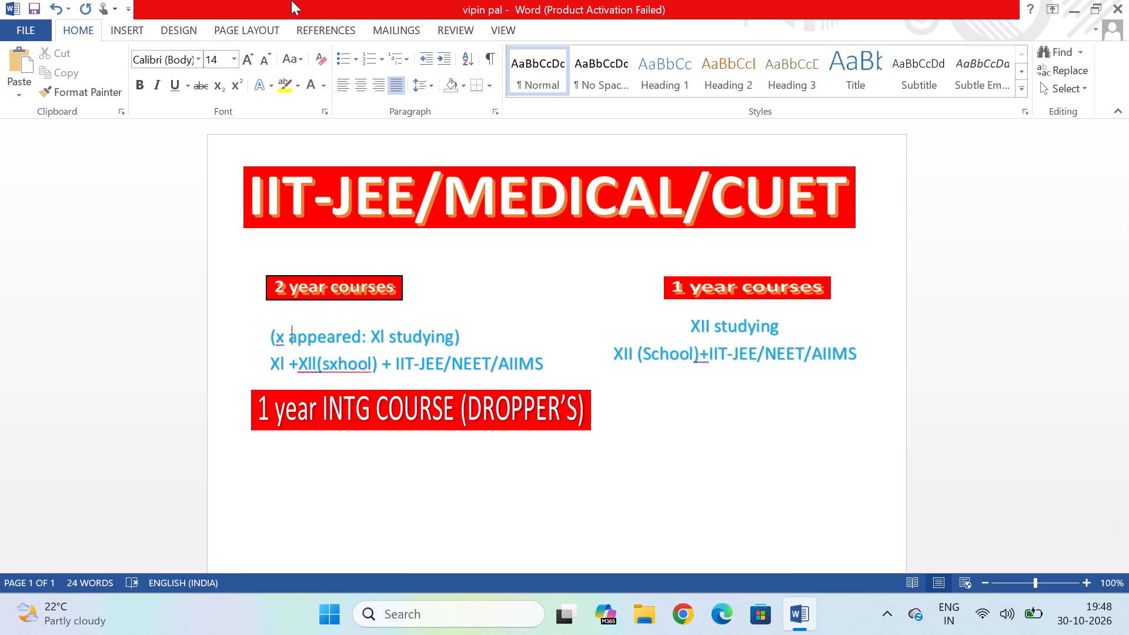
Save the document.
key(ctrl+s)
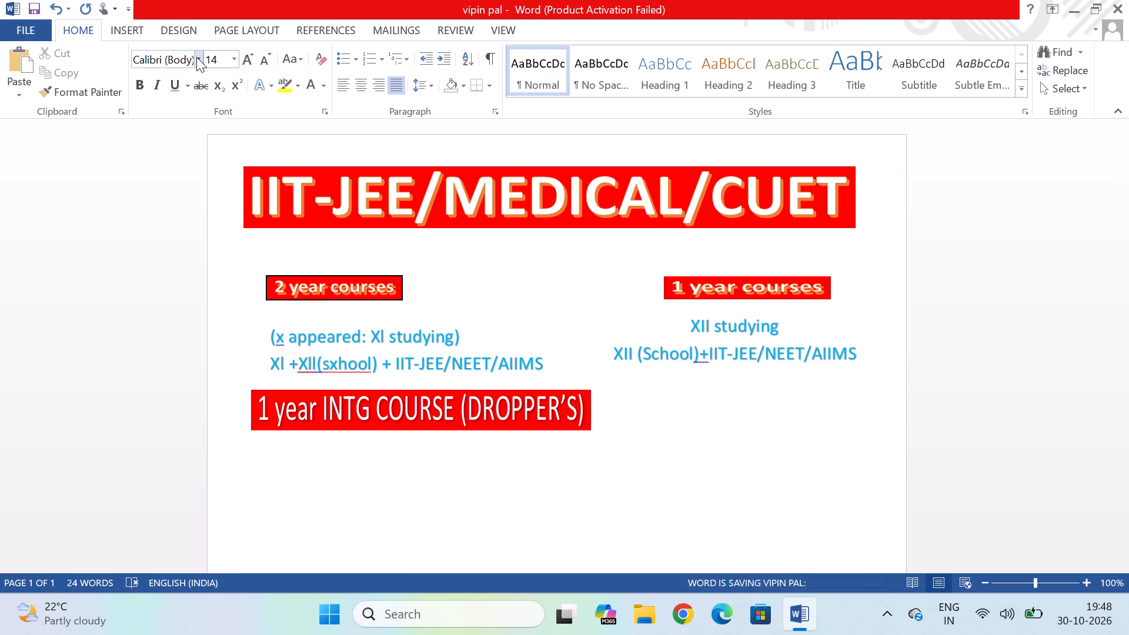
Insert a new WordArt in the first style, black fill with a shadow.
click(116, 19)
click(119, 27)
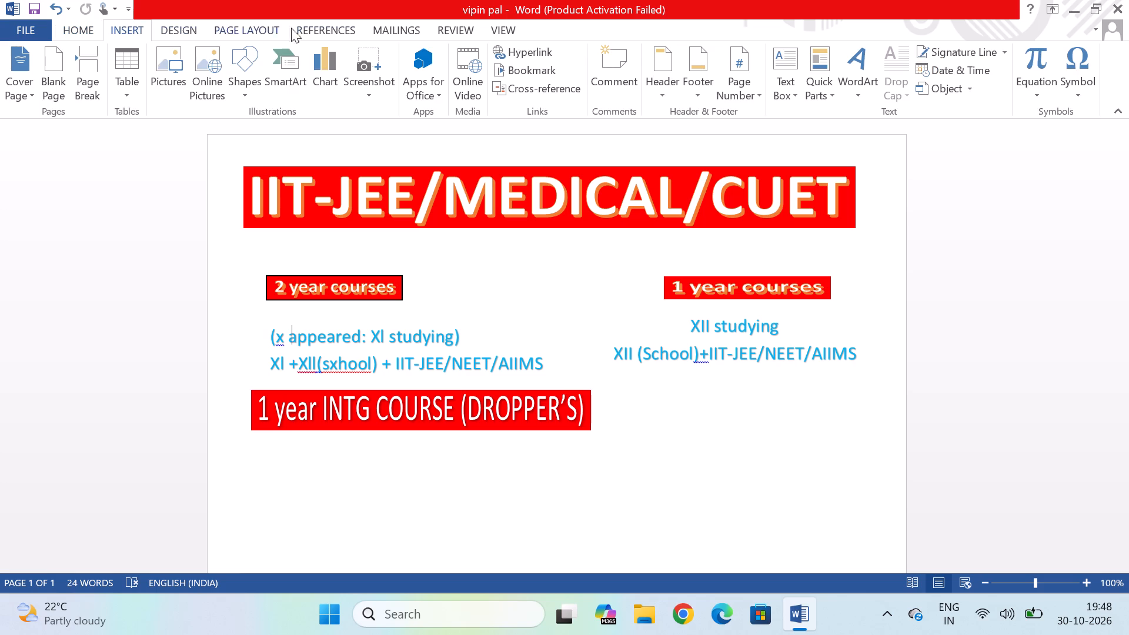
click(862, 95)
click(862, 122)
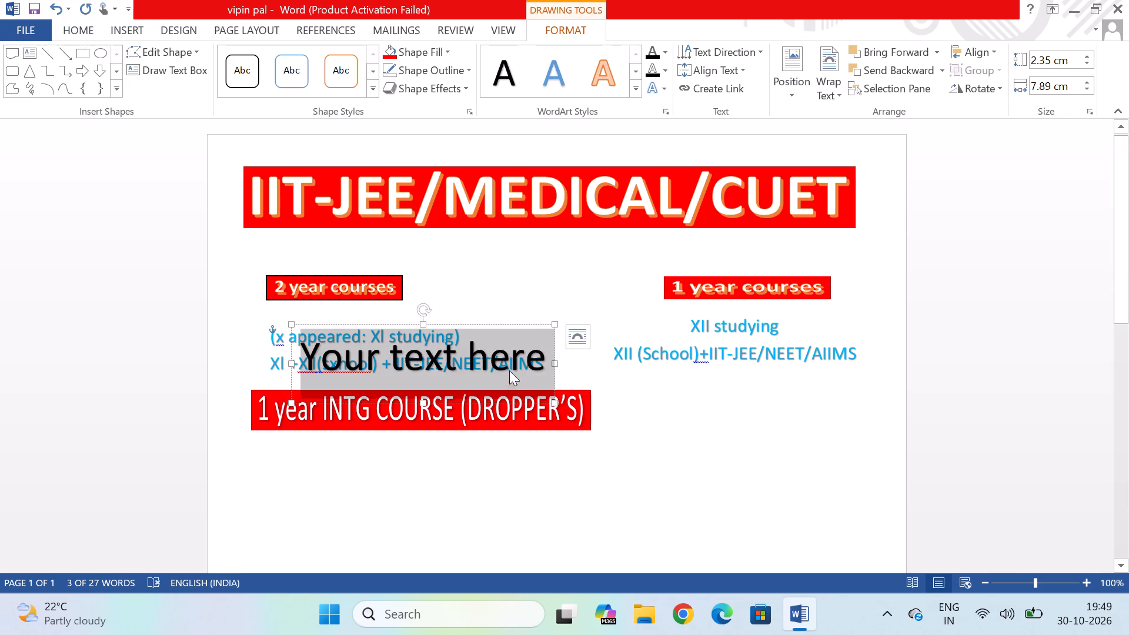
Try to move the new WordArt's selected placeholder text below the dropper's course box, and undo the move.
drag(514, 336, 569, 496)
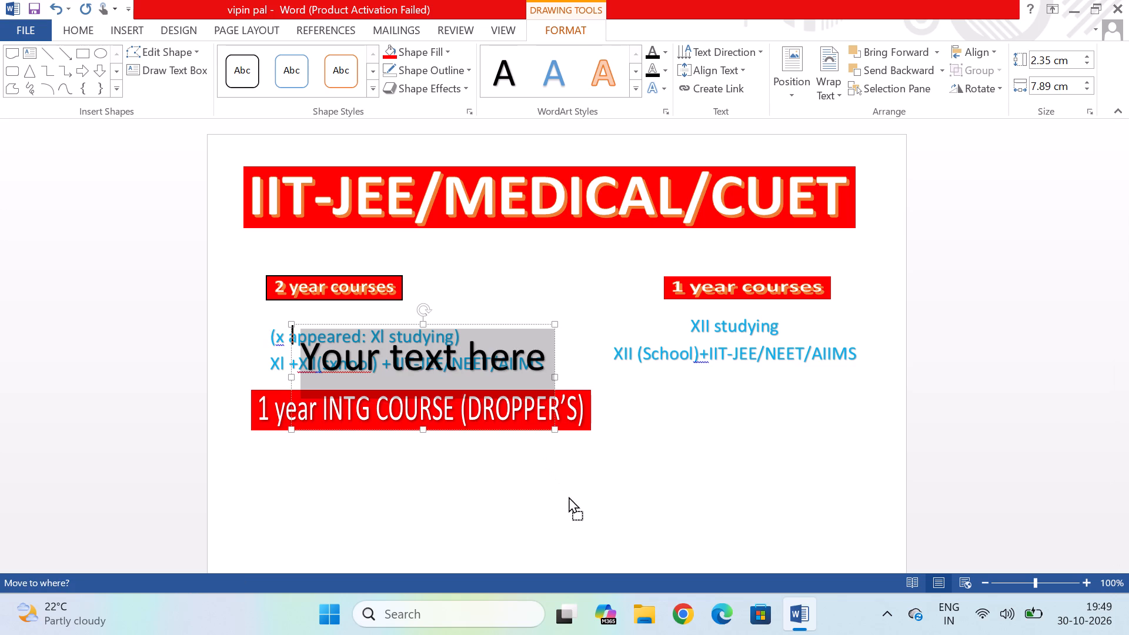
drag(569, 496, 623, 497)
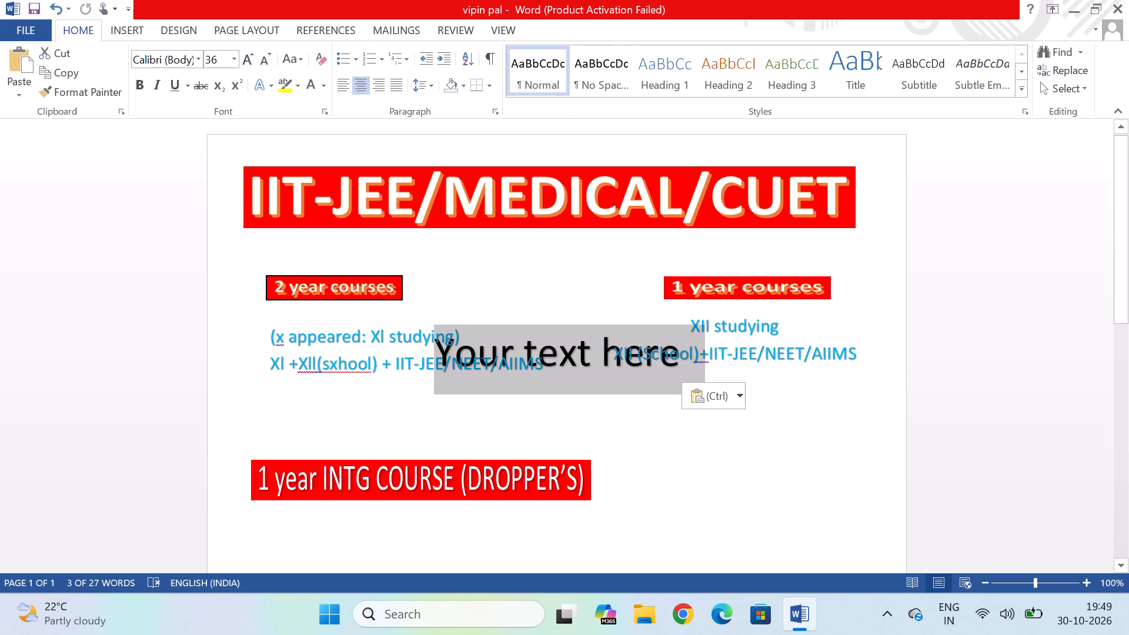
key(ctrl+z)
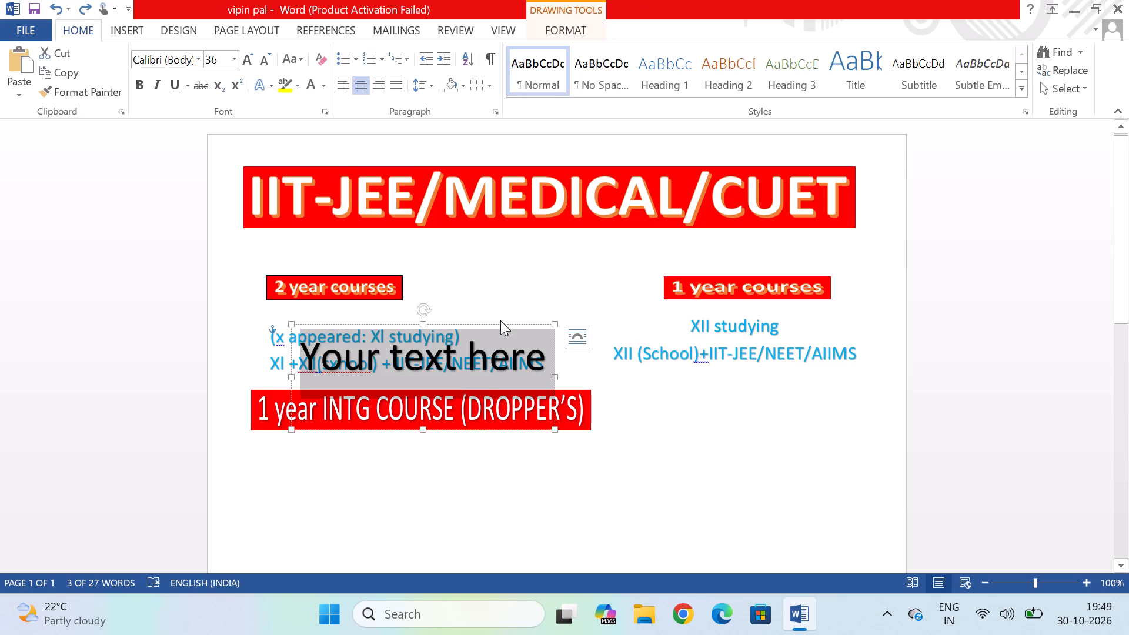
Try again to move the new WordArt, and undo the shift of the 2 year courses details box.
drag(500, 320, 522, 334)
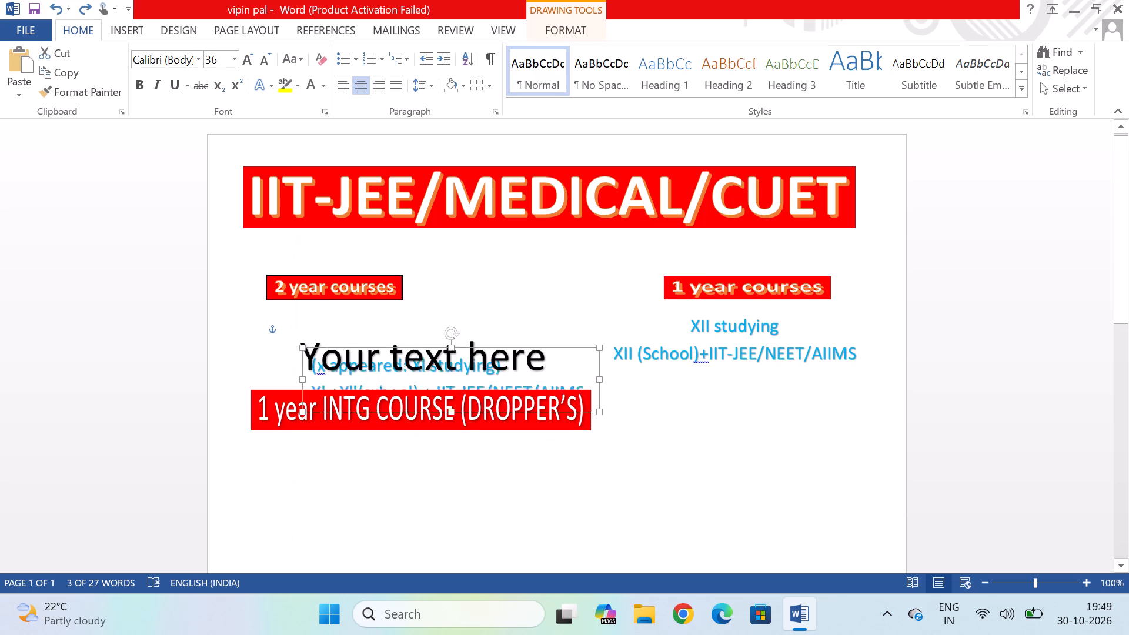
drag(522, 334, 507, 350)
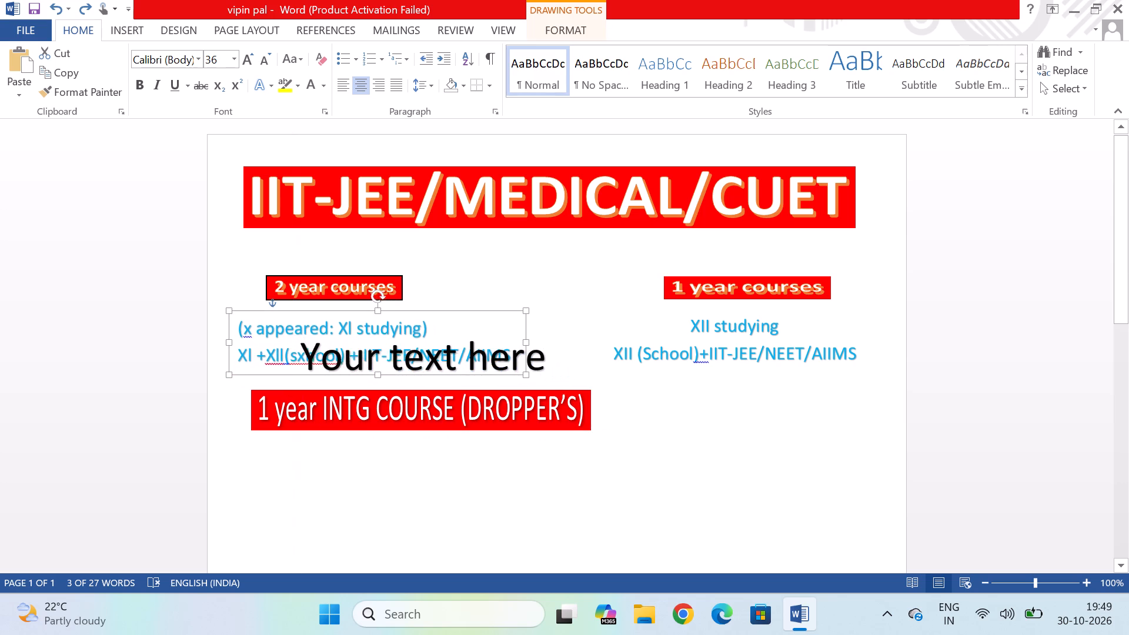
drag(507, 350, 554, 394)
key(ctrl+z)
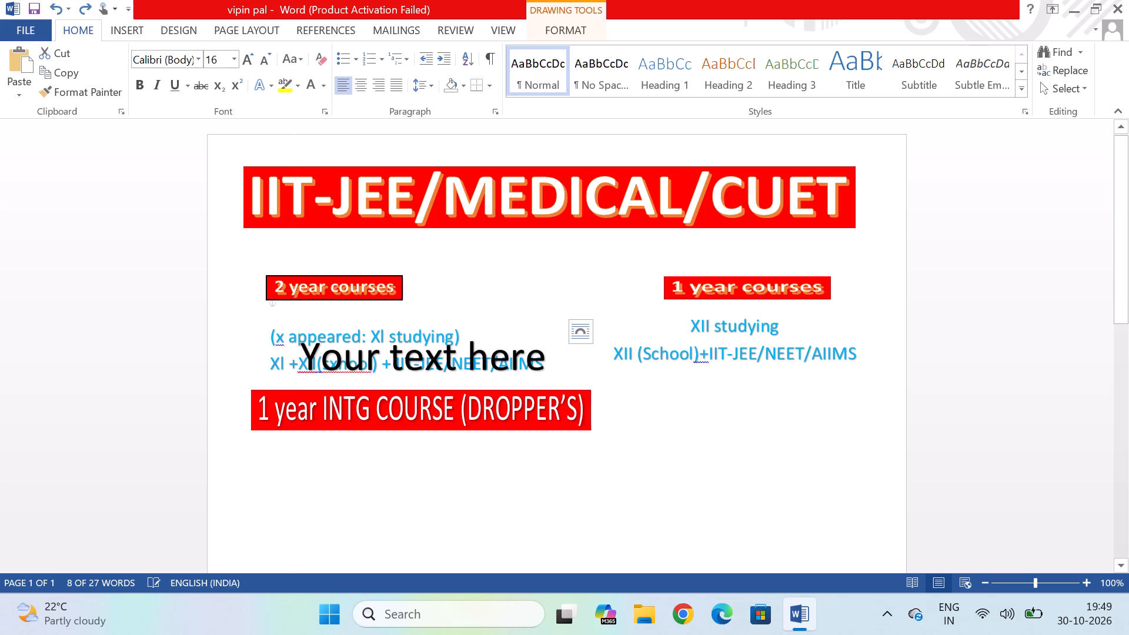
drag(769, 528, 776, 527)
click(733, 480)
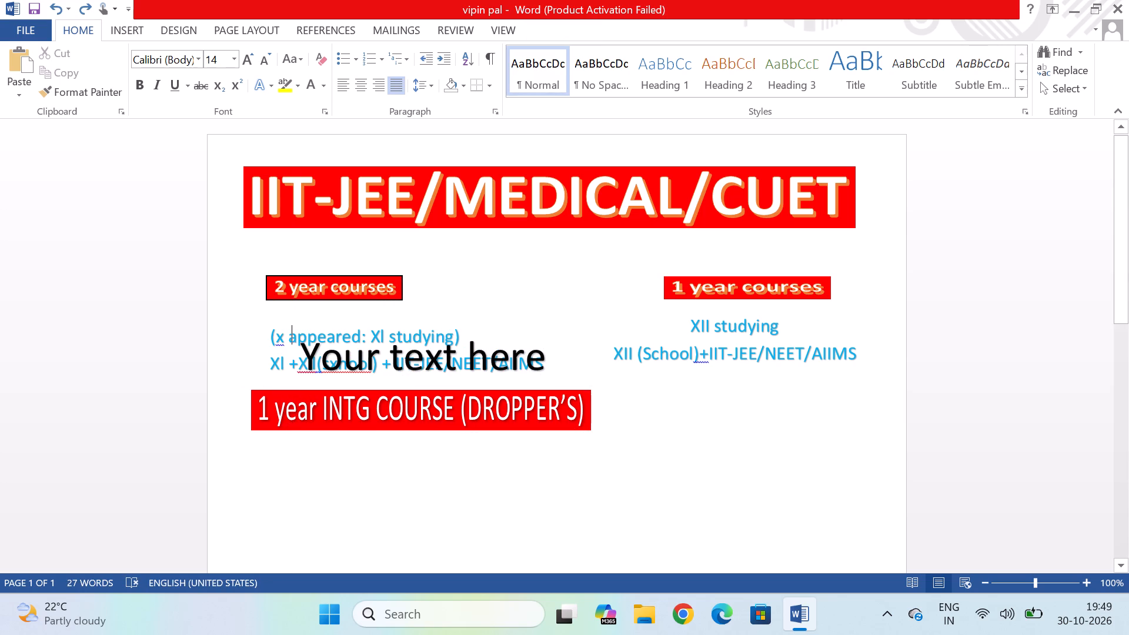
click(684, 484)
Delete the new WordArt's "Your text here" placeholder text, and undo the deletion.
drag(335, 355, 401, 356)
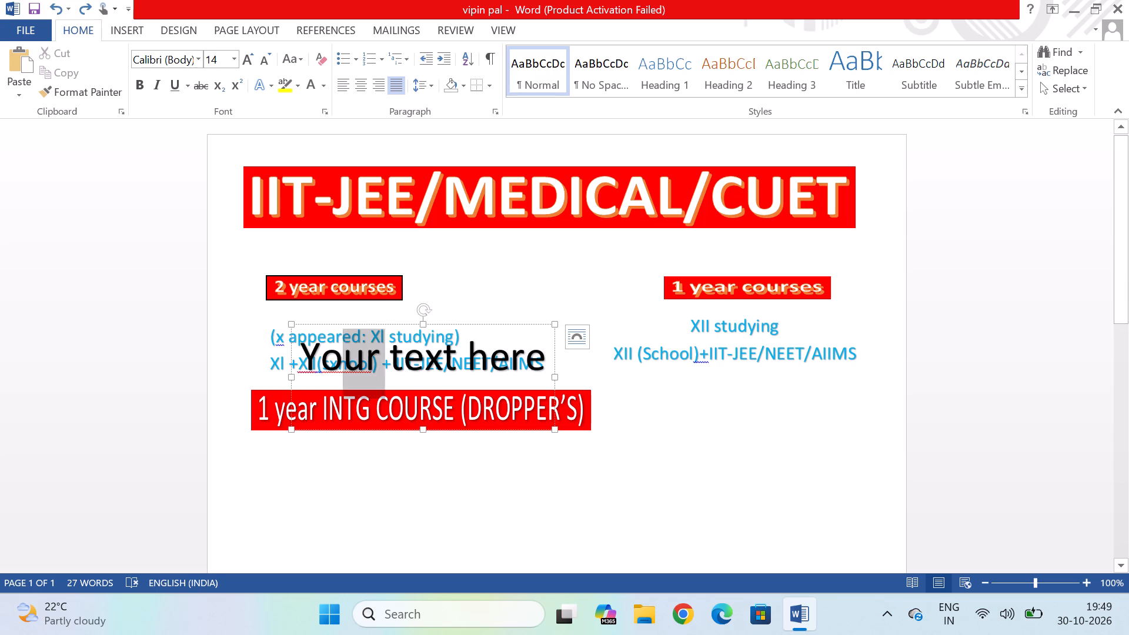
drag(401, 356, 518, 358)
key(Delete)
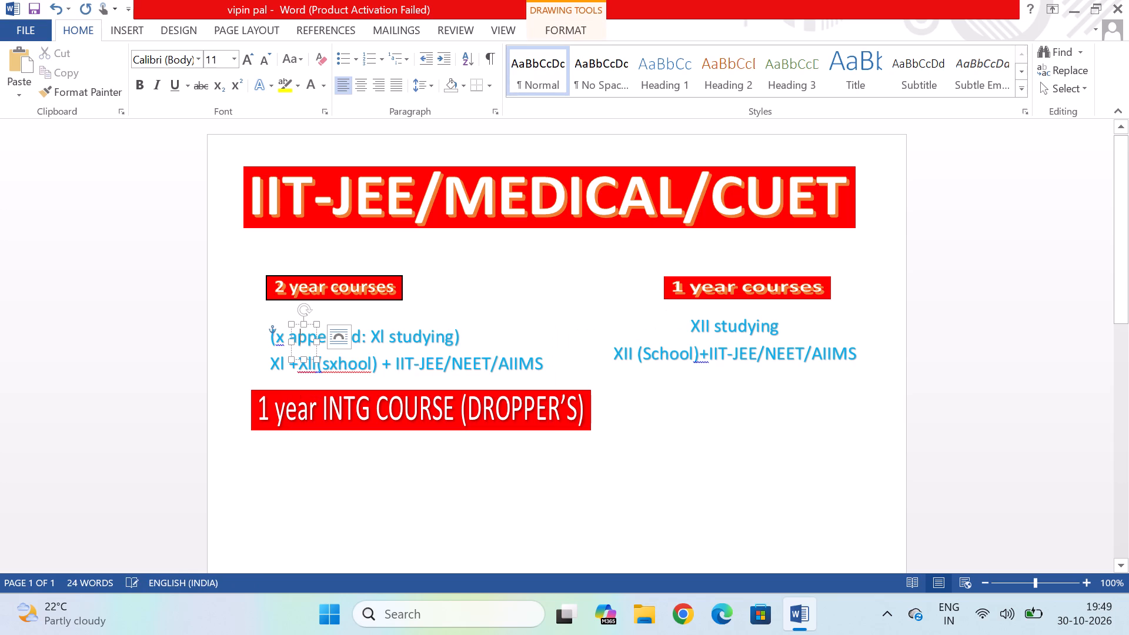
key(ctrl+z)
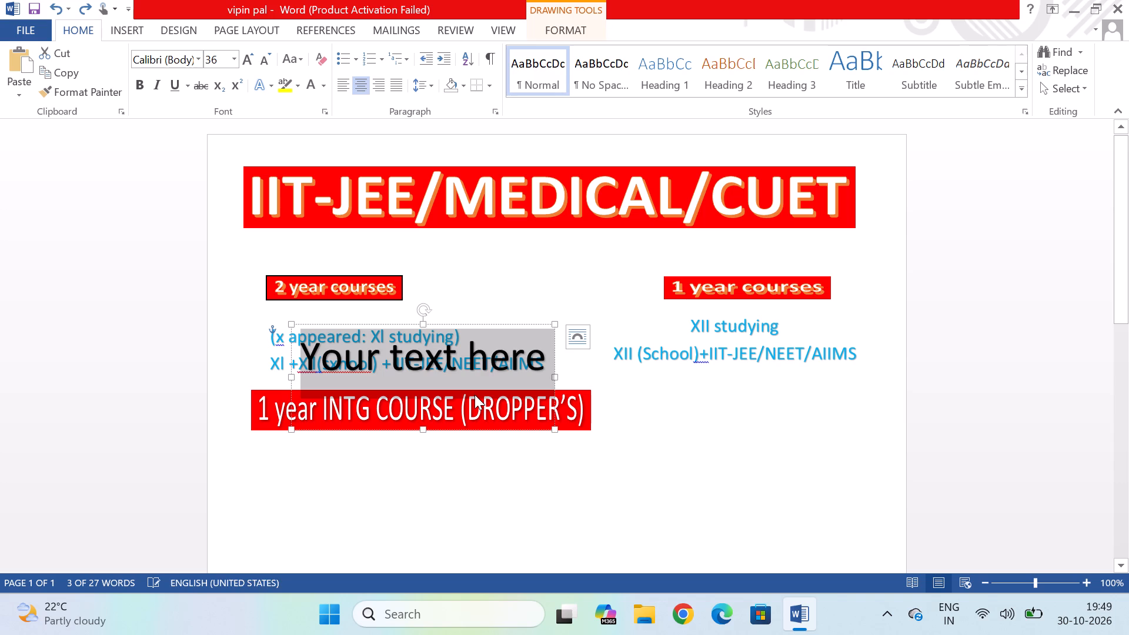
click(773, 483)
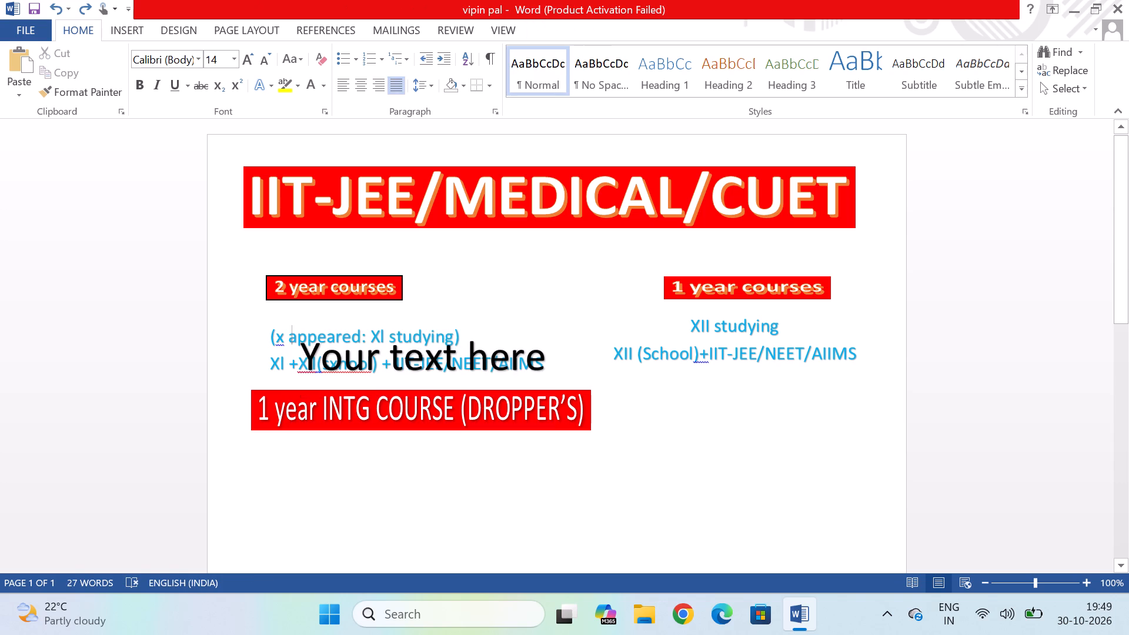
Move the "Your text here" WordArt into the blank area just beneath the dropper's course box, towards the middle of the page.
click(520, 355)
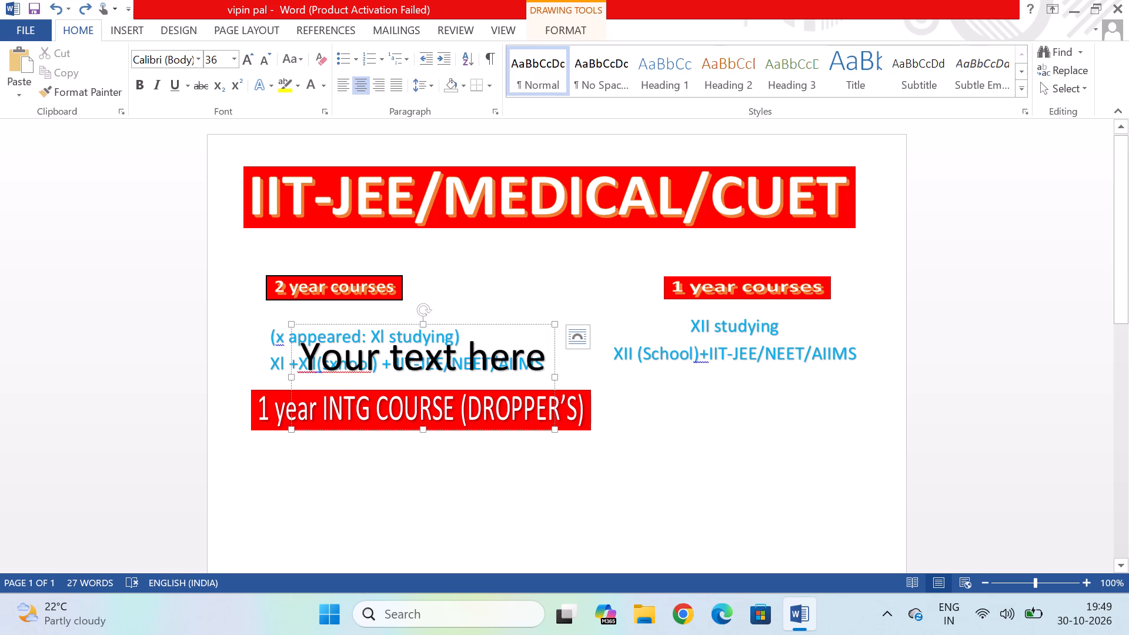
drag(553, 352, 574, 363)
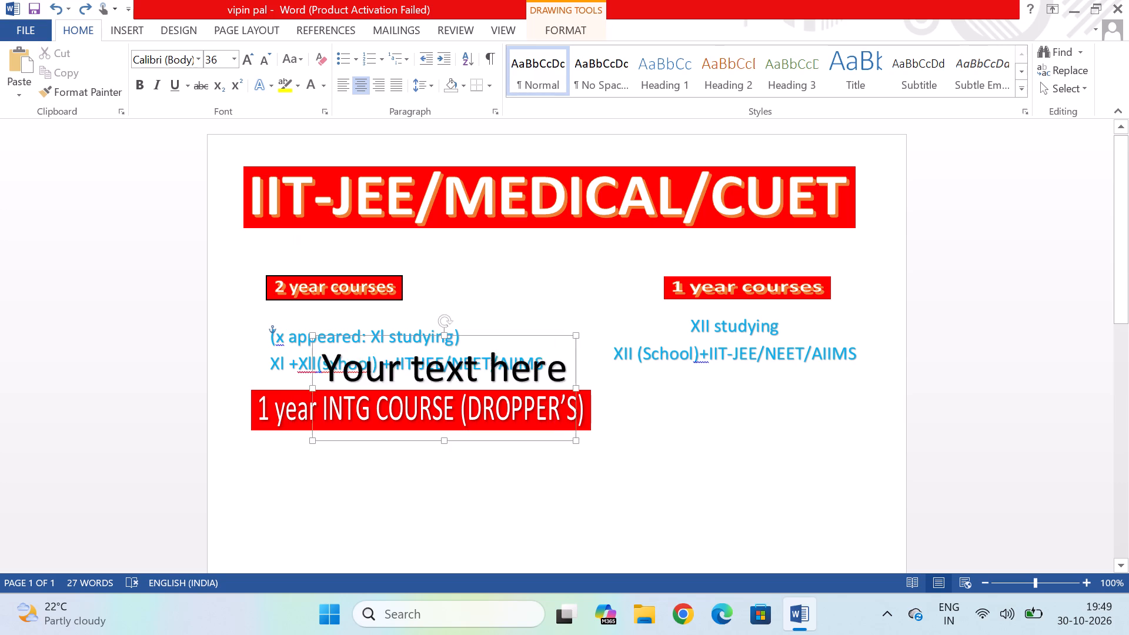
drag(574, 363, 656, 477)
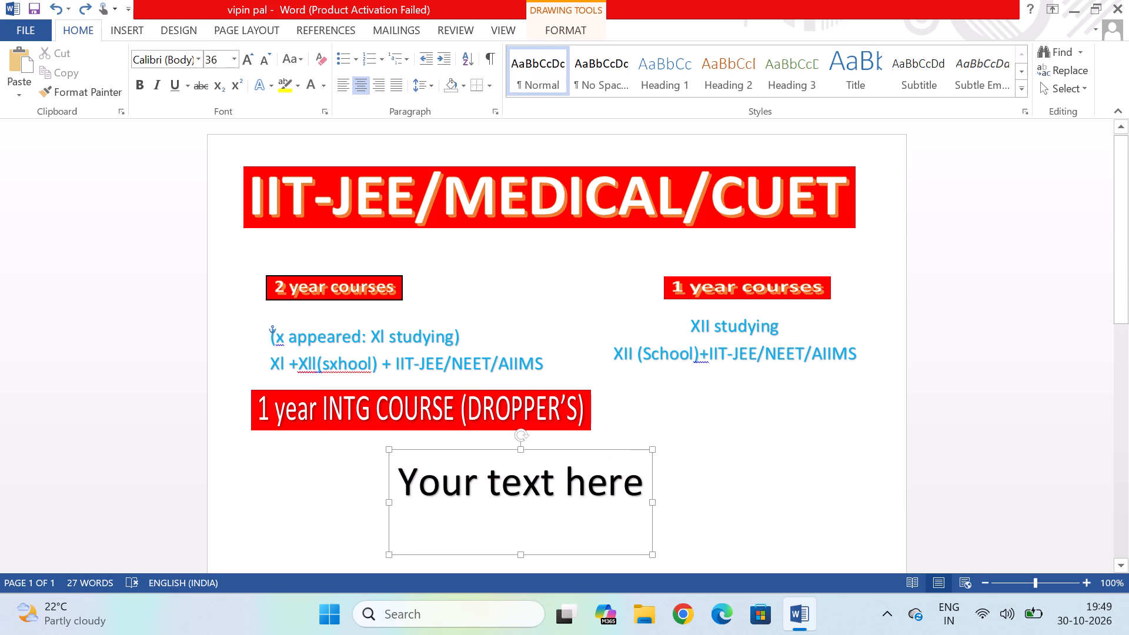
drag(656, 477, 703, 477)
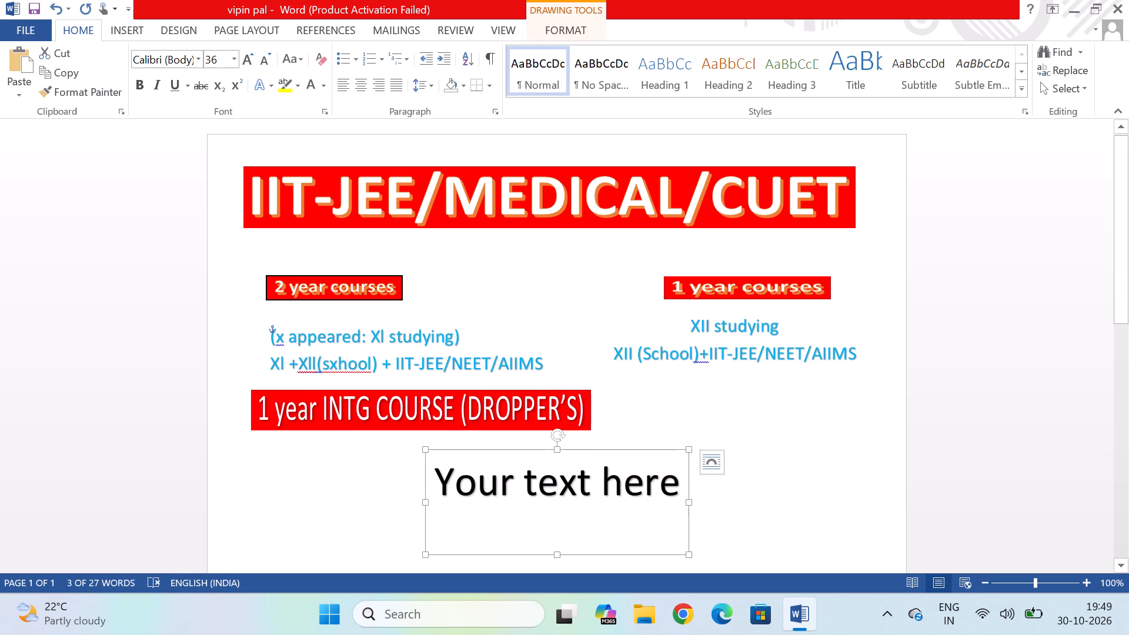
Delete all of the "Your text here" placeholder text from the new WordArt beneath the dropper's course box.
click(680, 476)
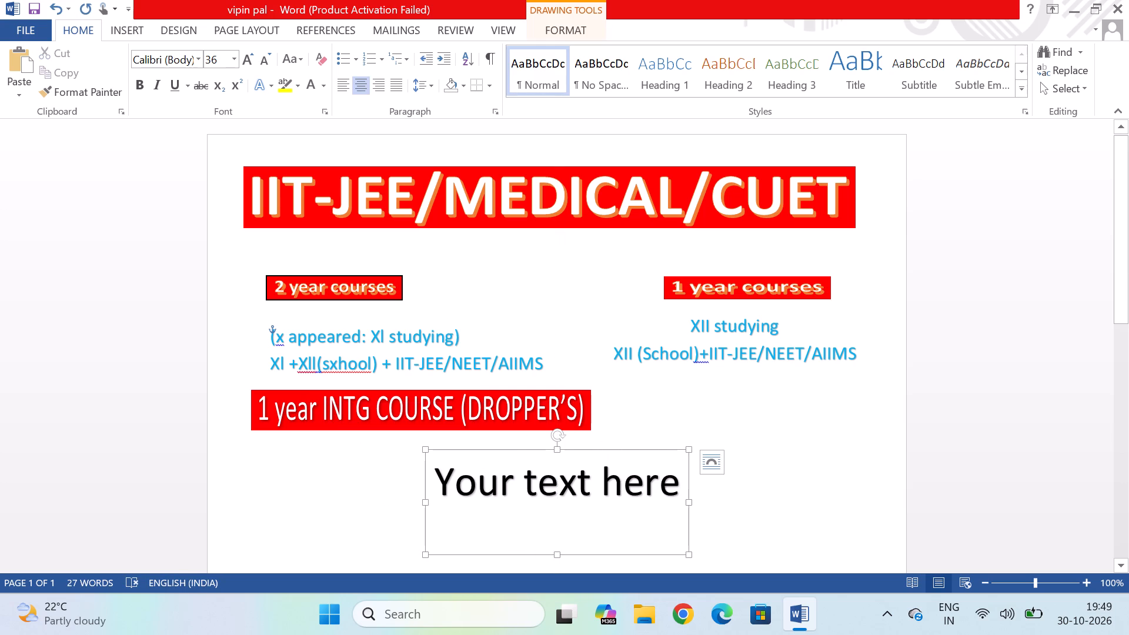
key(BackSpace)
key(BackSpace)
key(BackSpace)
key(BackSpace)
key(BackSpace)
key(BackSpace)
key(BackSpace)
key(BackSpace)
key(BackSpace)
key(BackSpace)
key(BackSpace)
key(BackSpace)
key(BackSpace)
key(BackSpace)
key(BackSpace)
key(BackSpace)
key(BackSpace)
key(BackSpace)
key(BackSpace)
key(BackSpace)
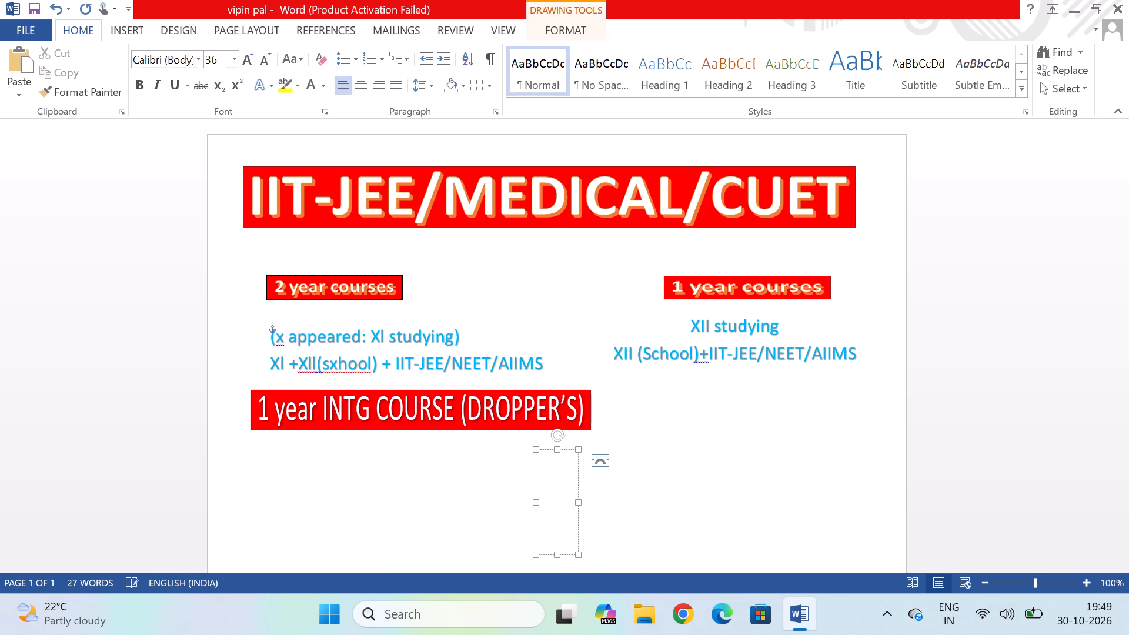
Set the emptied WordArt's font size to 20 and enter the text "CRASH COURSE".
click(233, 62)
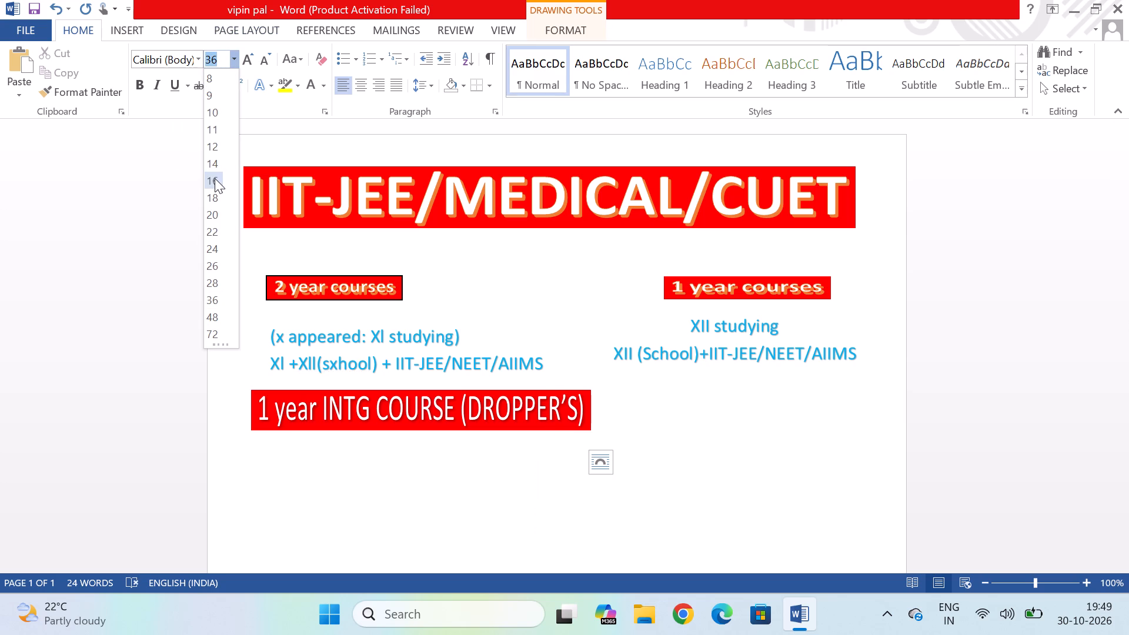
click(215, 178)
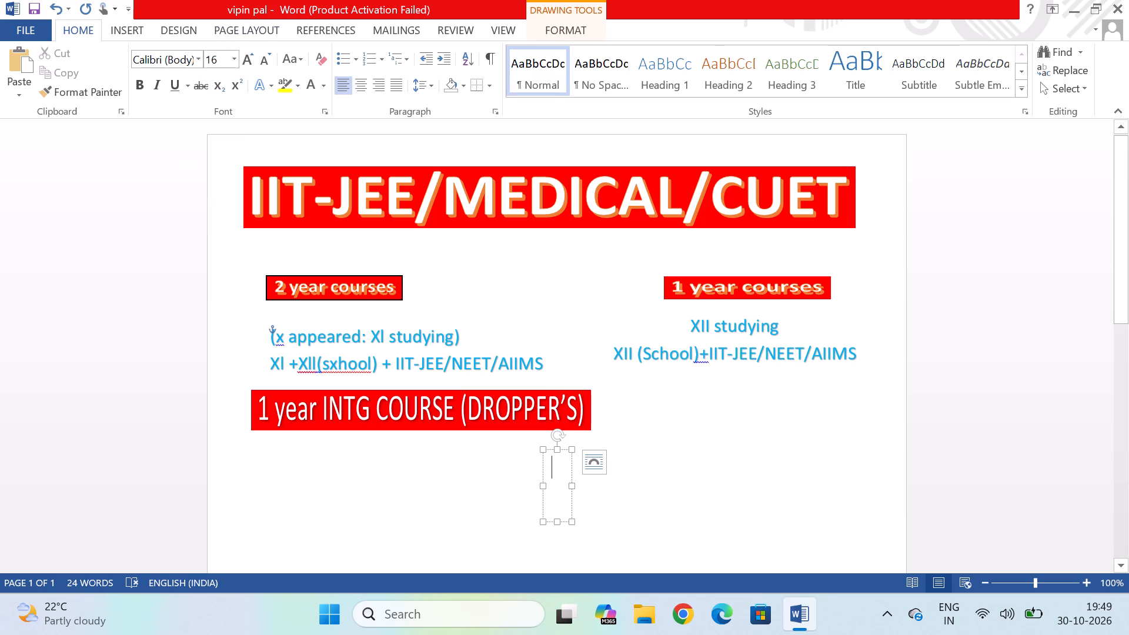
click(236, 54)
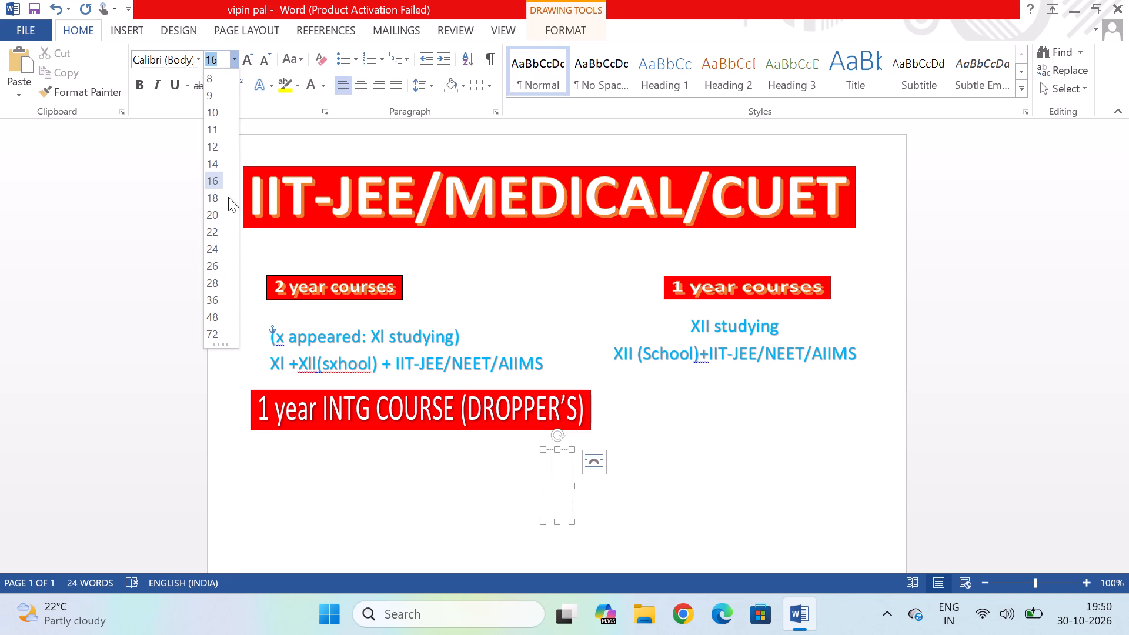
click(220, 214)
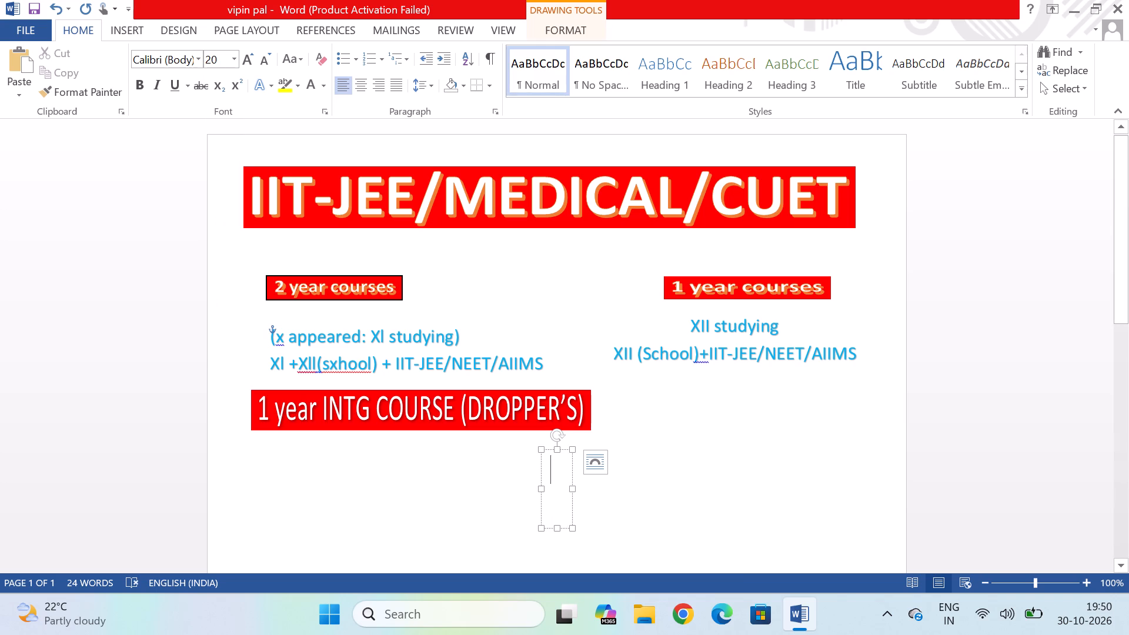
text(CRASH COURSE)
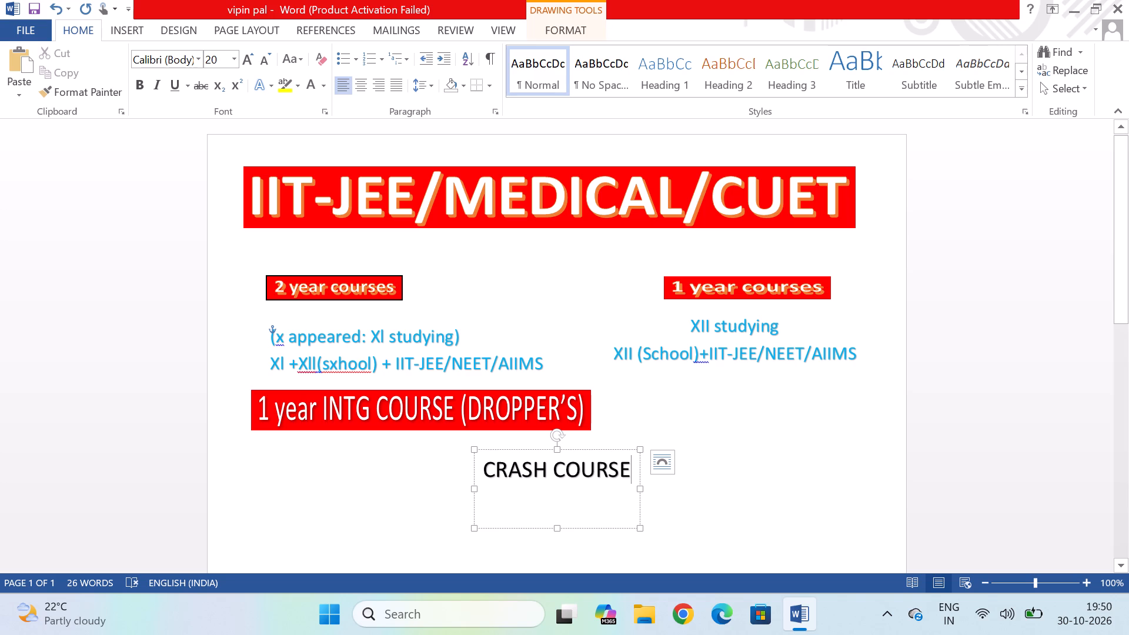
Shift the CRASH COURSE WordArt slightly and resize its box to about 5.2 cm wide and 1.5 cm tall.
drag(556, 524, 567, 532)
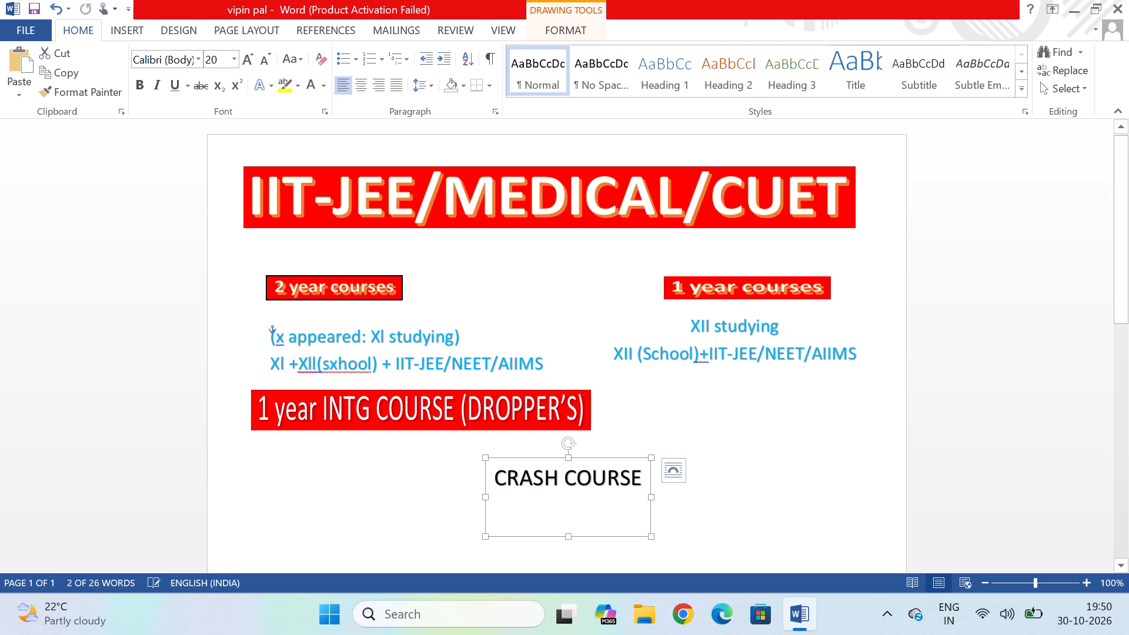
click(653, 494)
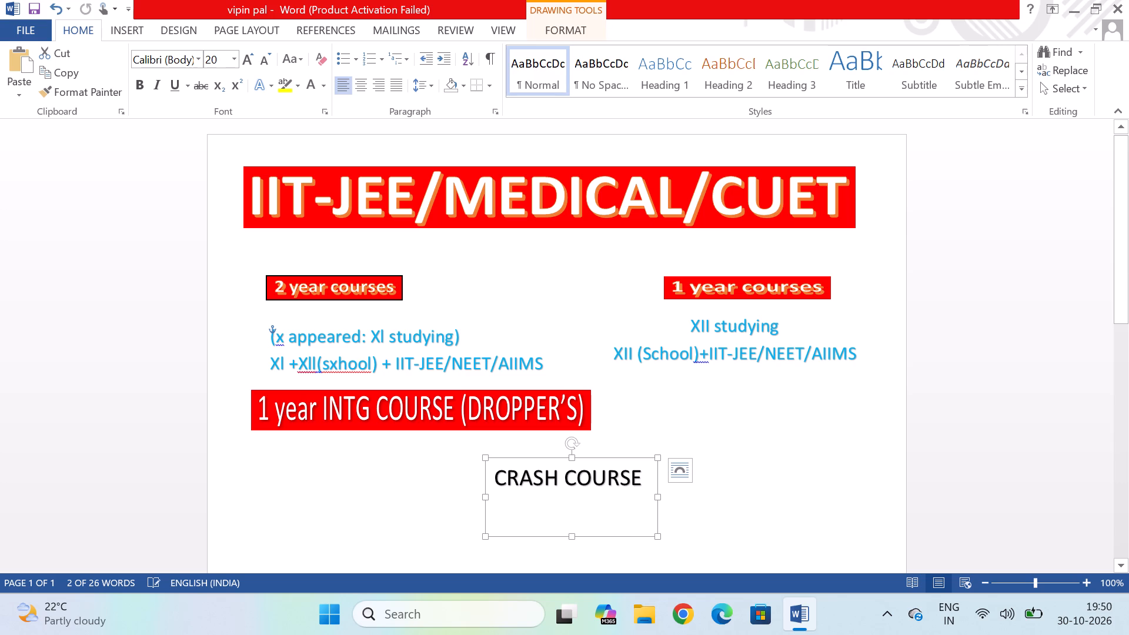
drag(599, 536, 614, 534)
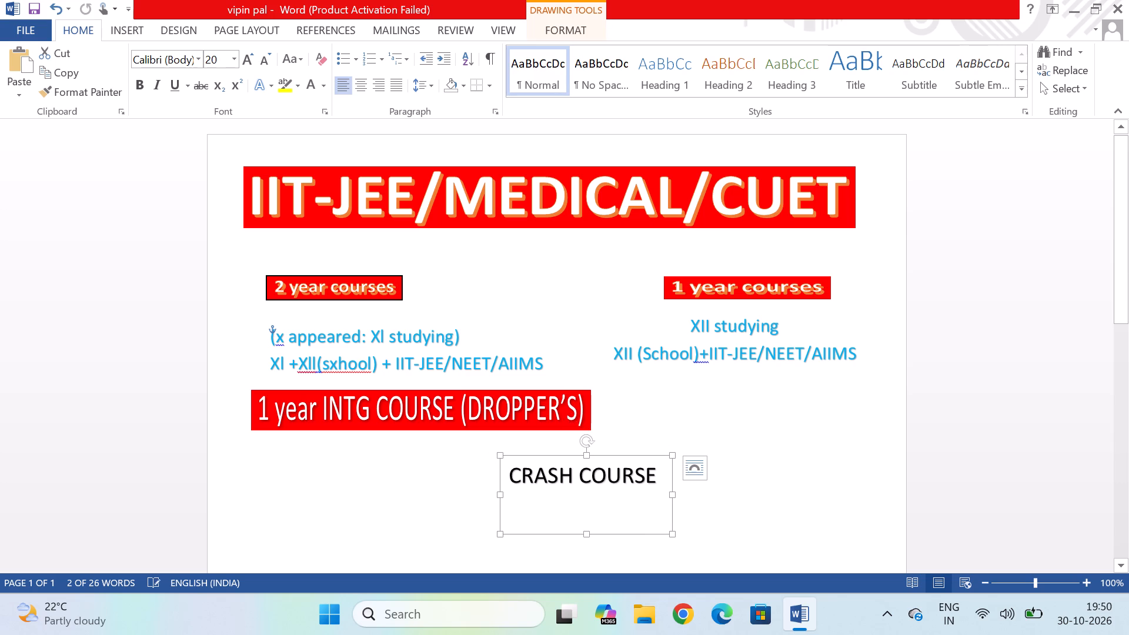
drag(588, 536, 584, 506)
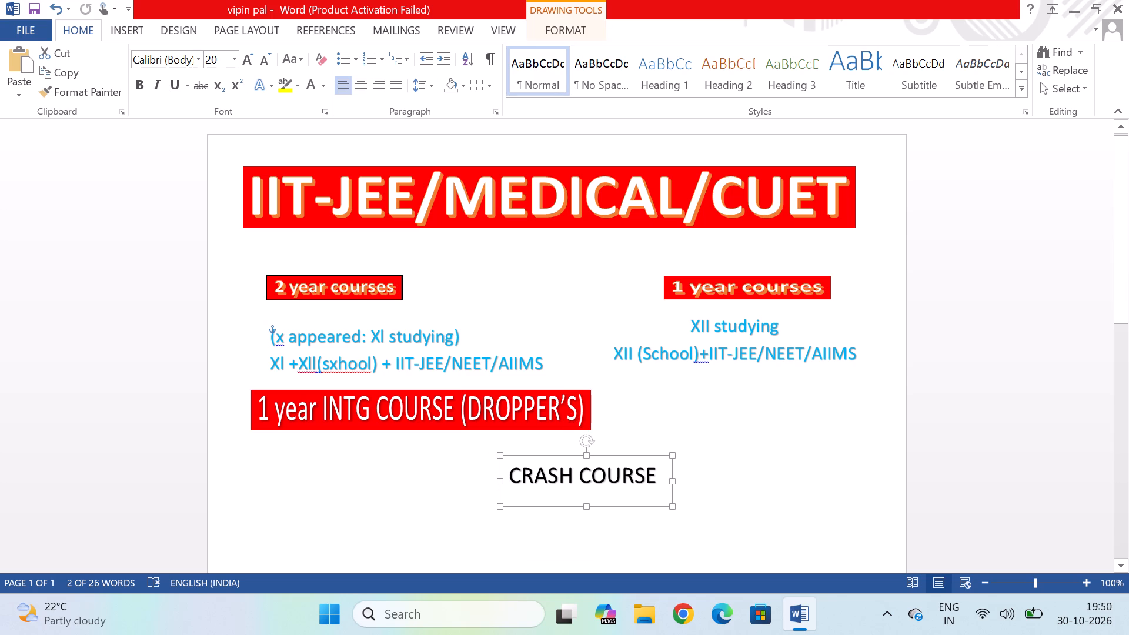
drag(584, 506, 584, 505)
Fill the CRASH COURSE WordArt box with standard red.
click(586, 487)
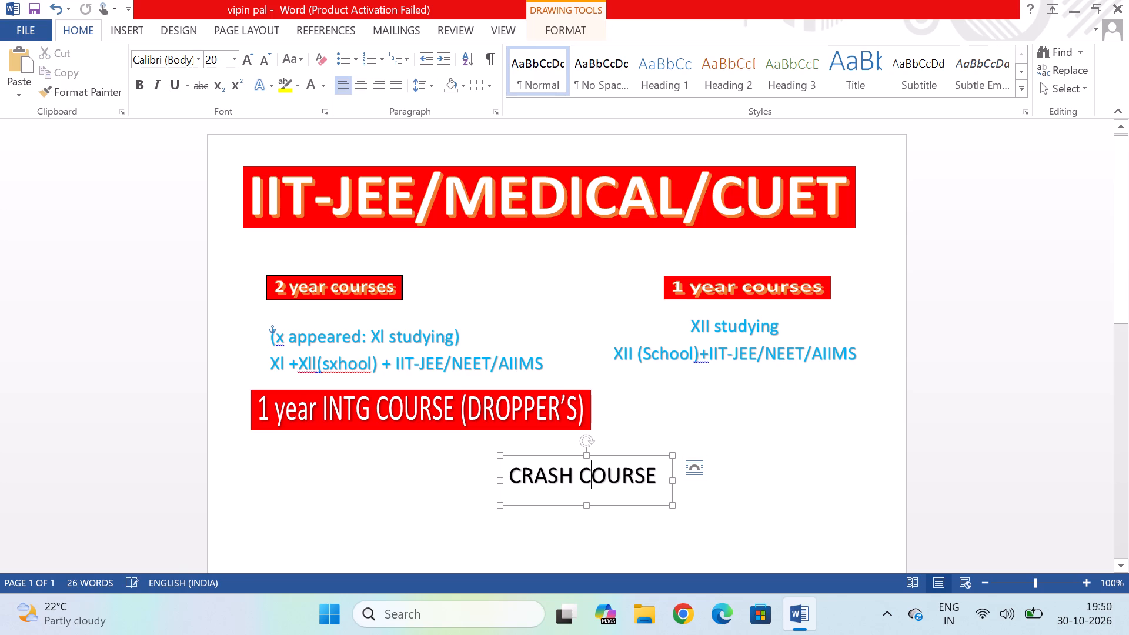
click(133, 32)
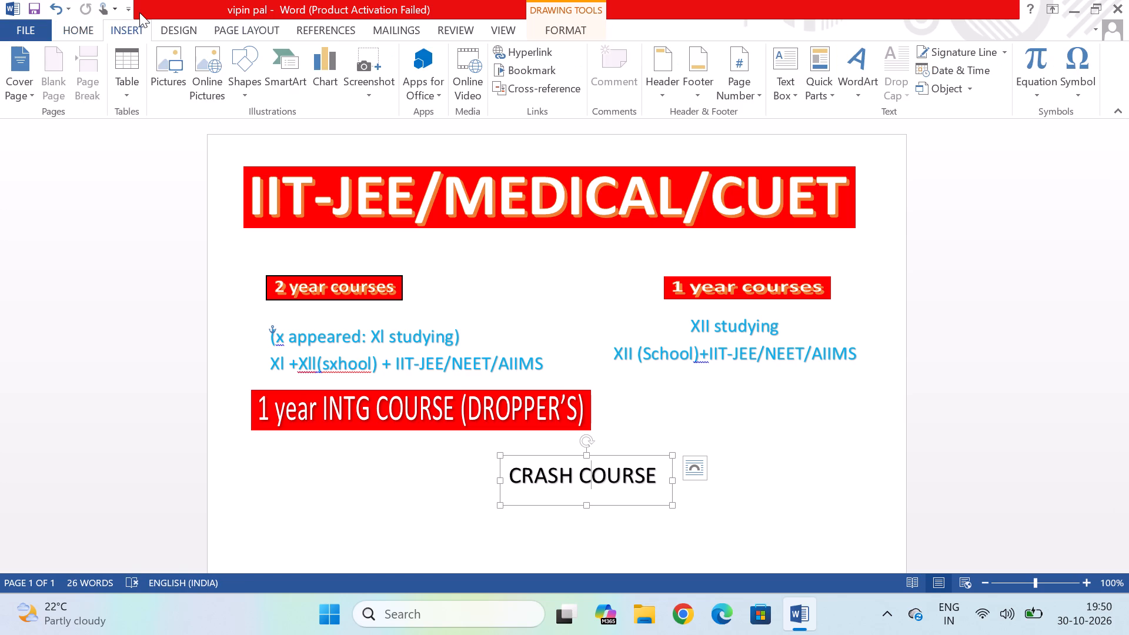
click(89, 27)
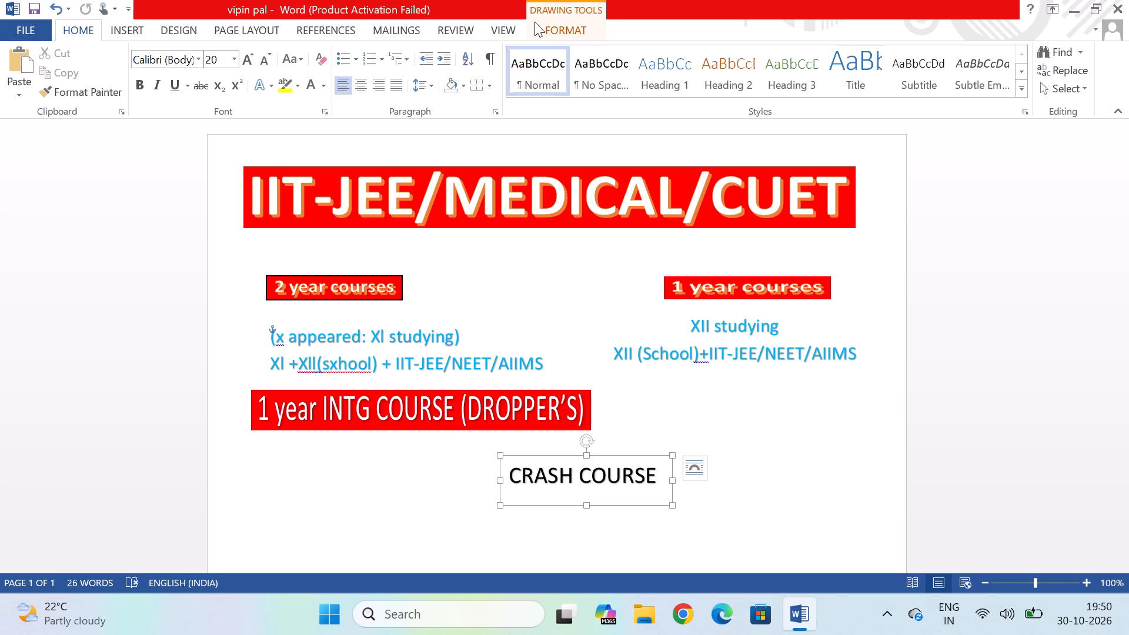
drag(557, 33, 565, 33)
click(440, 53)
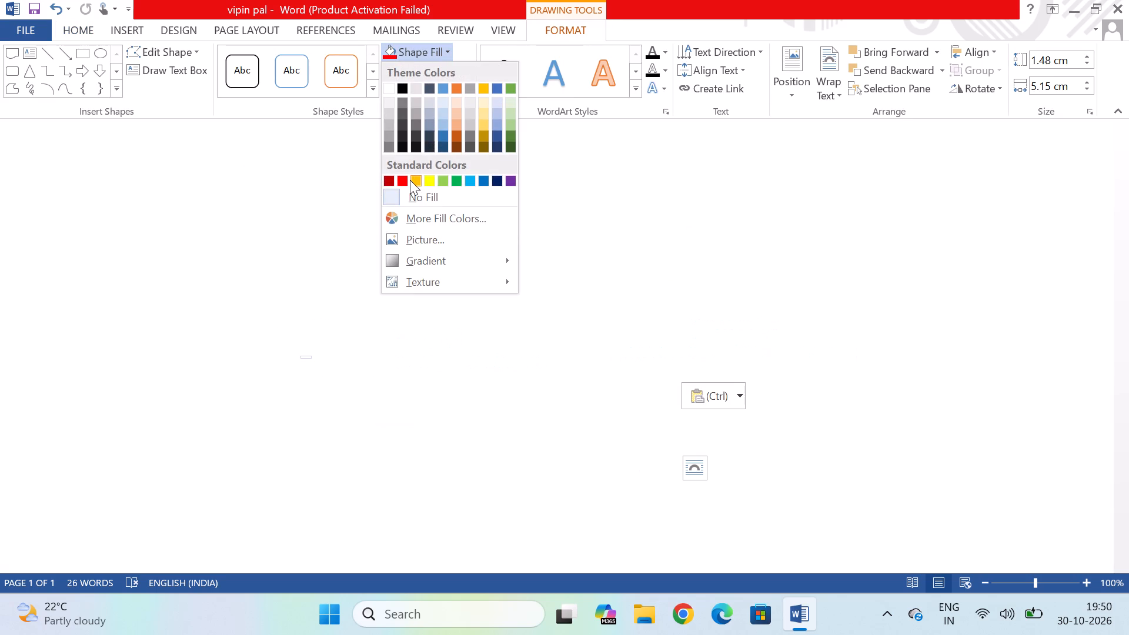
click(403, 180)
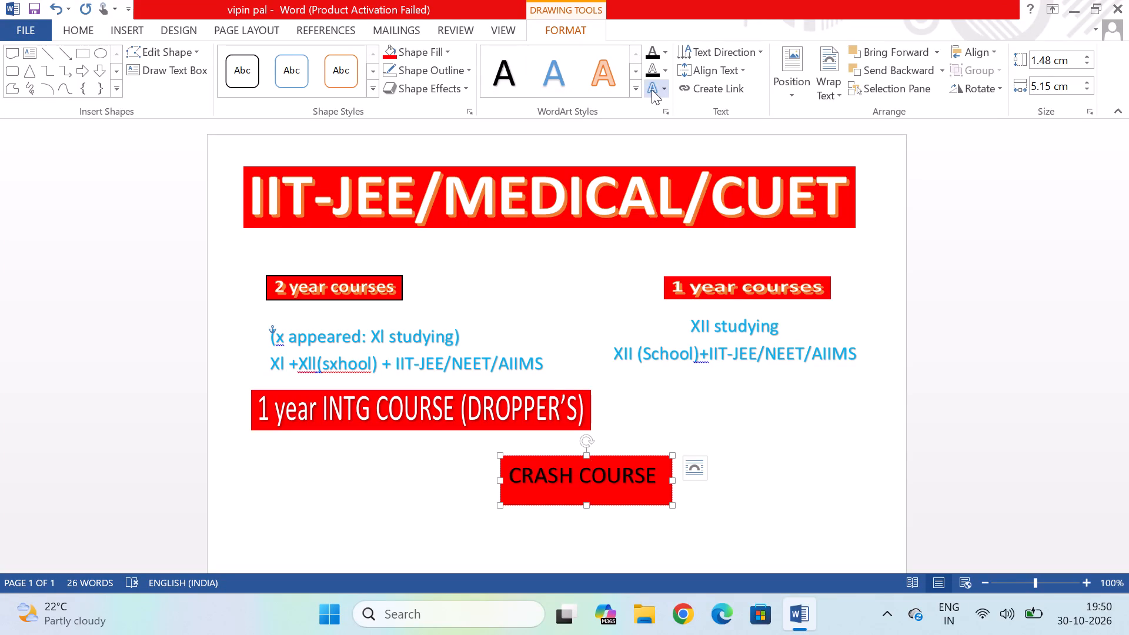
Apply the plain rectangular Warp text transform to the CRASH COURSE WordArt.
click(667, 89)
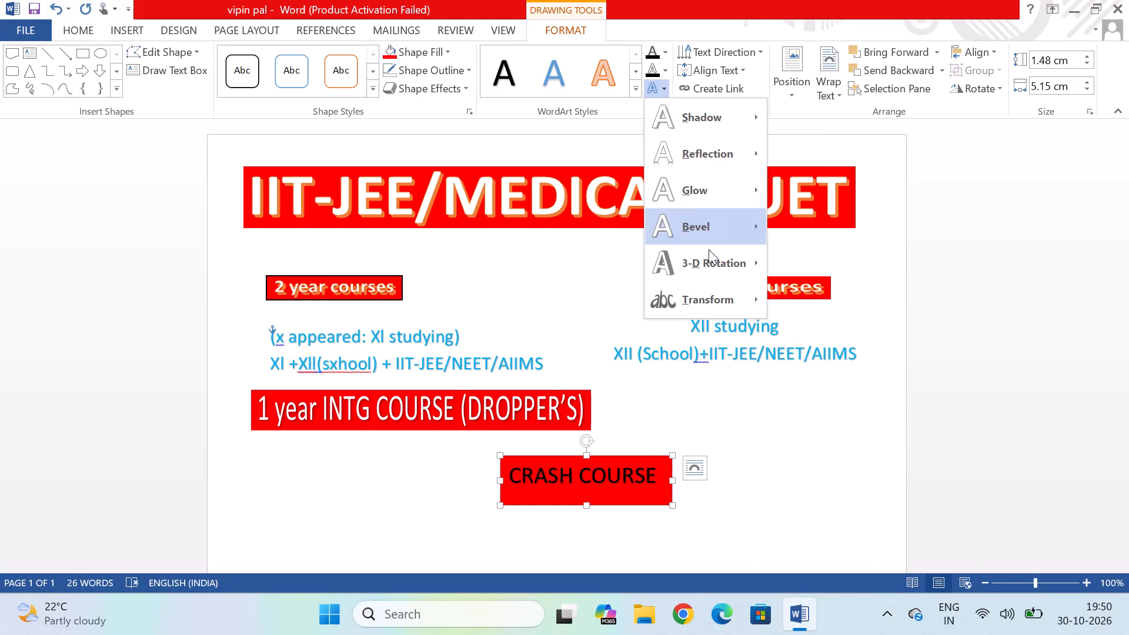
click(715, 303)
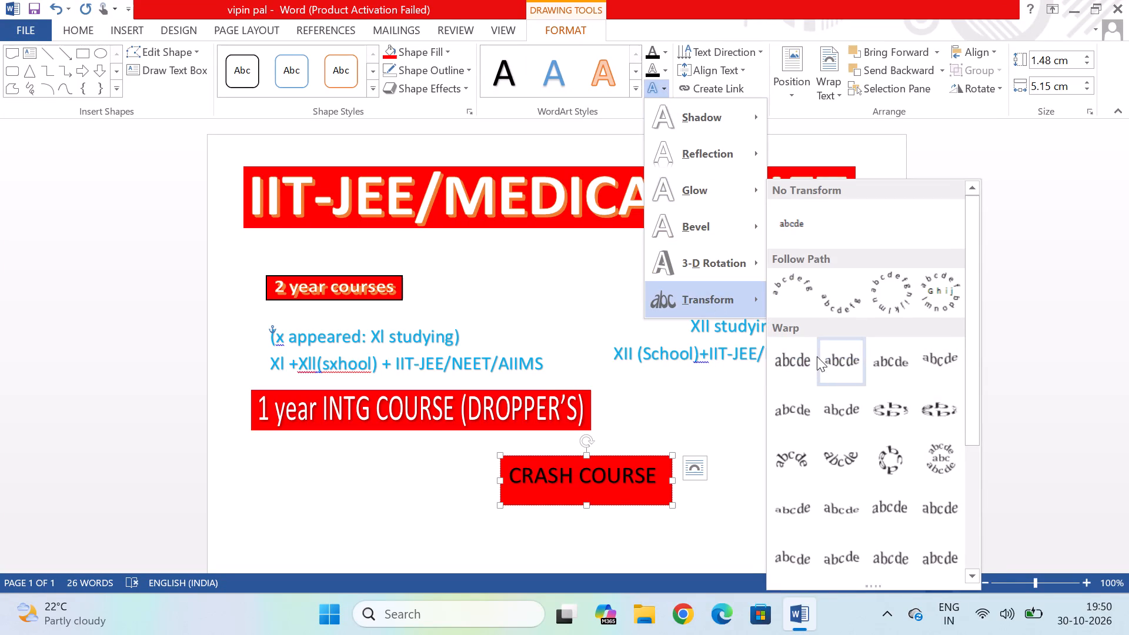
click(814, 356)
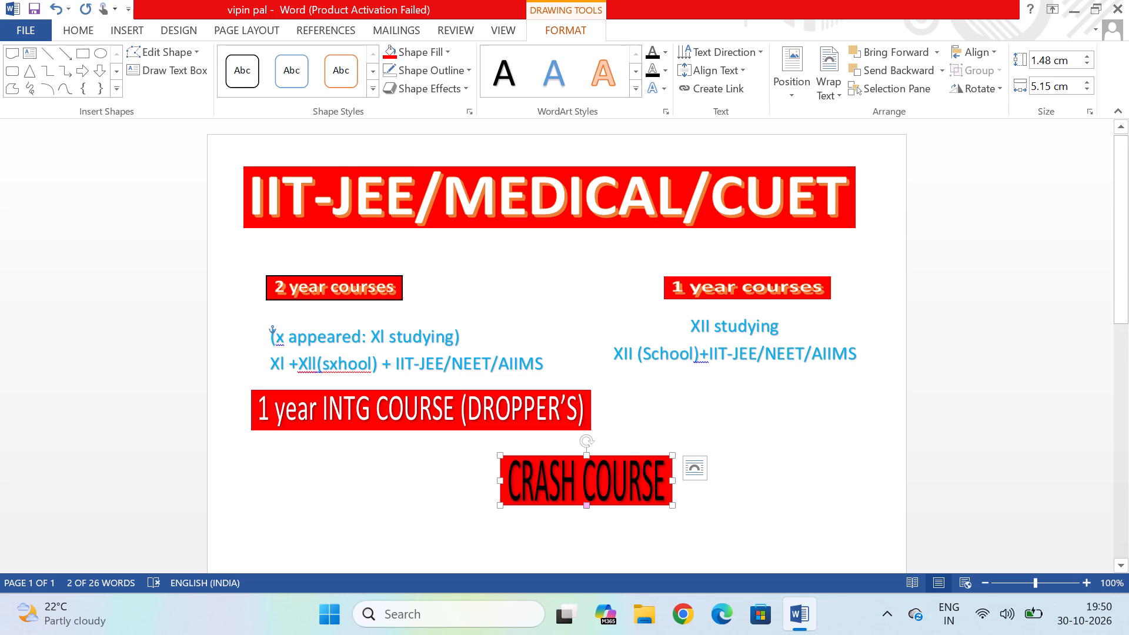
Change the CRASH COURSE WordArt's font colour to white.
click(463, 87)
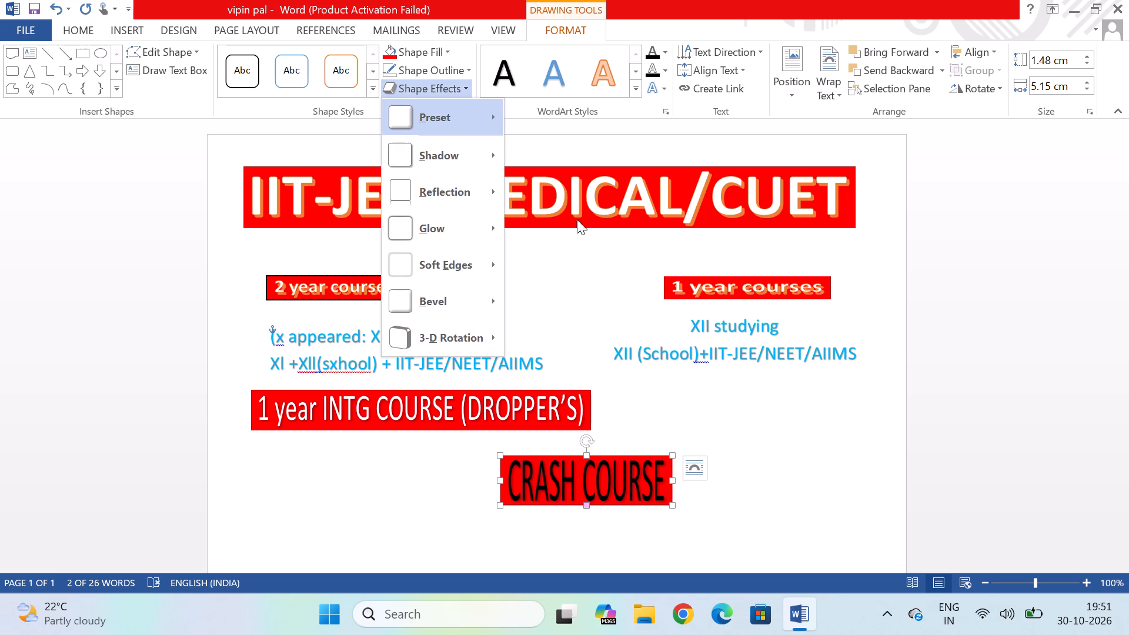
click(601, 304)
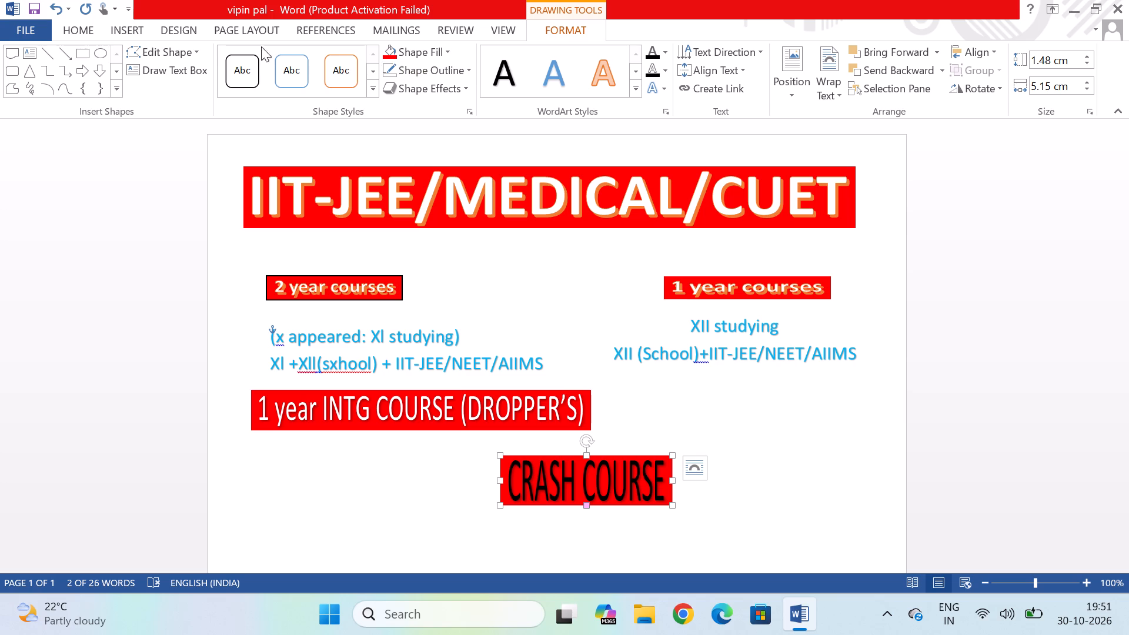
click(136, 29)
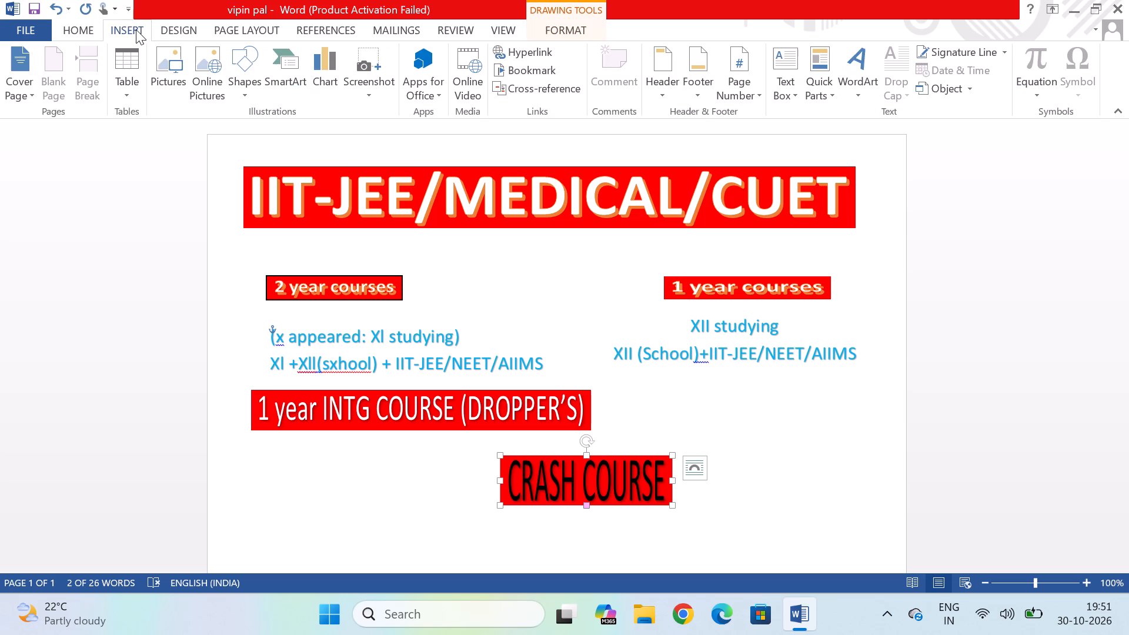
click(97, 24)
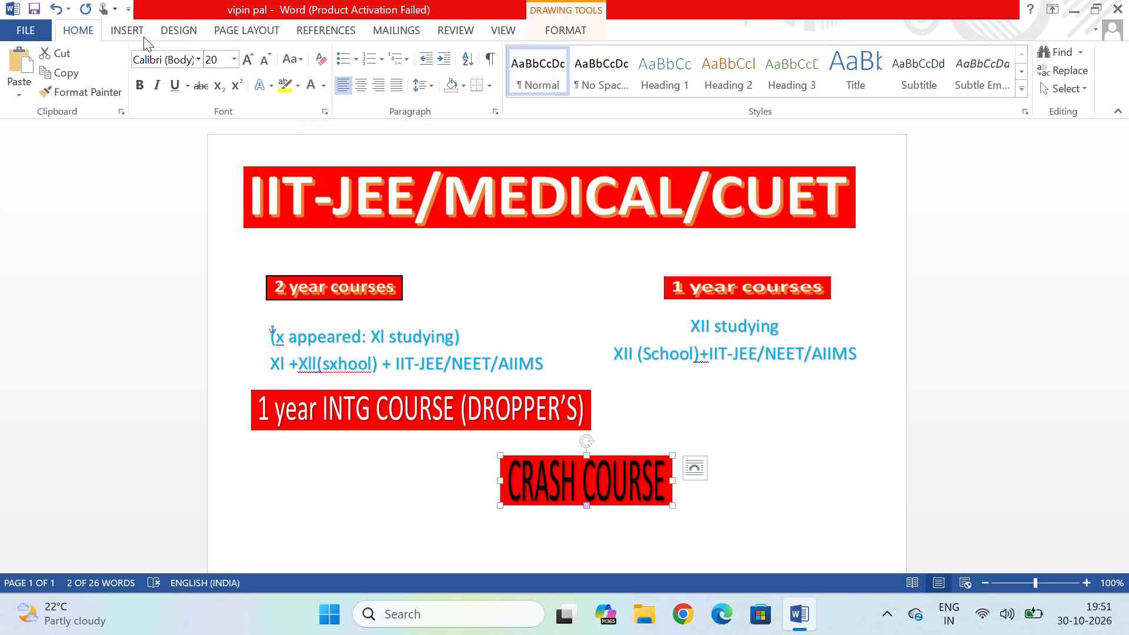
click(129, 24)
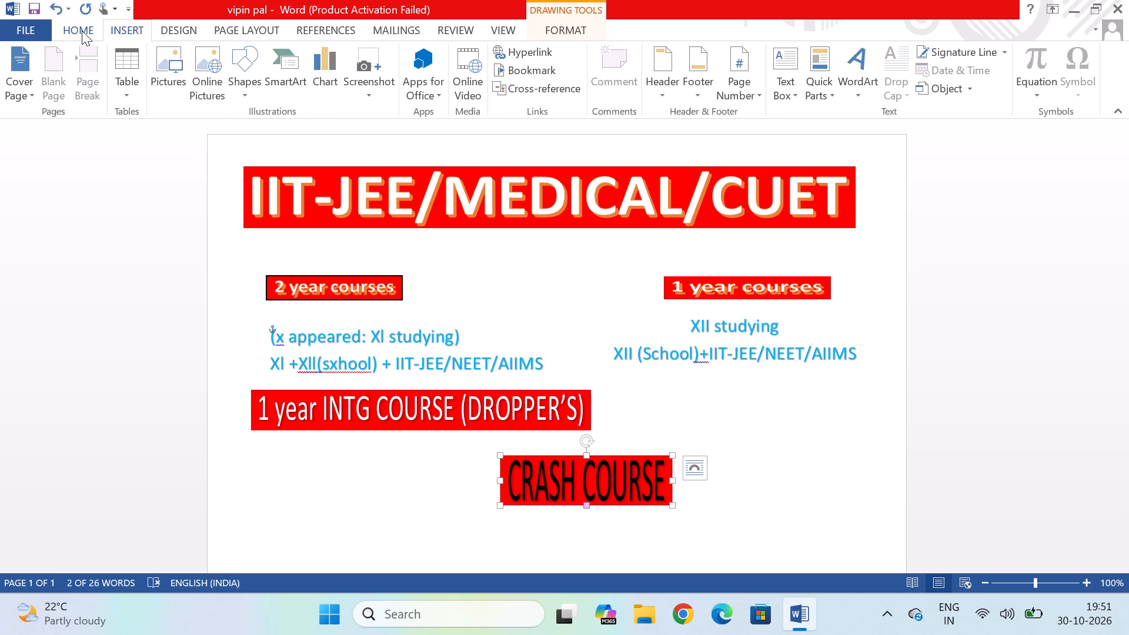
click(82, 31)
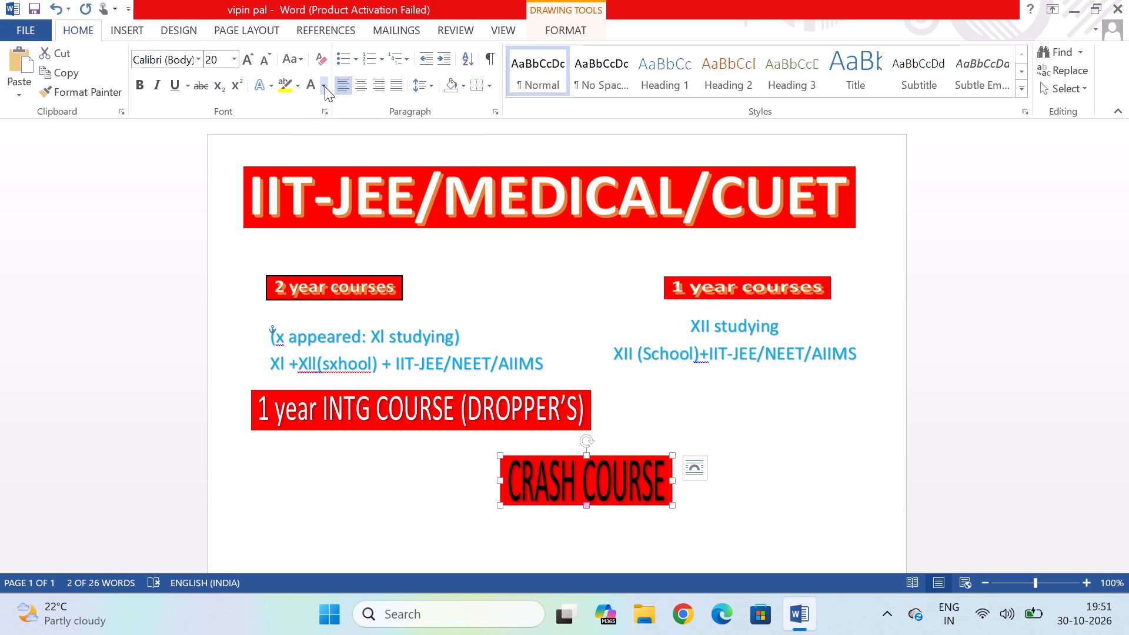
click(323, 86)
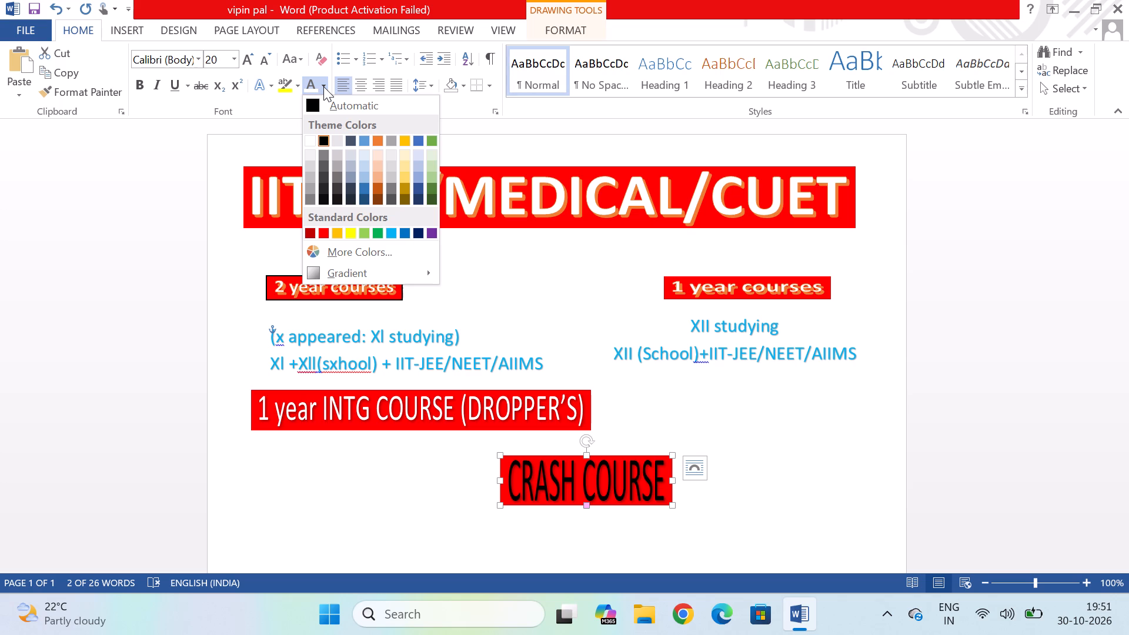
click(311, 139)
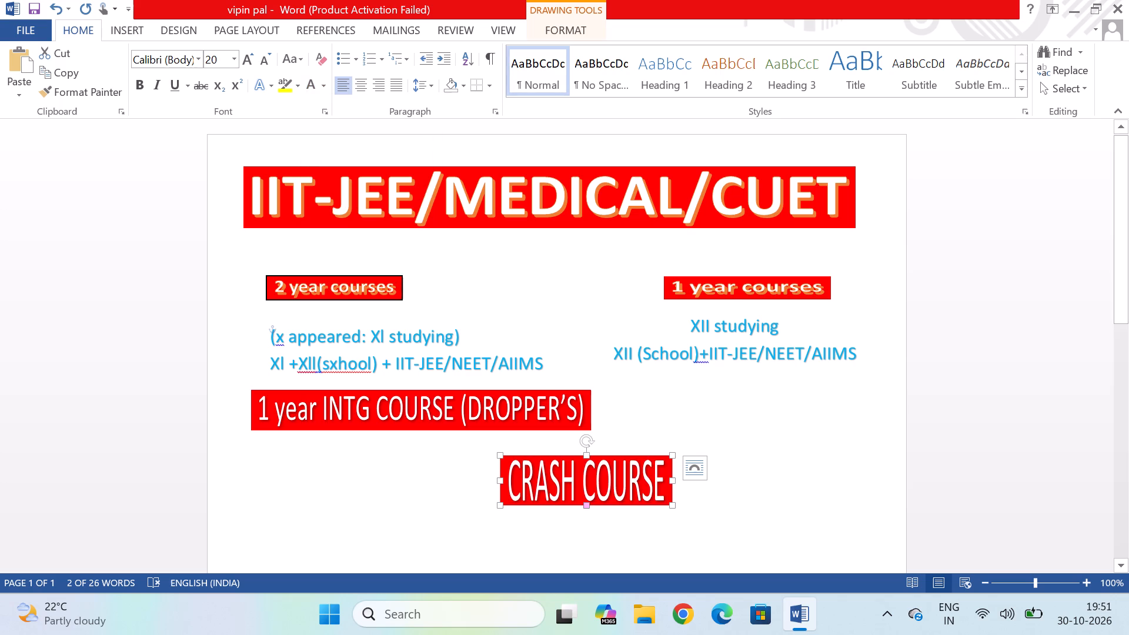
Move the CRASH COURSE box beside the dropper's course box, beneath the 1 year courses details.
click(661, 490)
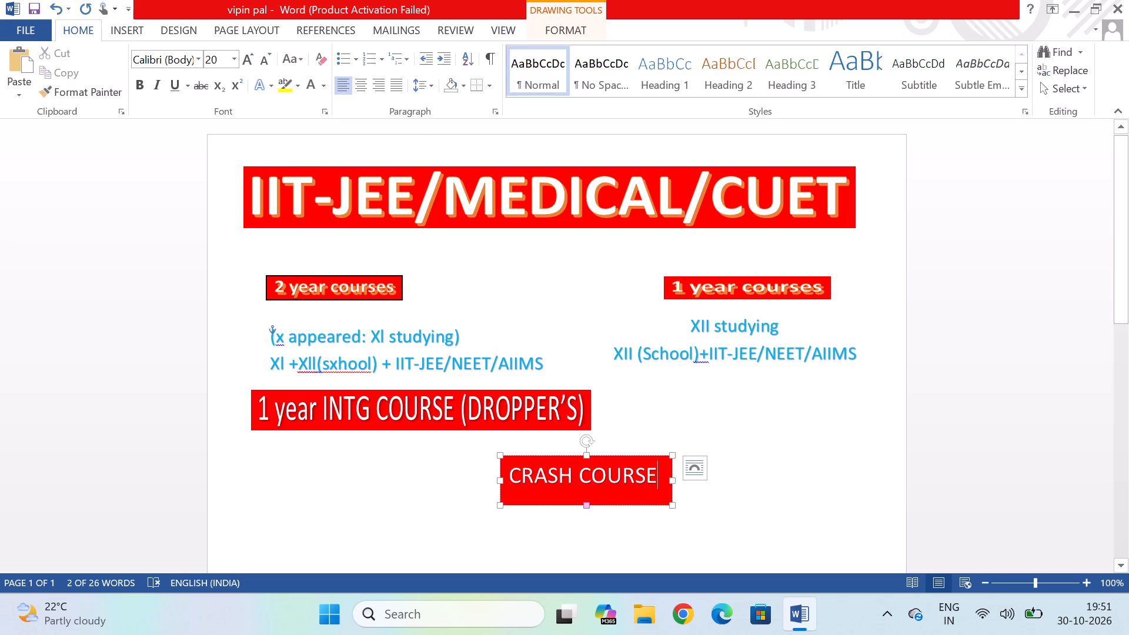
drag(637, 456, 724, 405)
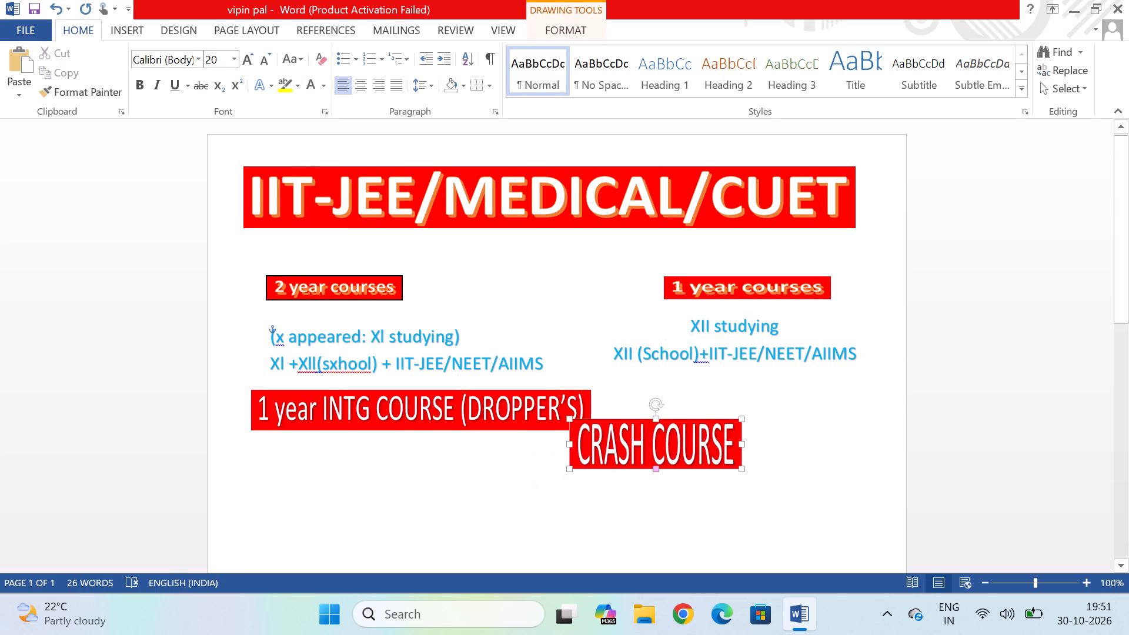
drag(724, 405, 772, 380)
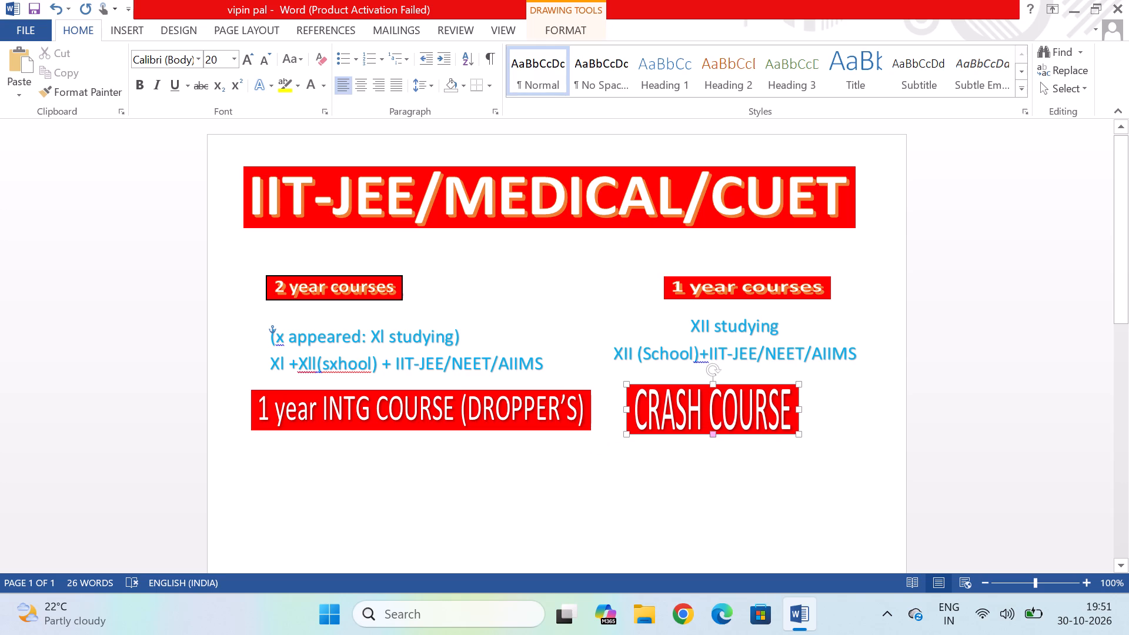
drag(772, 380, 772, 379)
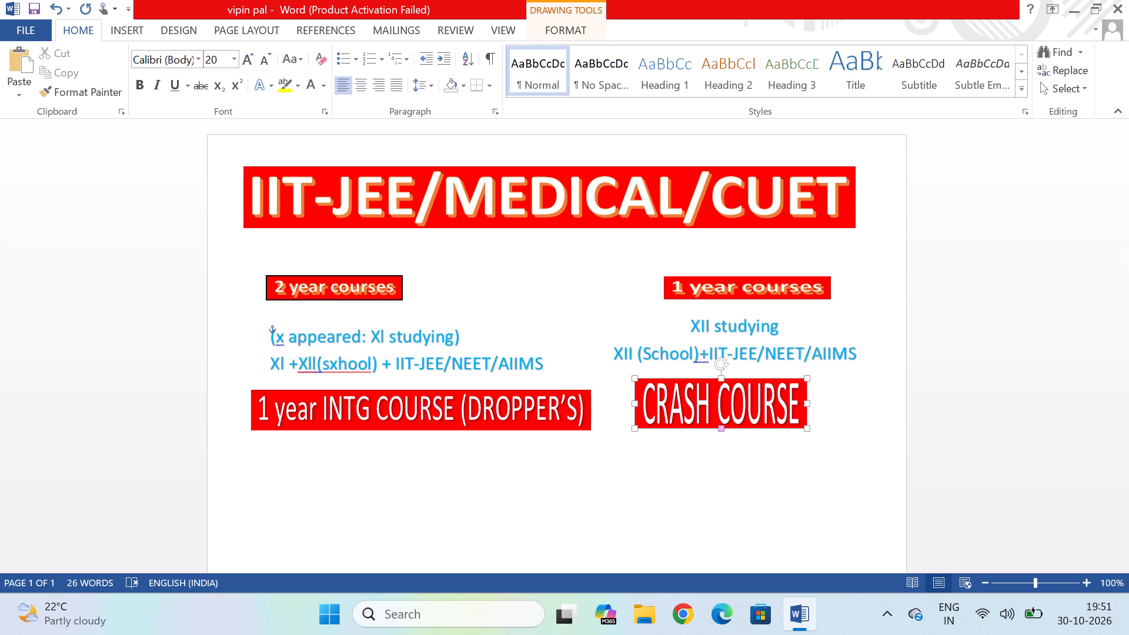
drag(772, 379, 786, 379)
click(661, 482)
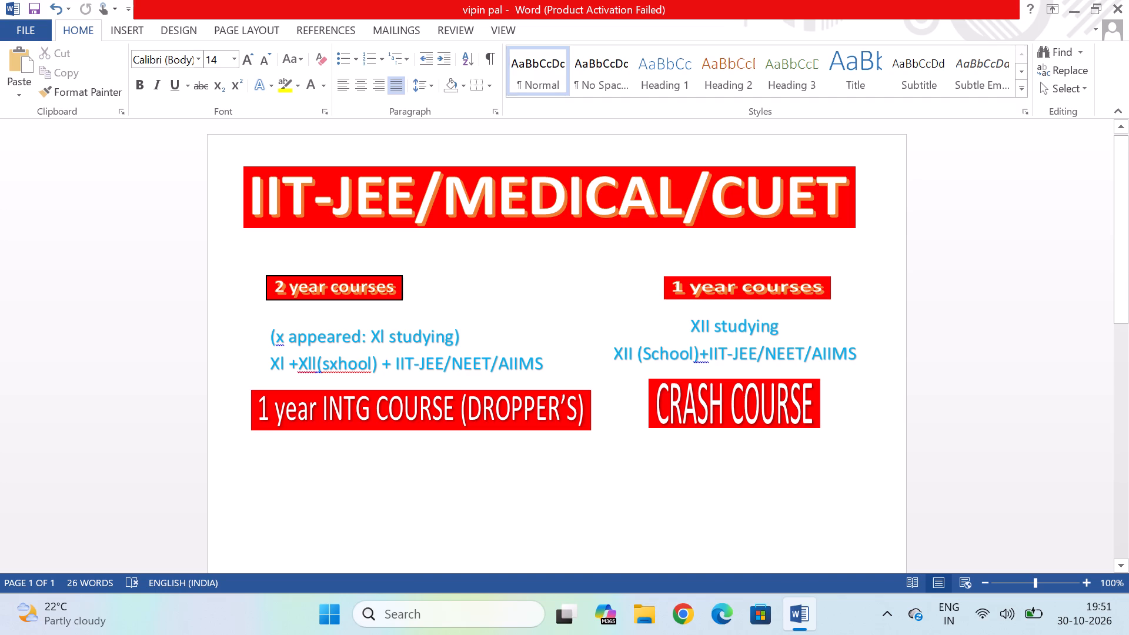
Save the document.
key(ctrl+s)
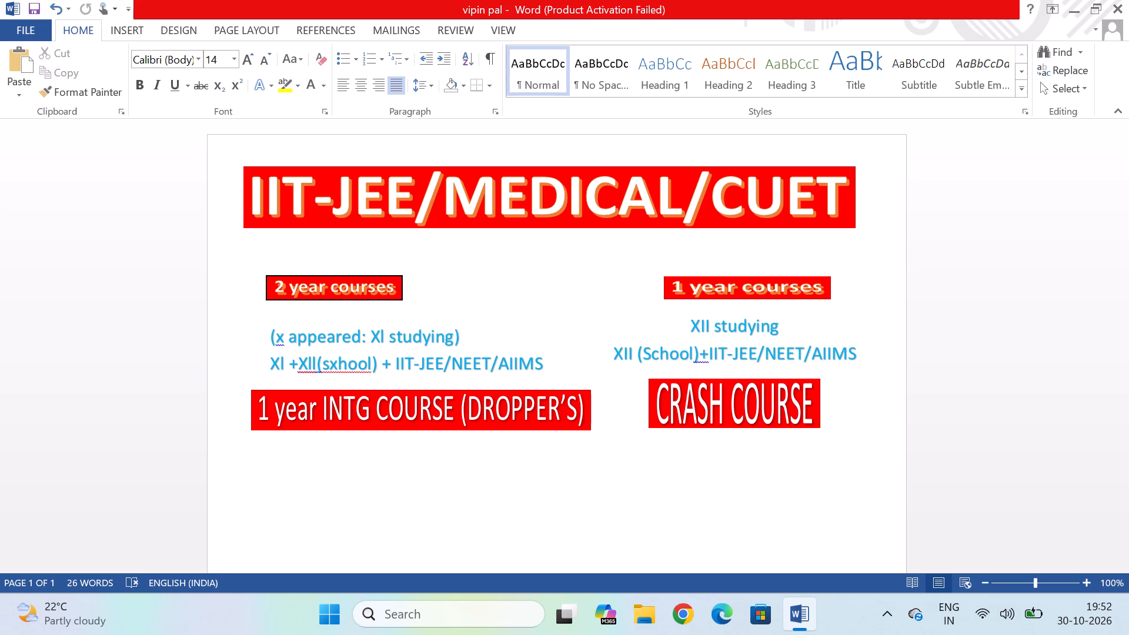
click(336, 454)
Save the document.
click(632, 459)
key(ctrl+s)
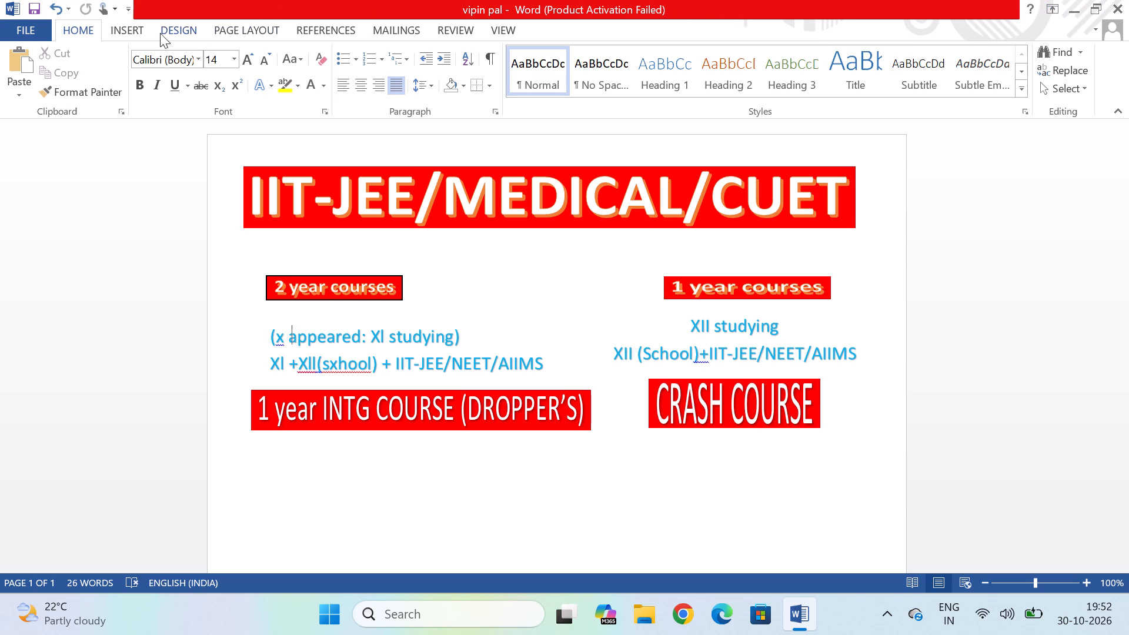
Insert a plain black WordArt box beneath the 1 year INTG COURSE (DROPPER'S) heading and widen it to about 10.5 cm.
click(131, 27)
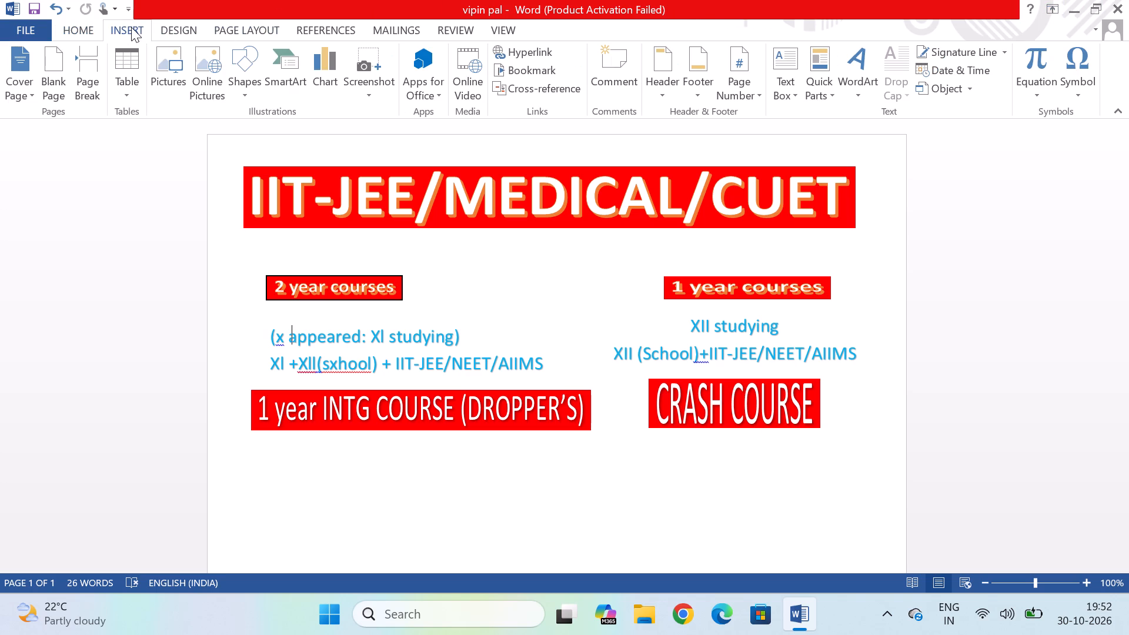
click(852, 92)
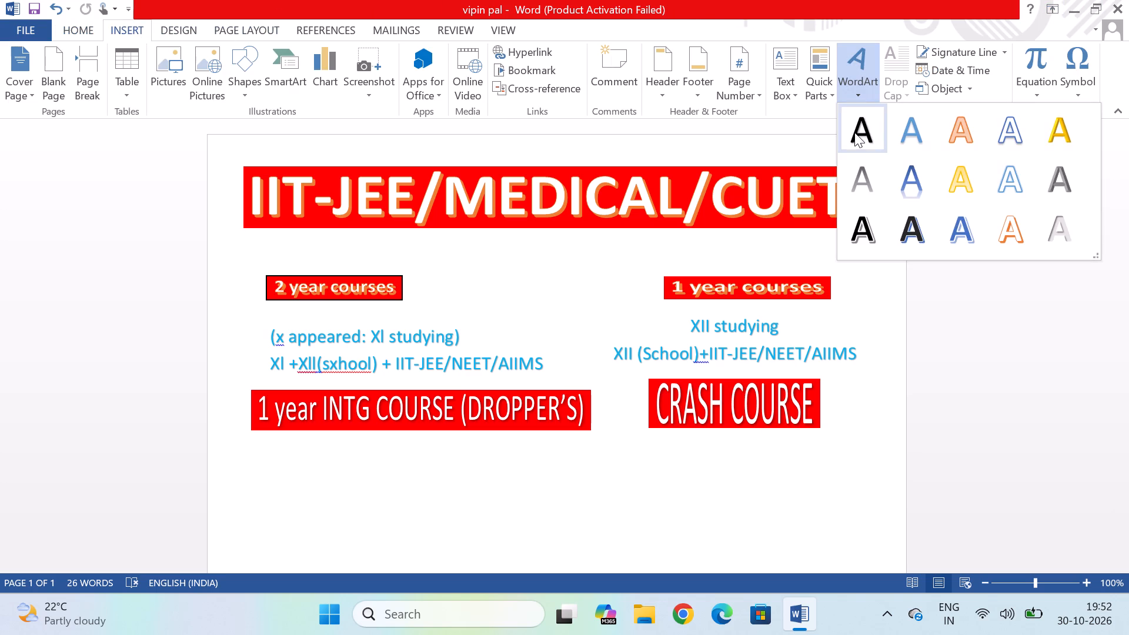
click(854, 132)
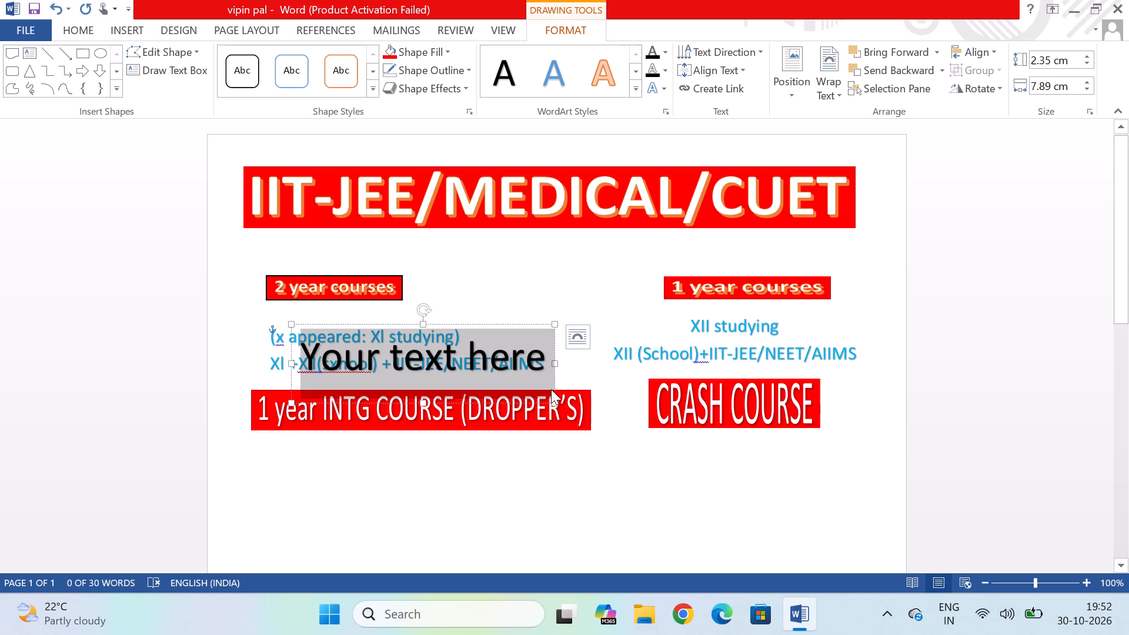
drag(553, 372, 567, 495)
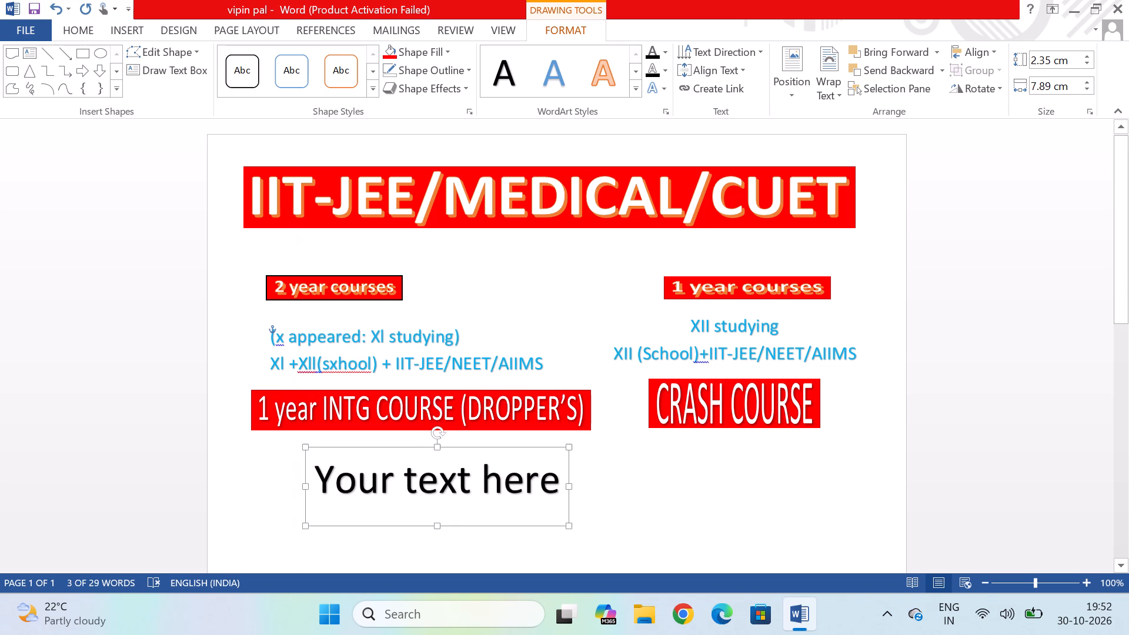
drag(567, 495, 542, 496)
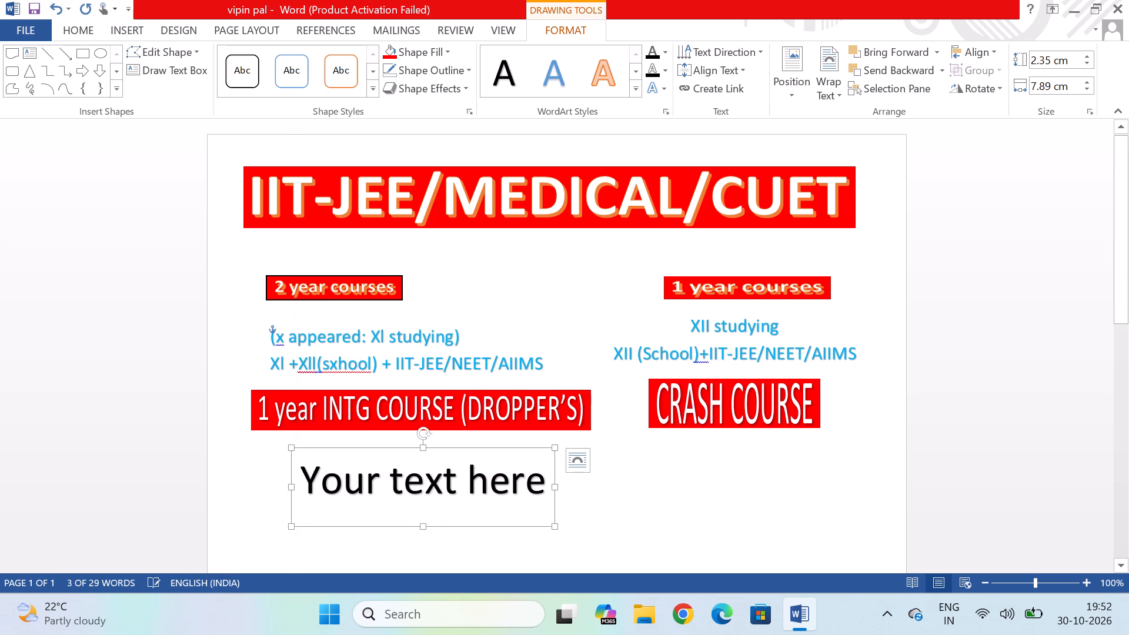
drag(555, 500, 586, 500)
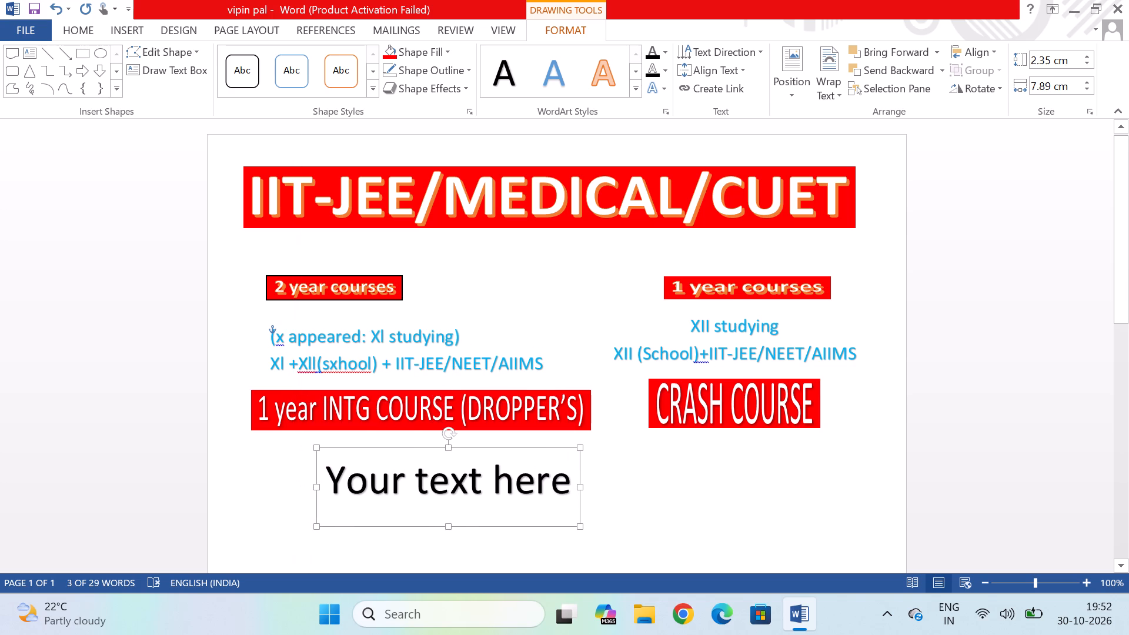
drag(586, 500, 562, 500)
drag(562, 487, 595, 487)
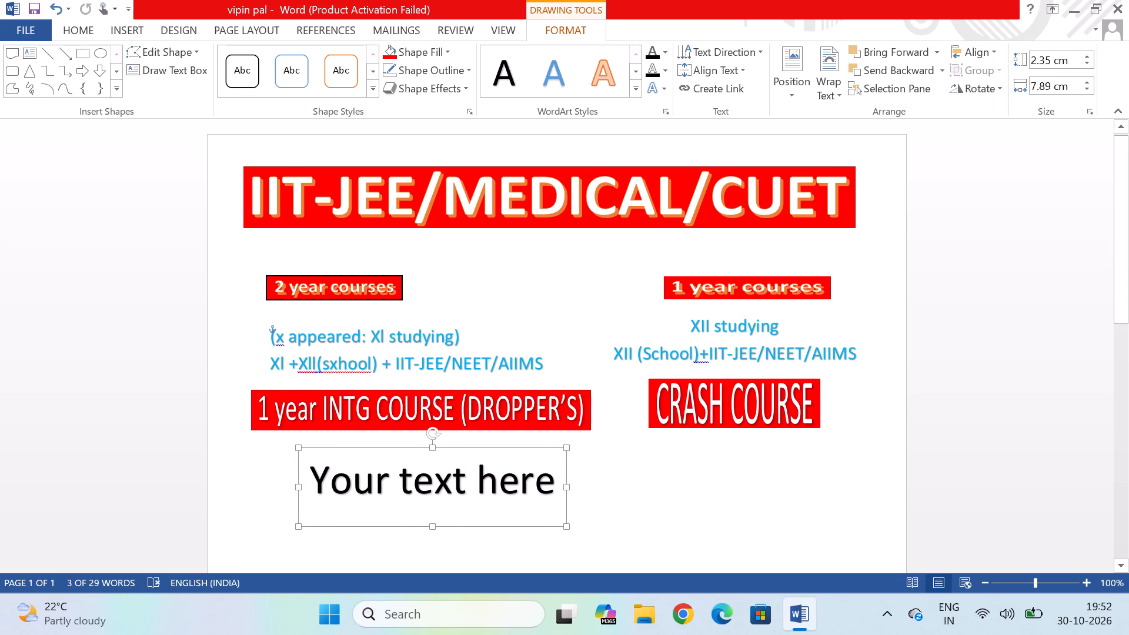
drag(595, 487, 649, 474)
Delete all the placeholder text from the new WordArt box.
double_click(617, 482)
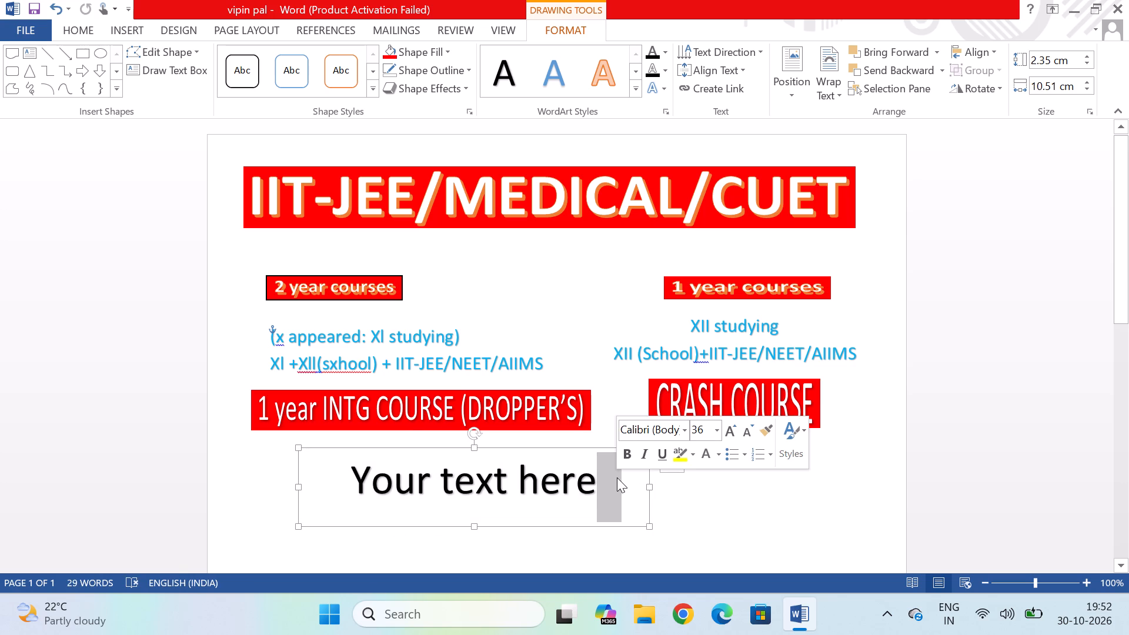
key(BackSpace)
key(BackSpace)
key(BackSpace)
key(BackSpace)
key(BackSpace)
key(BackSpace)
key(BackSpace)
key(BackSpace)
key(BackSpace)
key(BackSpace)
key(BackSpace)
key(BackSpace)
key(BackSpace)
key(BackSpace)
key(BackSpace)
key(BackSpace)
key(BackSpace)
key(BackSpace)
key(BackSpace)
key(BackSpace)
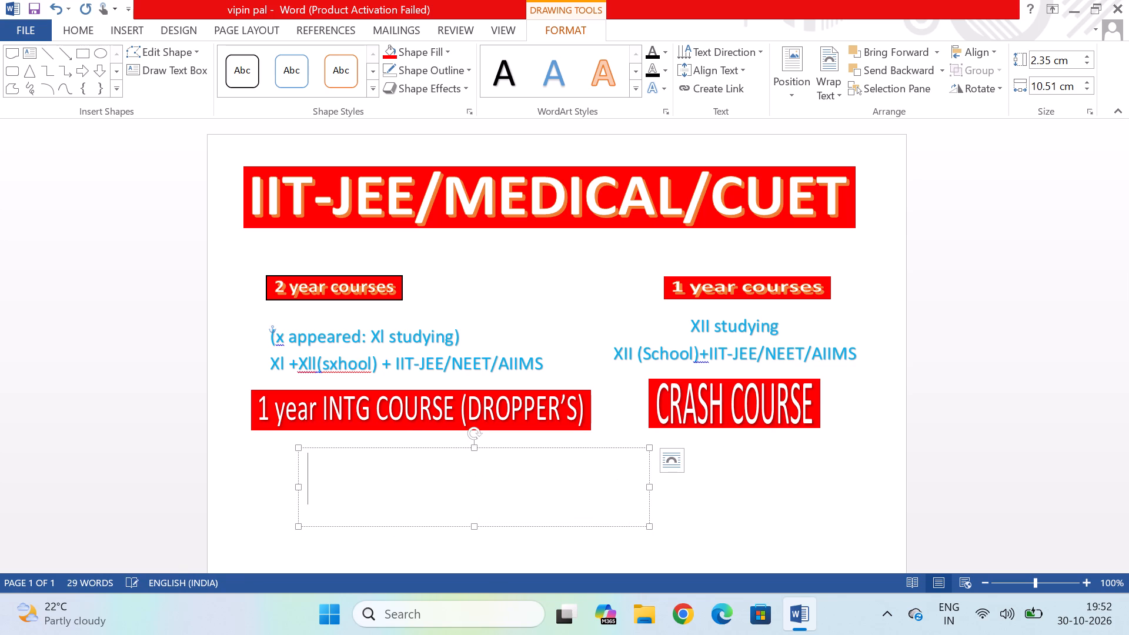
Set the font size in the empty WordArt box to 12.
click(135, 25)
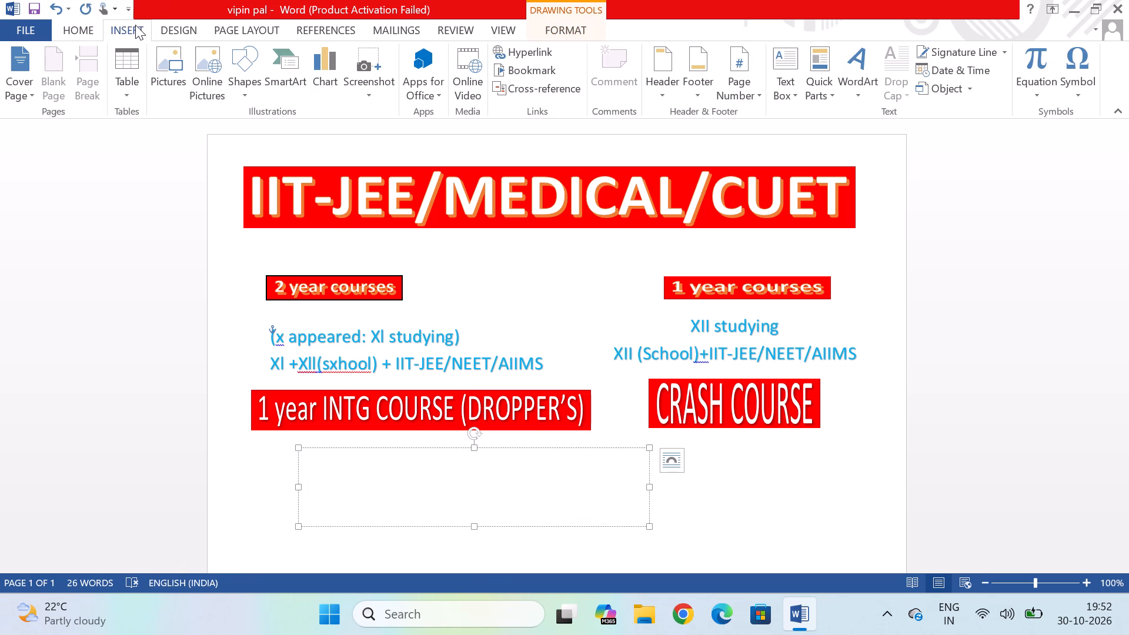
click(58, 28)
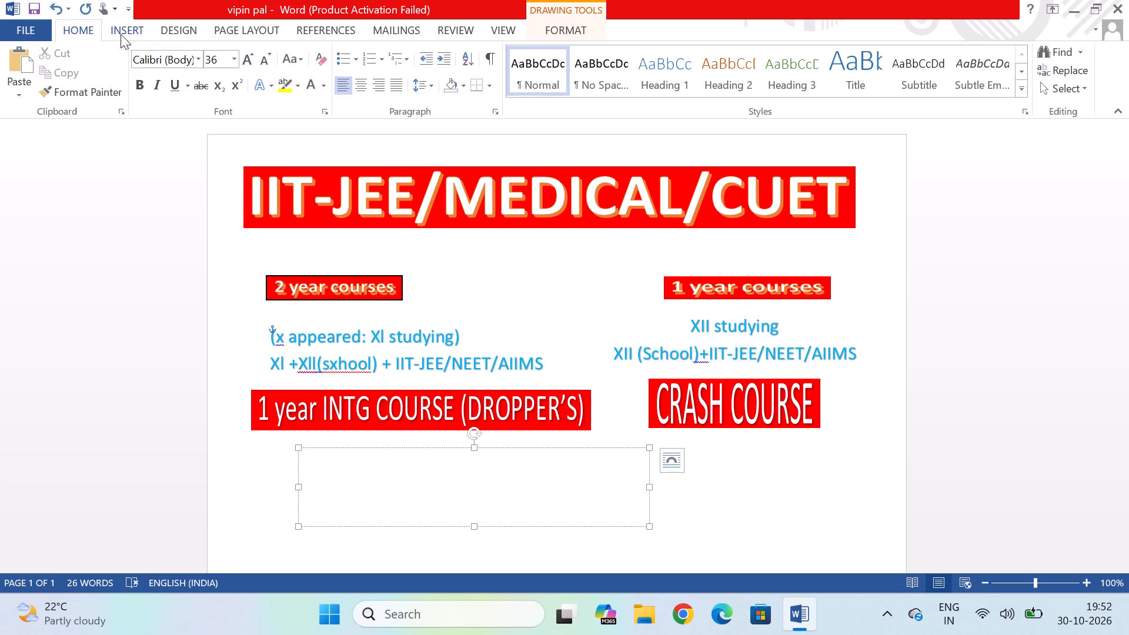
click(232, 59)
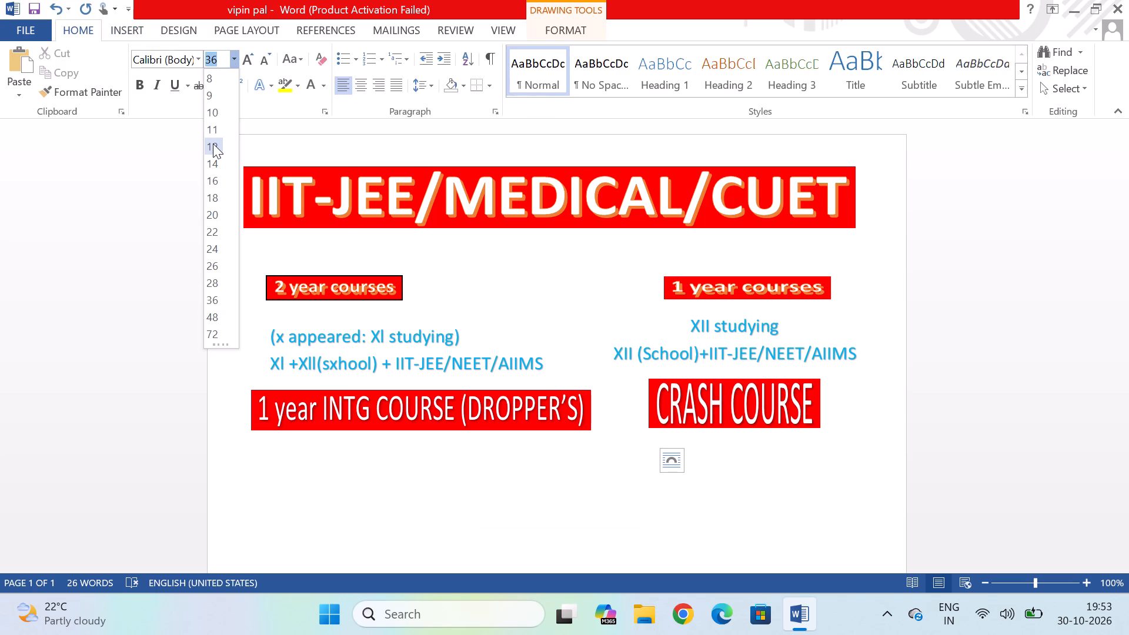
click(213, 143)
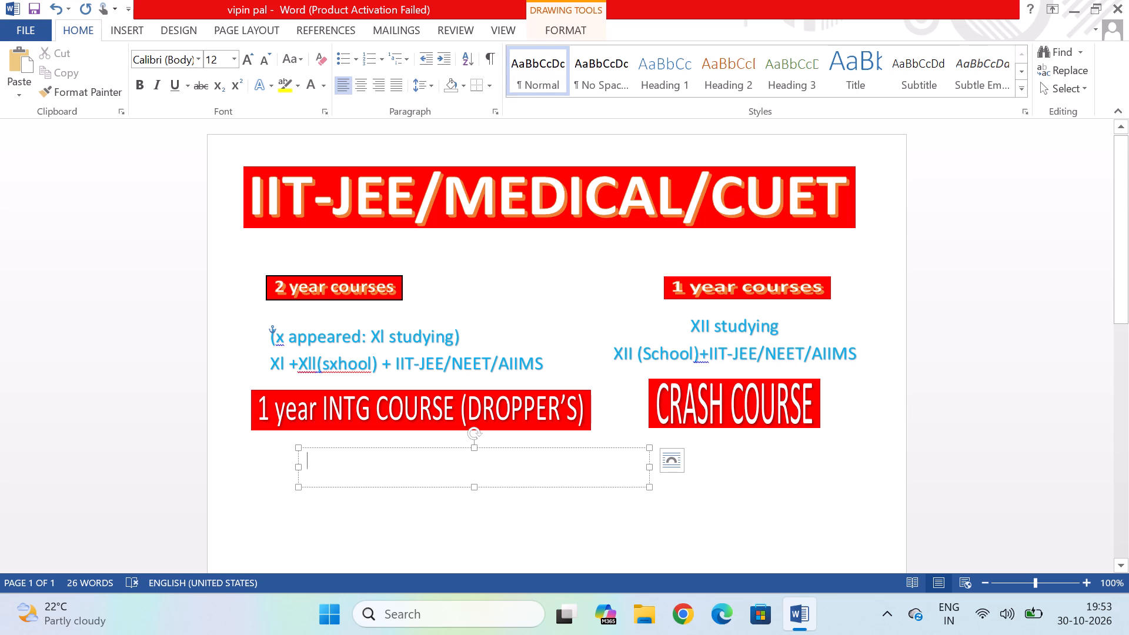
Enter the text "XII" in the WordArt box beneath the dropper's course heading.
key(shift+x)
key(BackSpace)
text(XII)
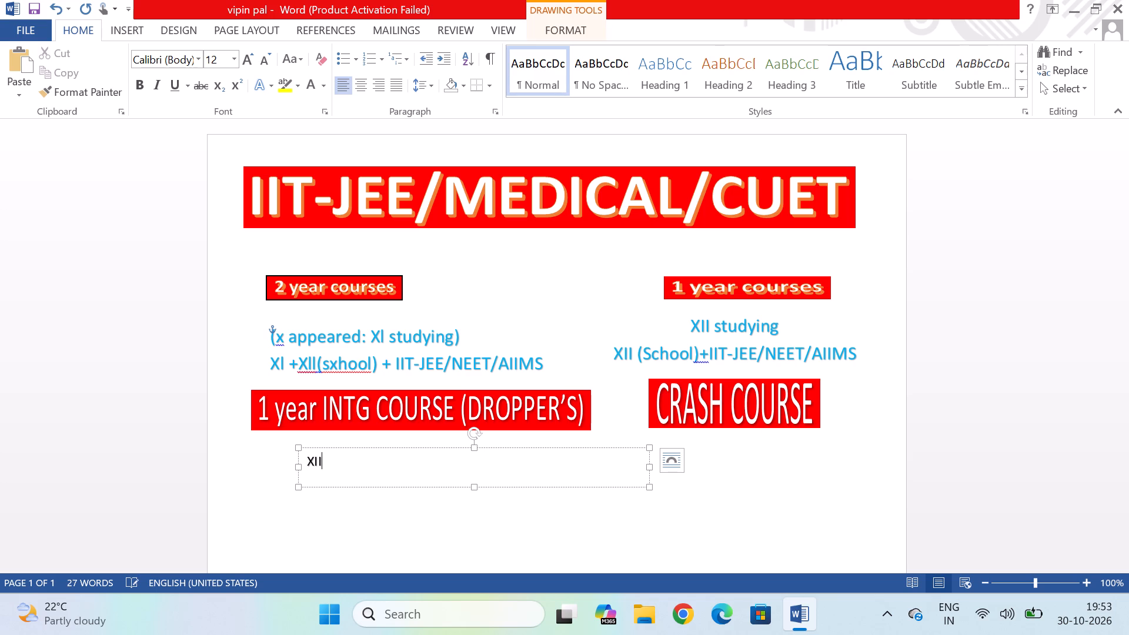
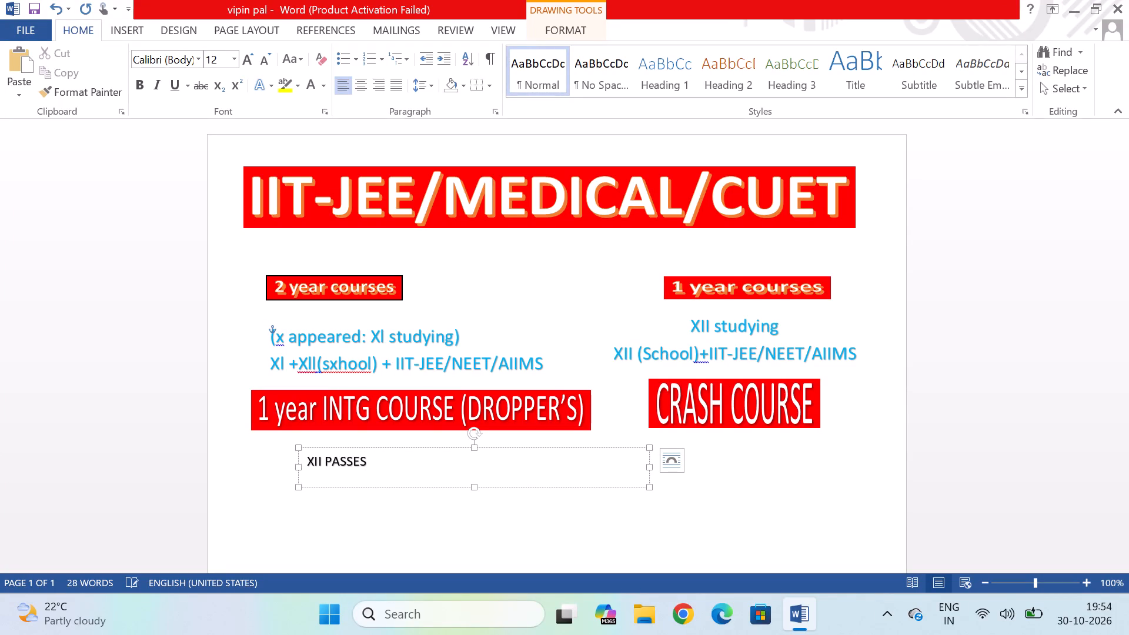
Correct the final letter of the text beneath the dropper's course heading so it reads "XII PASSED".
key(BackSpace)
key(d)
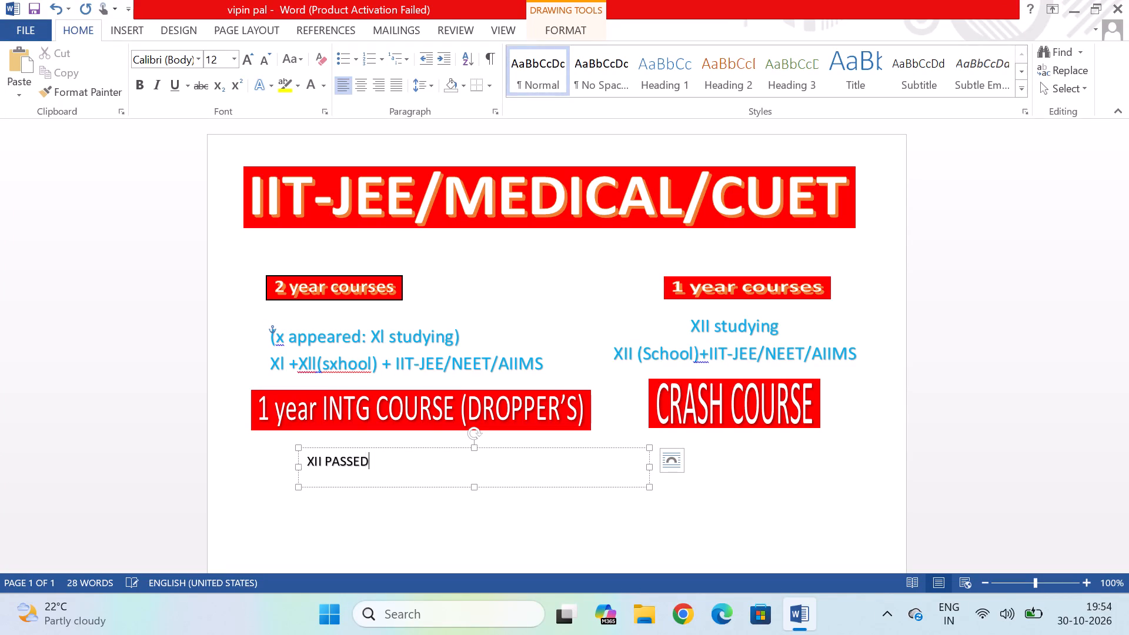
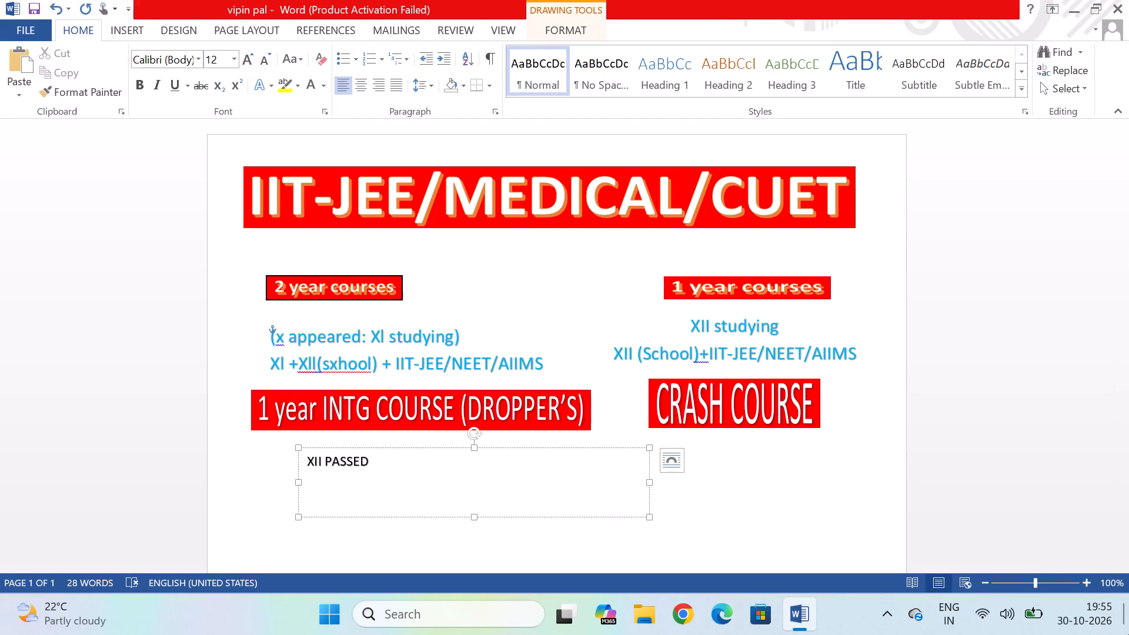
Enter "IIT,JEE-MAIN/NEET/AIIMS" as the second line beneath "XII PASSED" in the dropper's course text box.
text(IIT)
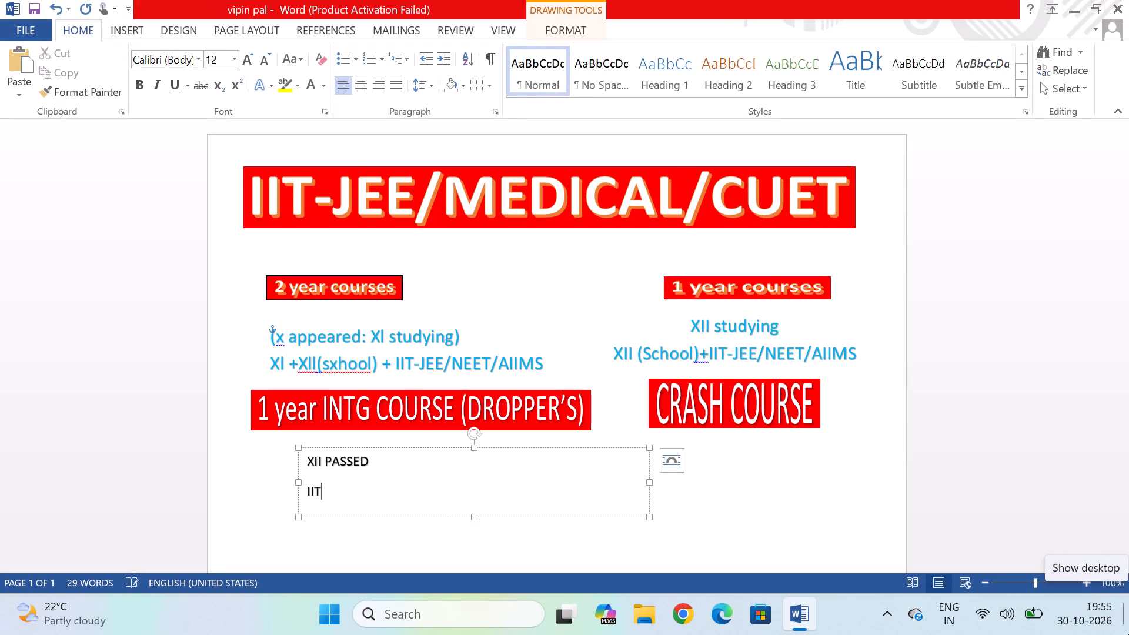
text(,JEE)
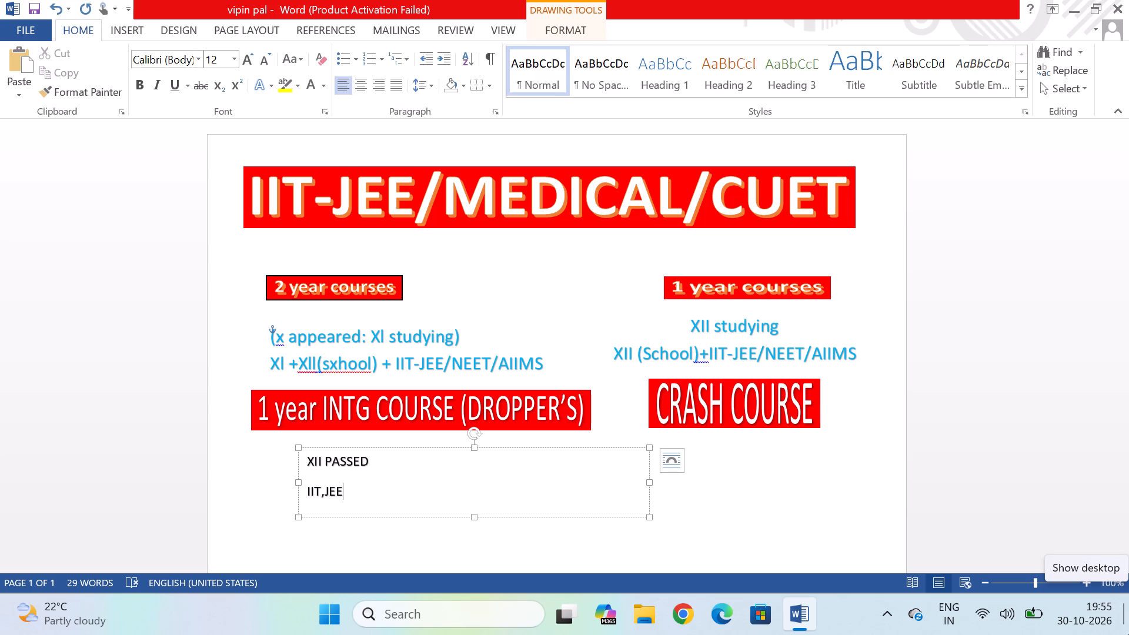
key(minus)
text(MAIN)
text(/NEE)
key(t)
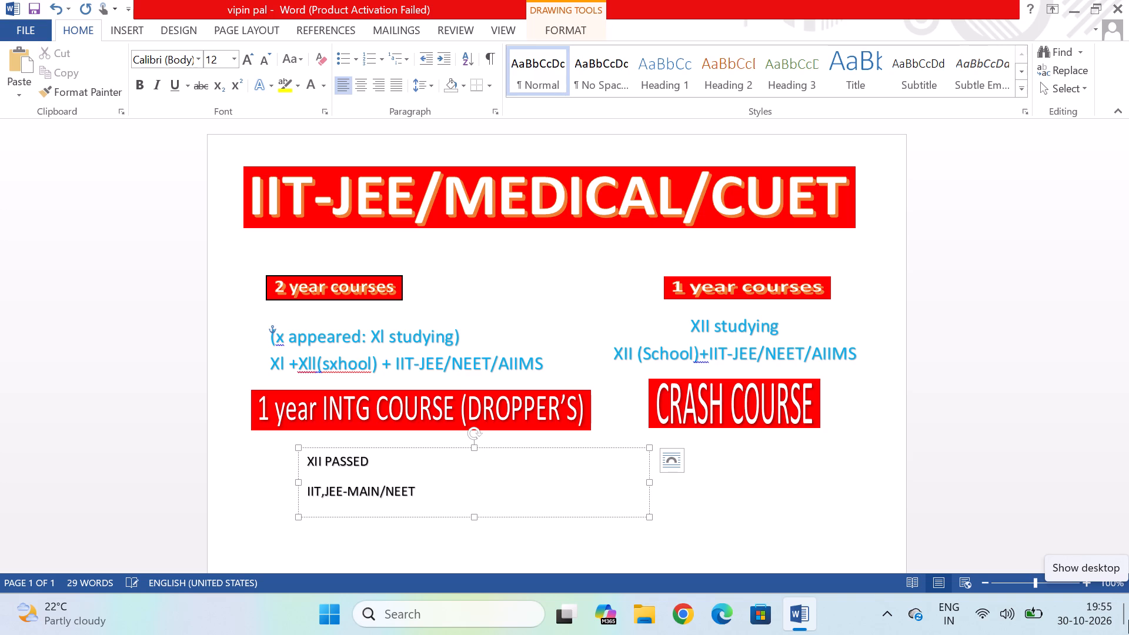
text(/AIIMS)
Save the document and close Word without keeping the last copied item.
key(ctrl+s)
key(ctrl+s)
key(ctrl+s)
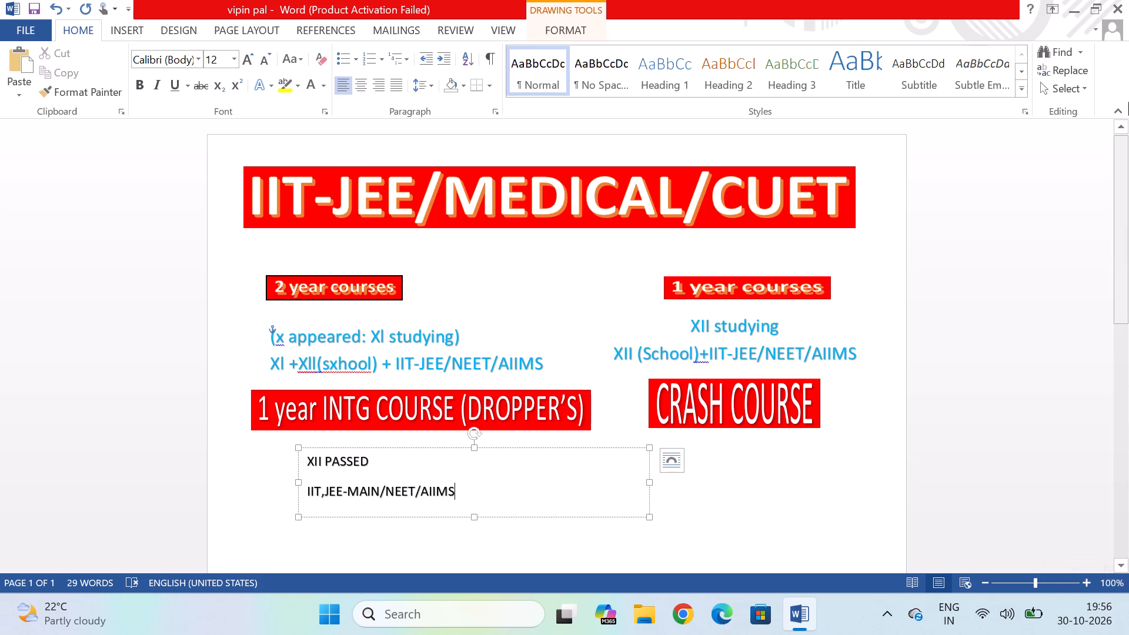
click(1123, 0)
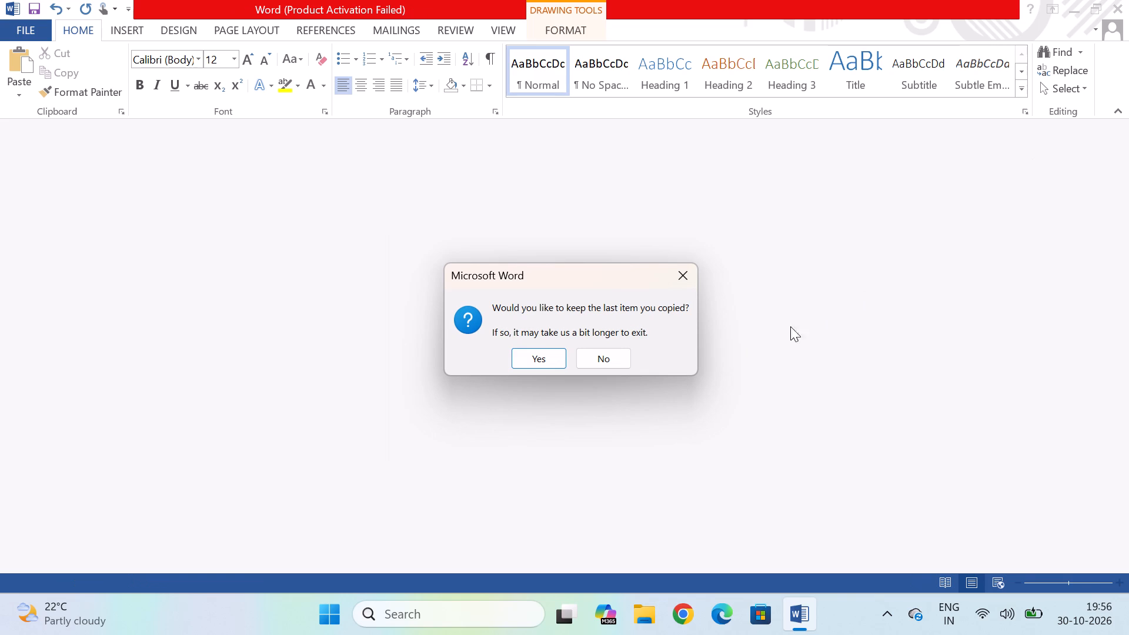
click(617, 366)
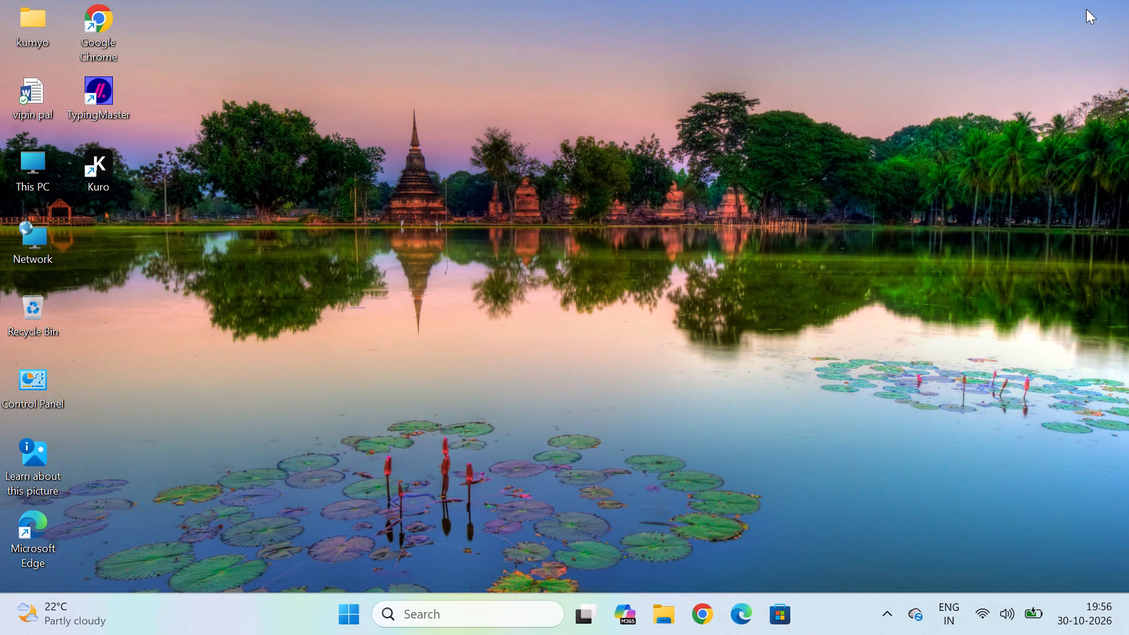